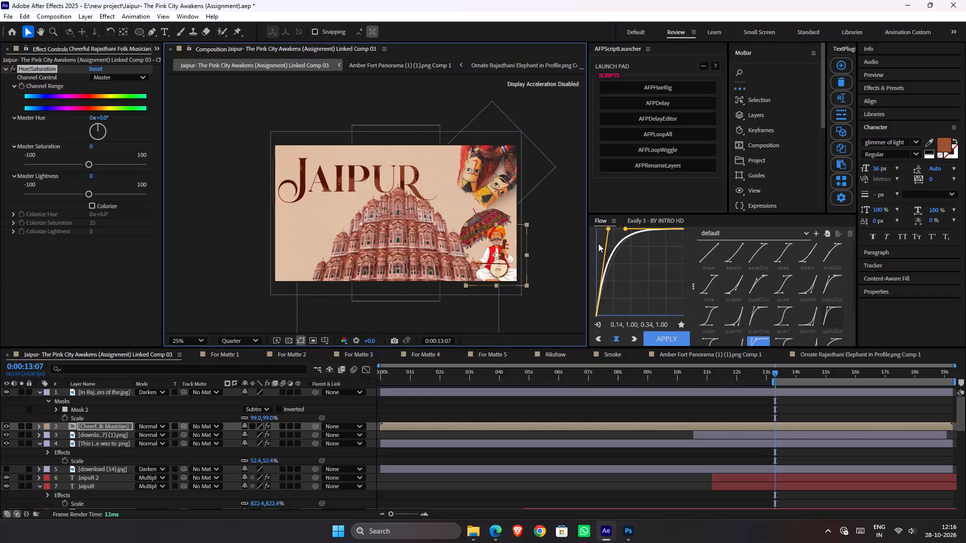
Undo the recent effect additions, and redo only the Hue/Saturation effect on the umbrella layer.
key(ctrl+z)
key(ctrl+z)
key(ctrl+z)
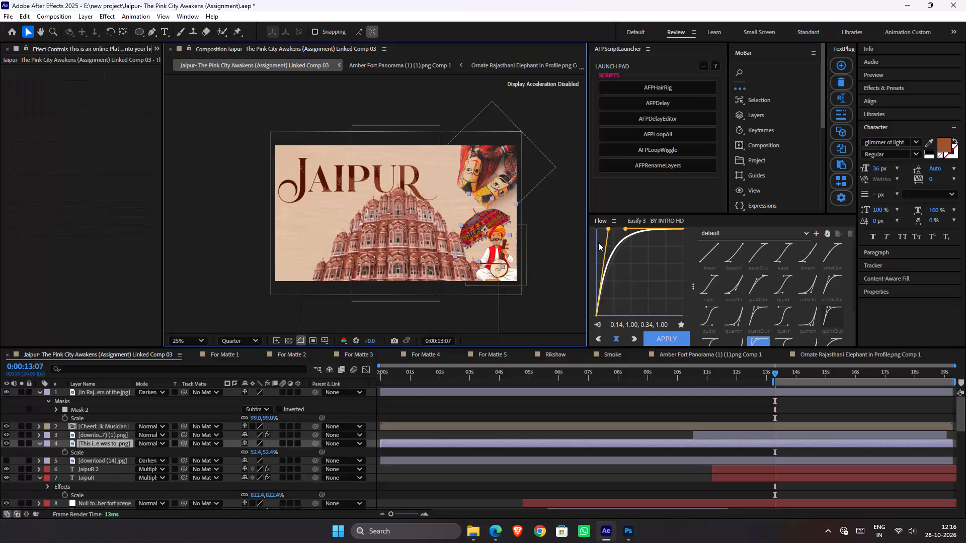
key(ctrl+shift+z)
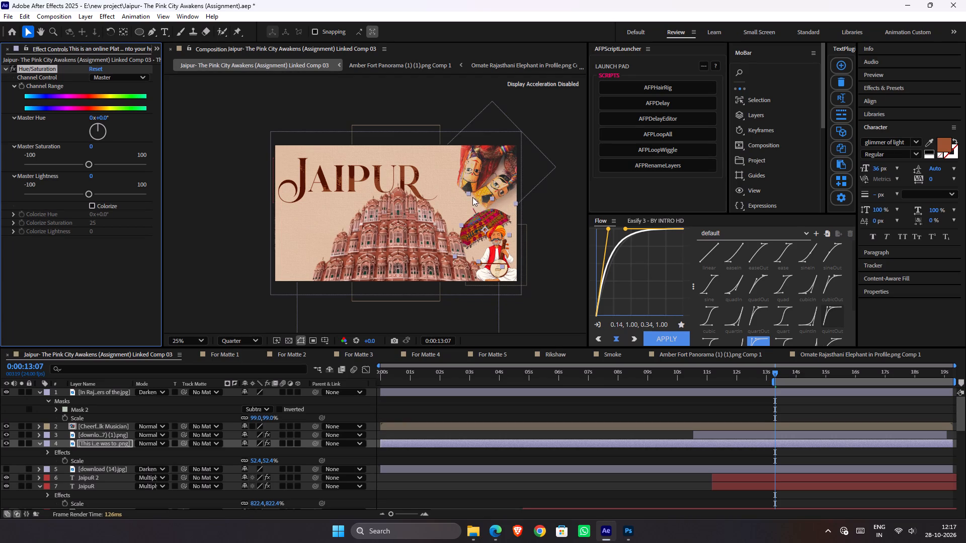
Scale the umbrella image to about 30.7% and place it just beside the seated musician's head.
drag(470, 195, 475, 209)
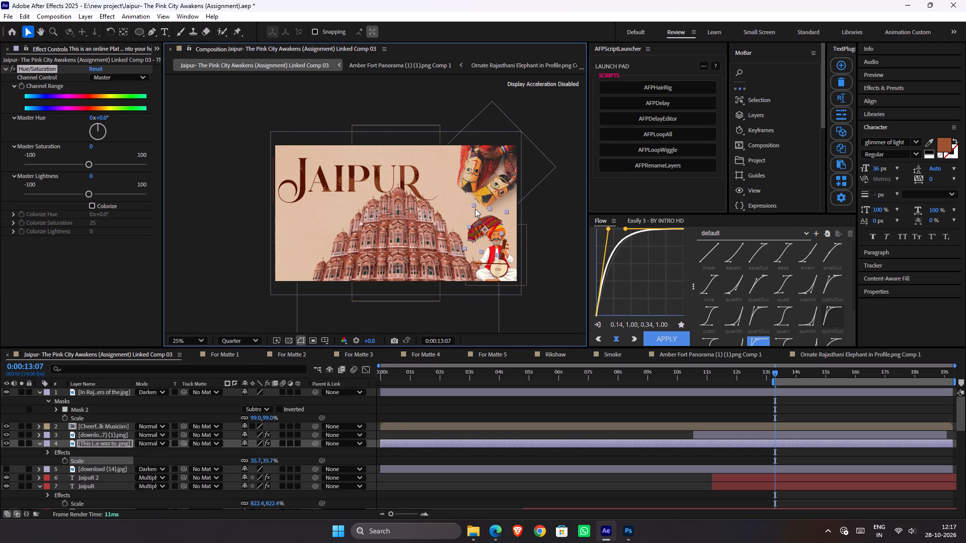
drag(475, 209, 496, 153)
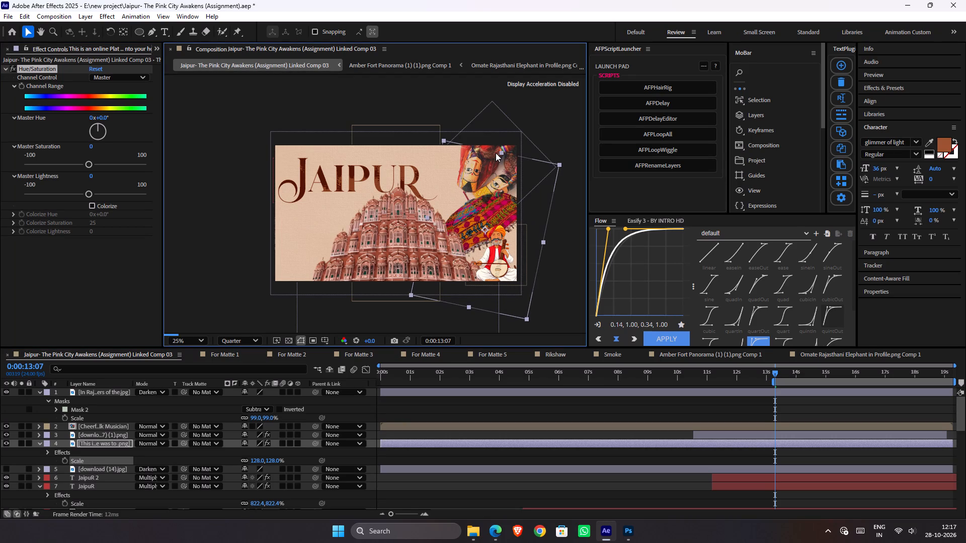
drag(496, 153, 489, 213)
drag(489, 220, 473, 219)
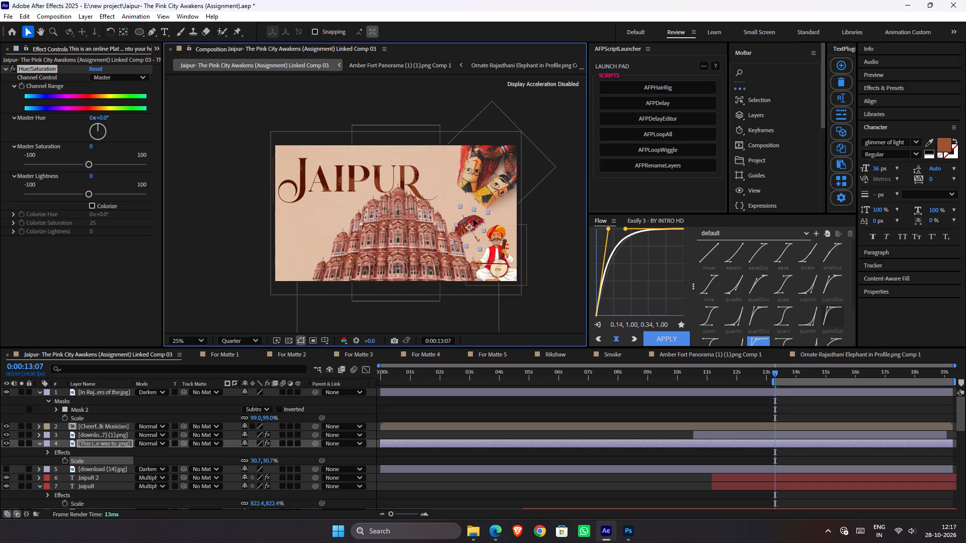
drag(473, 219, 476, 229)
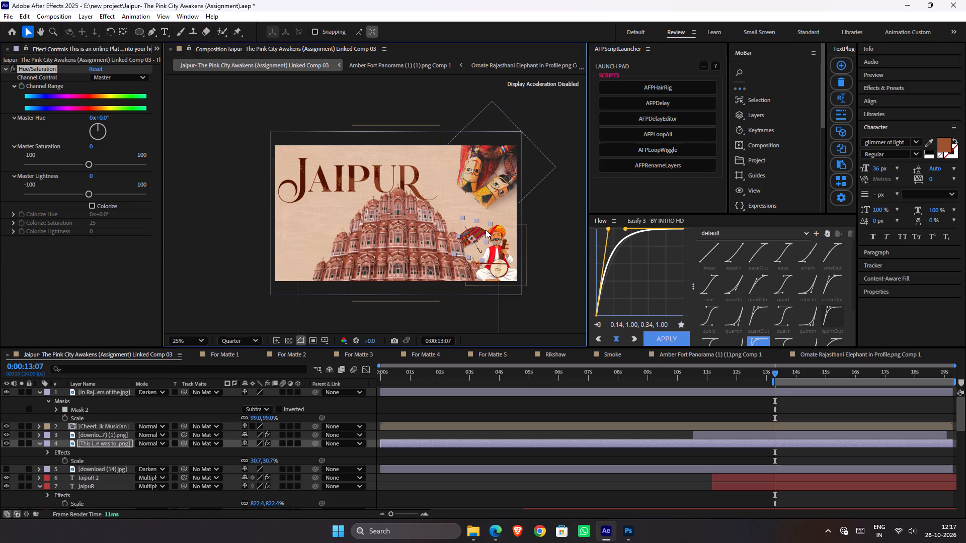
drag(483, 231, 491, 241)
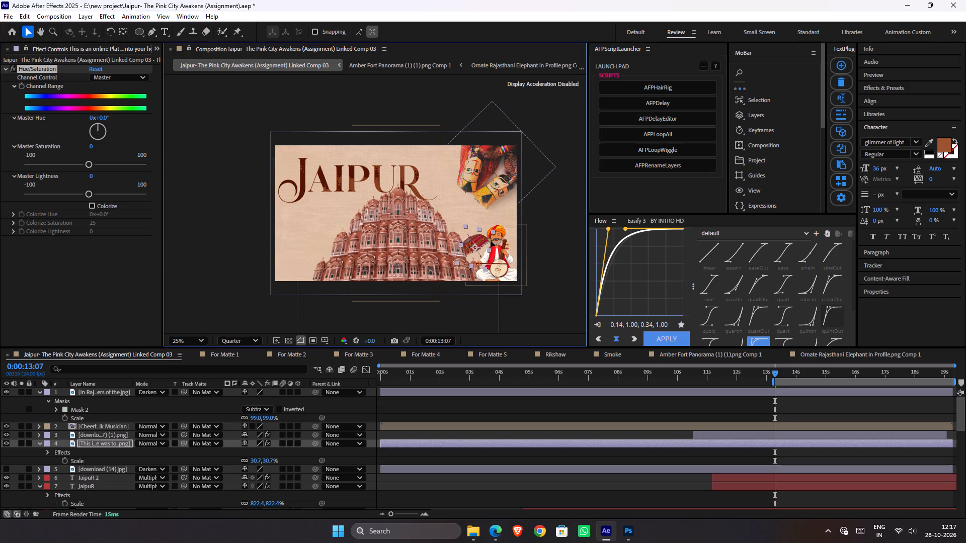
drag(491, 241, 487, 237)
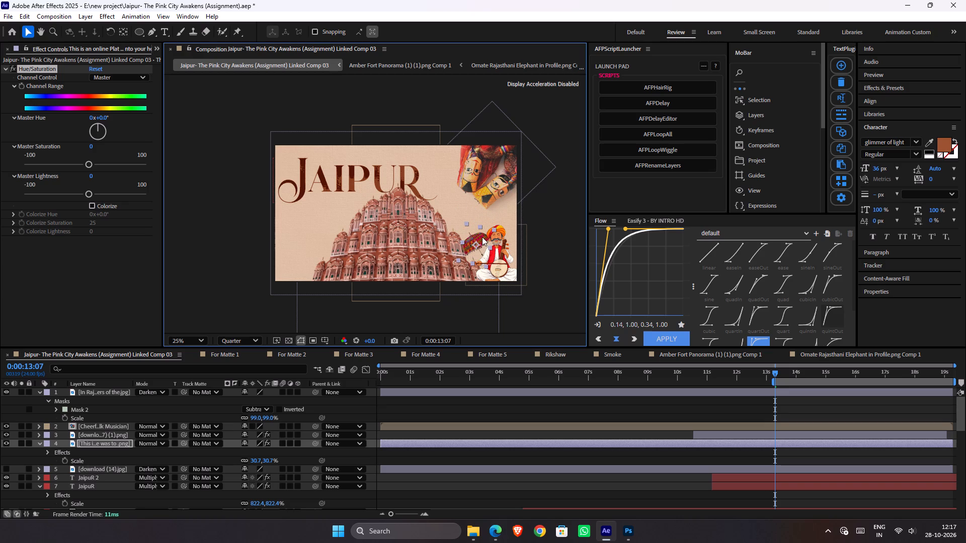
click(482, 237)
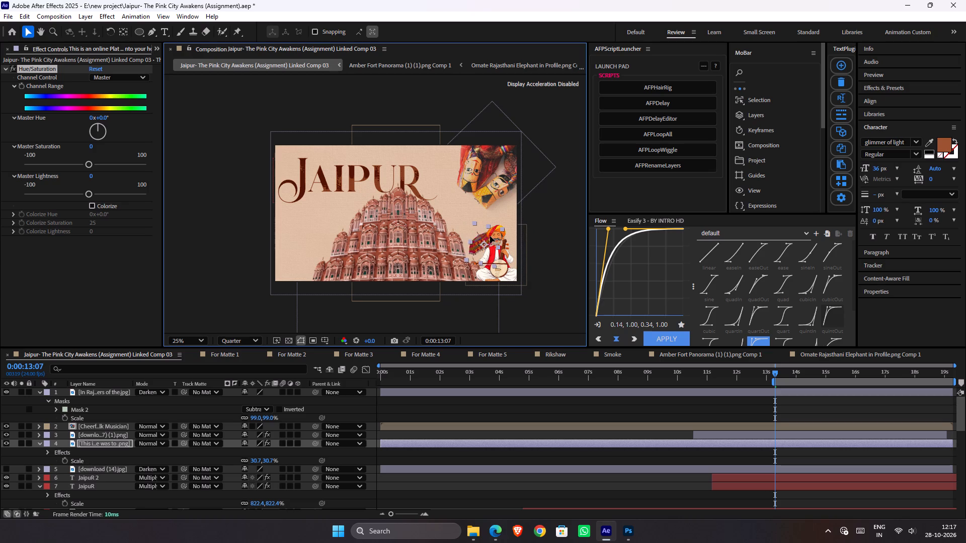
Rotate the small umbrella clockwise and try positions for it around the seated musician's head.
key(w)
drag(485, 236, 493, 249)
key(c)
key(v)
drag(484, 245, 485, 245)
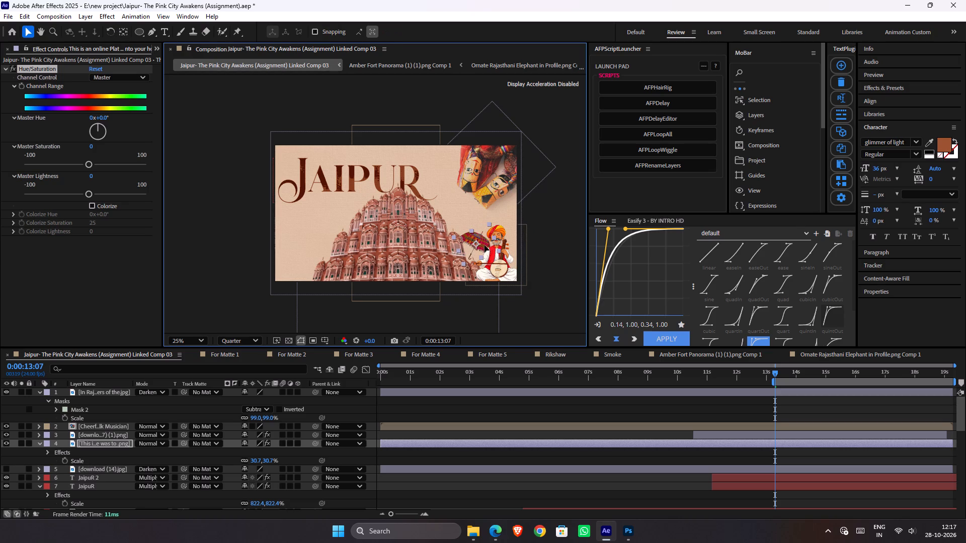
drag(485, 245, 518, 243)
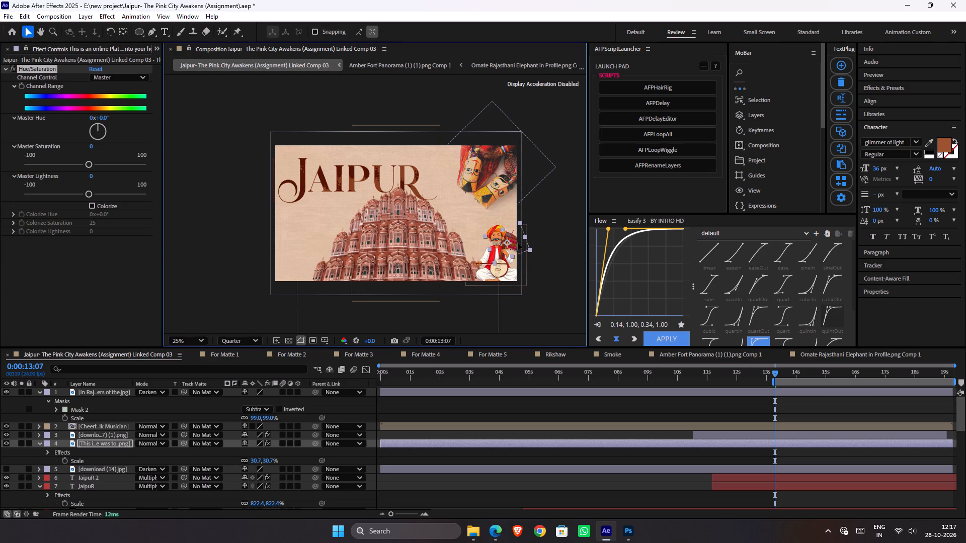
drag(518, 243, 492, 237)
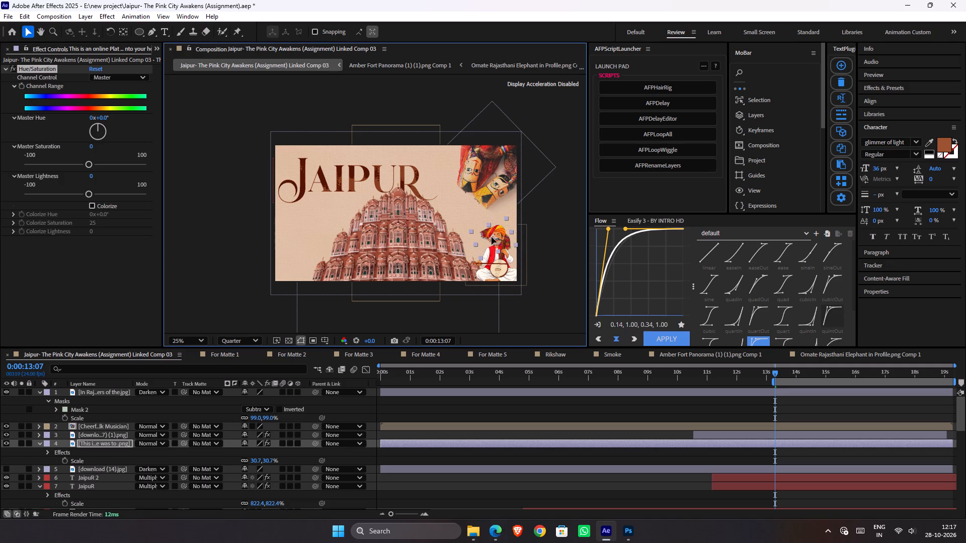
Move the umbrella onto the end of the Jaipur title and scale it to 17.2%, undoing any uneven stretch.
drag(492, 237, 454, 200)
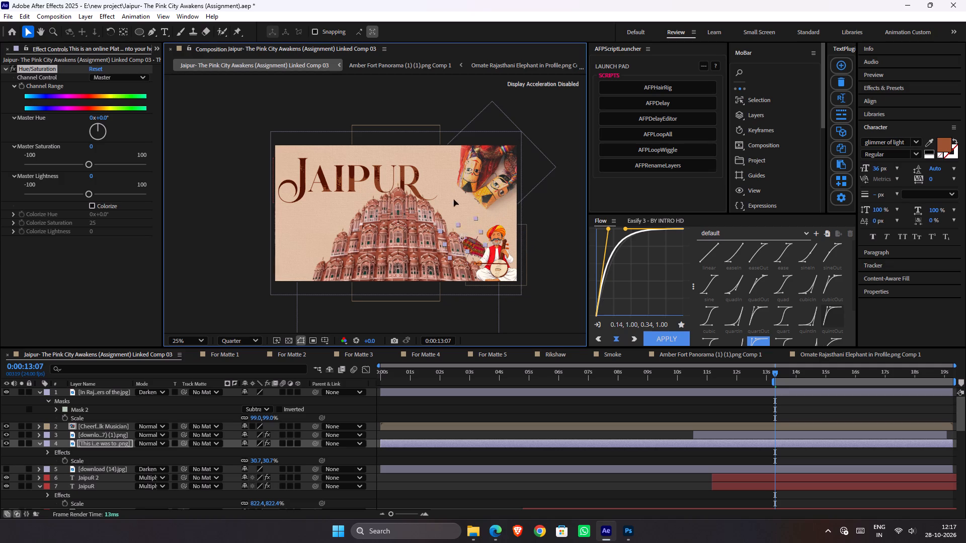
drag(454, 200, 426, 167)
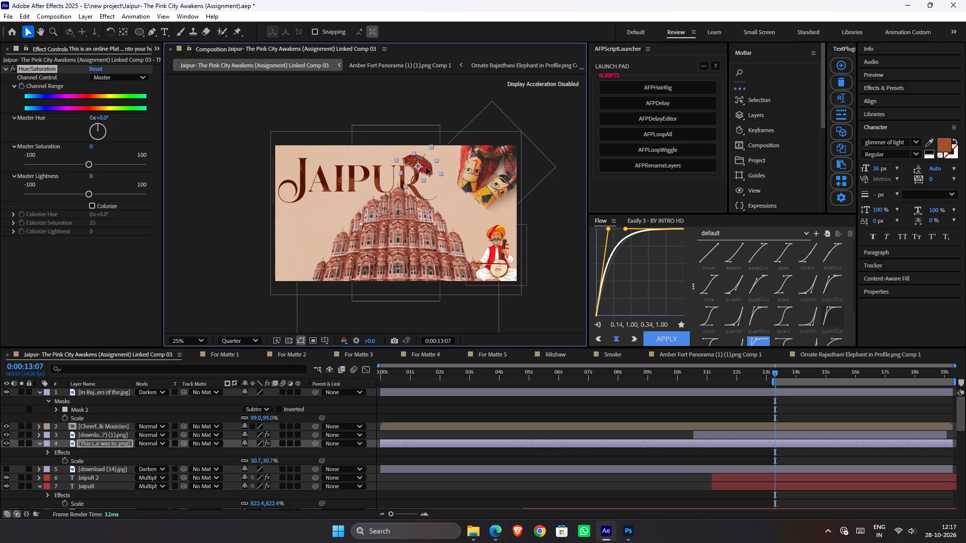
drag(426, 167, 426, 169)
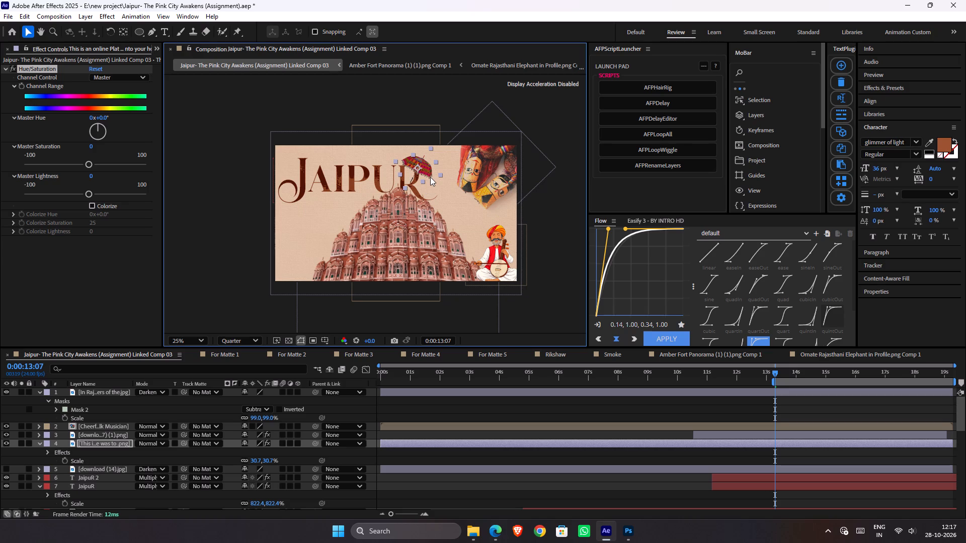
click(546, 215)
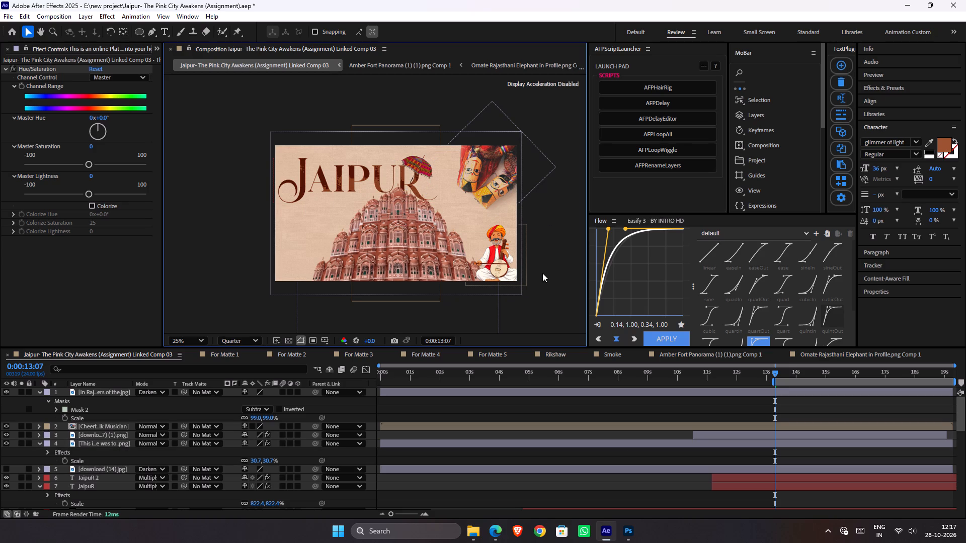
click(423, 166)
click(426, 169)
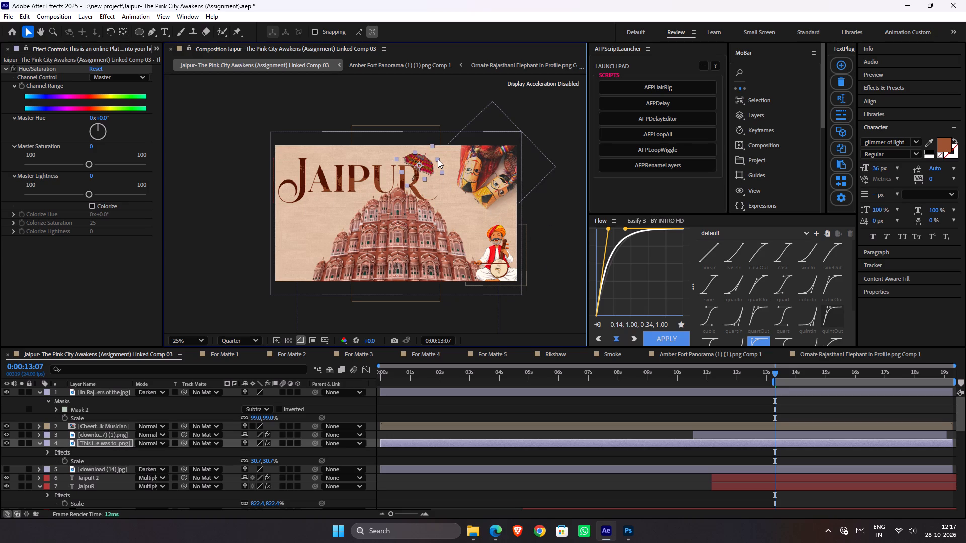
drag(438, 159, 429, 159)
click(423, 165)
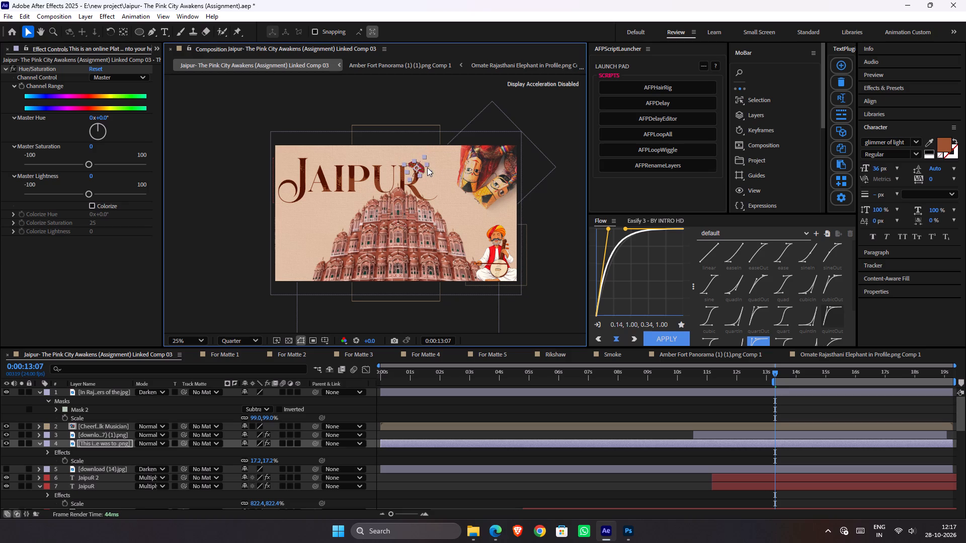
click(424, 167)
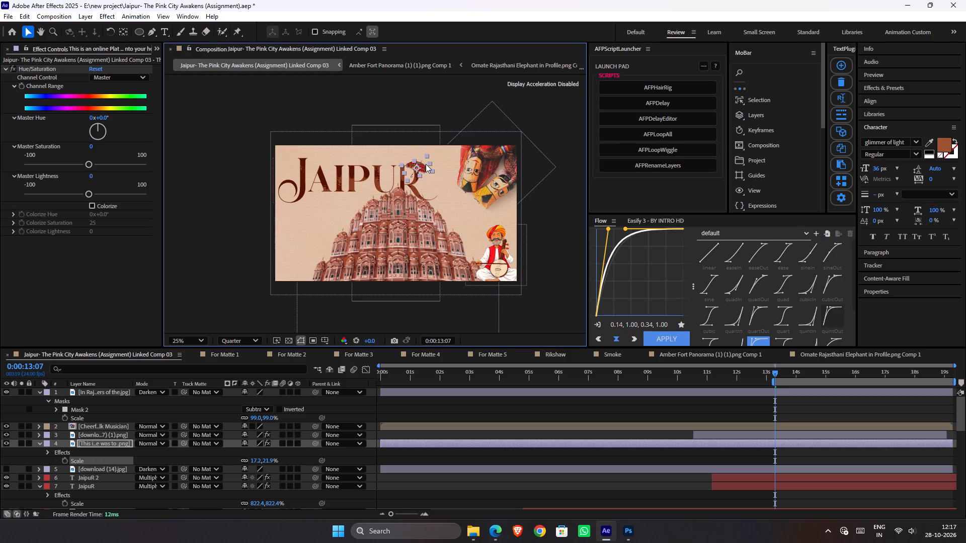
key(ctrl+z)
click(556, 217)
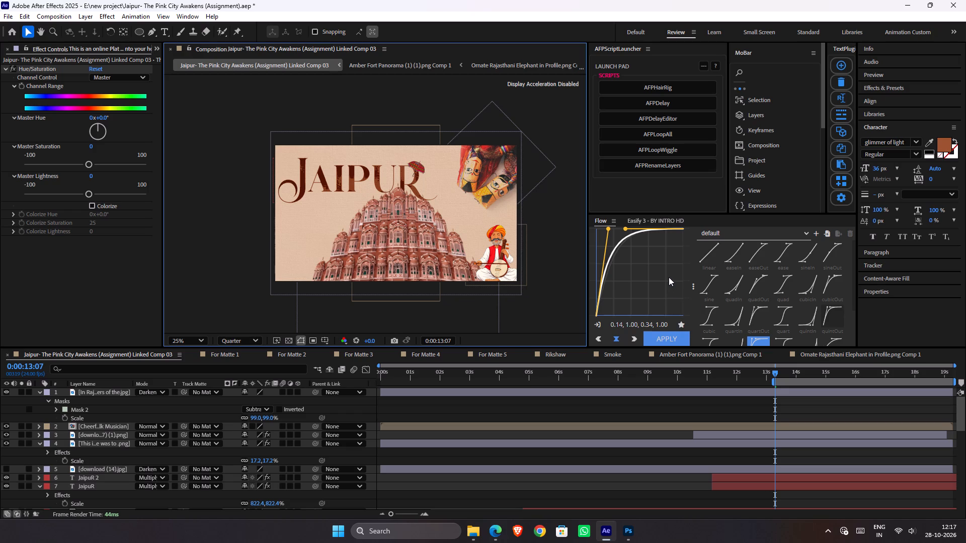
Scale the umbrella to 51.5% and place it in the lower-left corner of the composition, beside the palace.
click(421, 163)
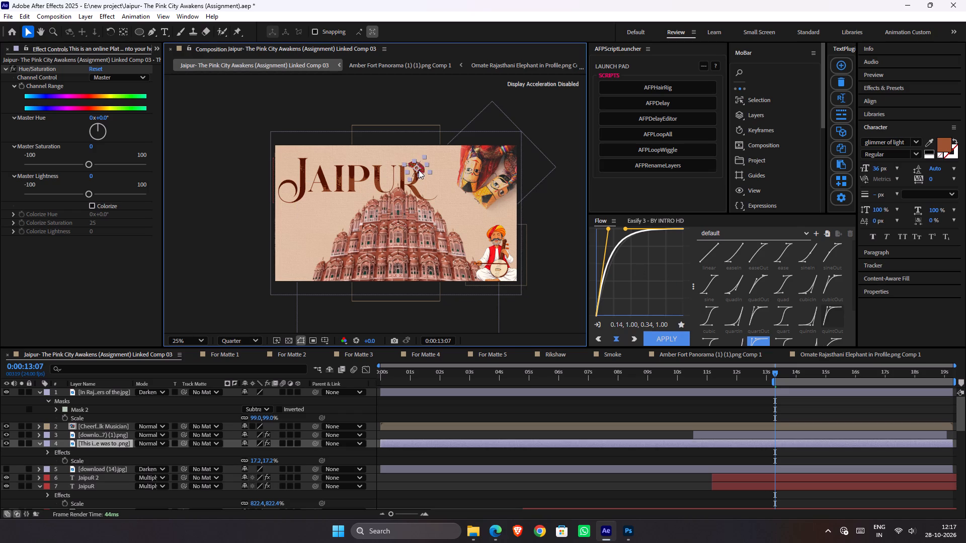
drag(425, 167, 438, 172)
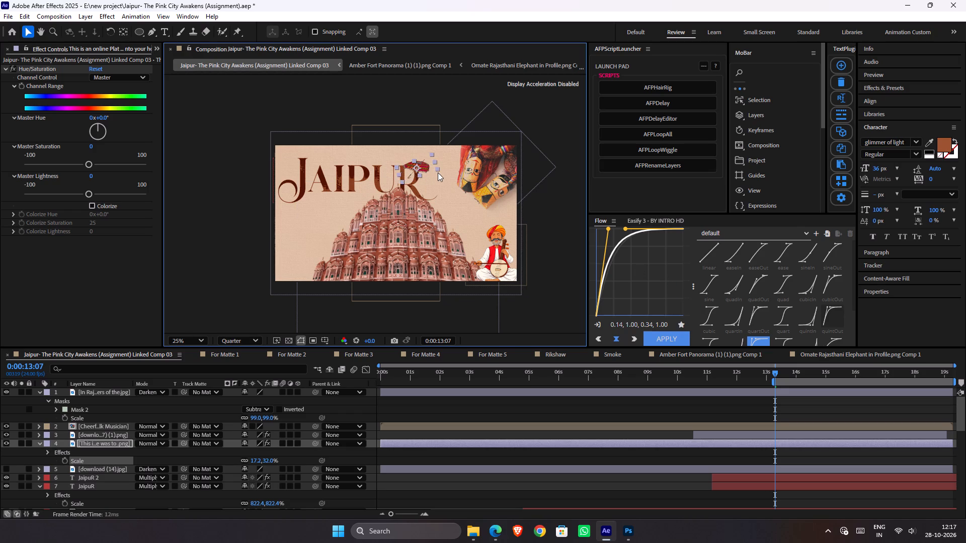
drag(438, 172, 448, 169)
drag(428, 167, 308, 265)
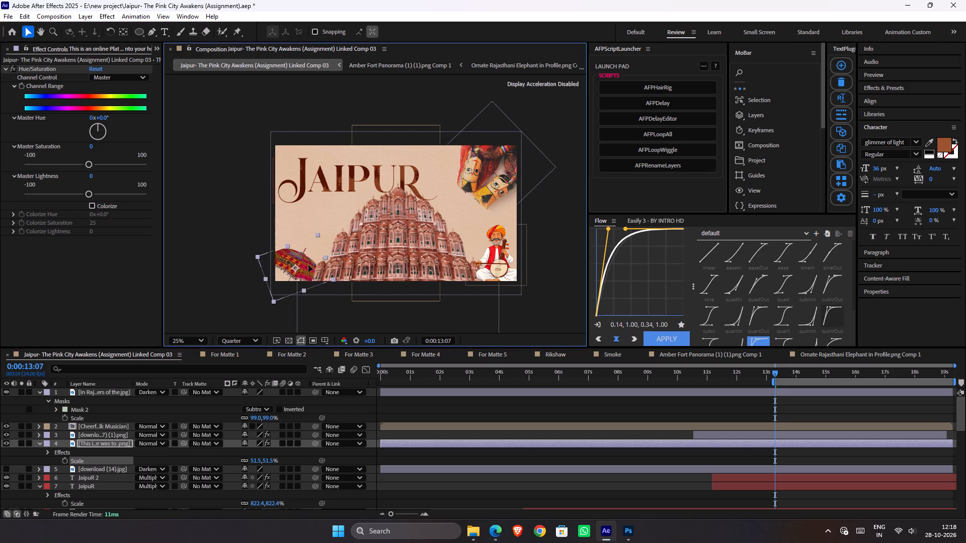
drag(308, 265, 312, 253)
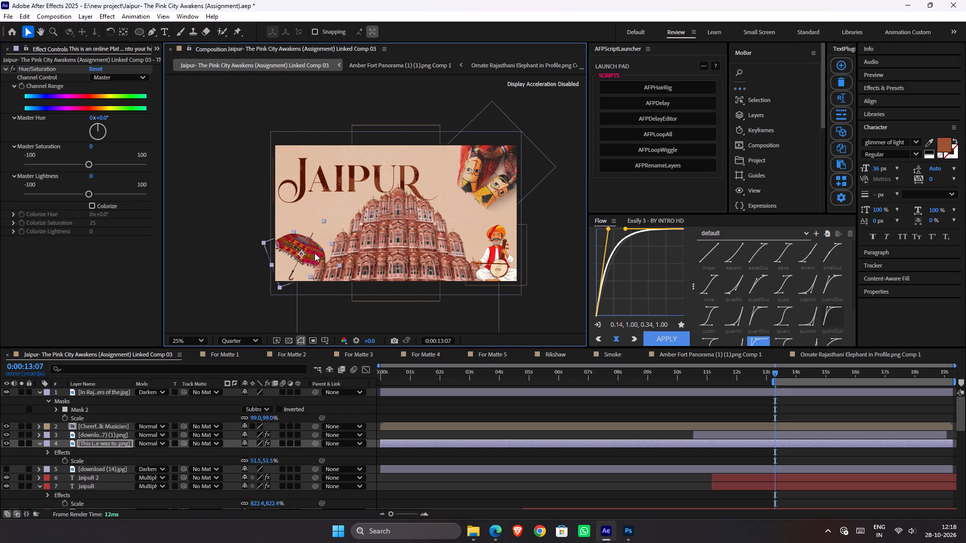
Rotate the umbrella counterclockwise so its canopy leans left and its handle points down to the right.
key(w)
drag(317, 253, 312, 244)
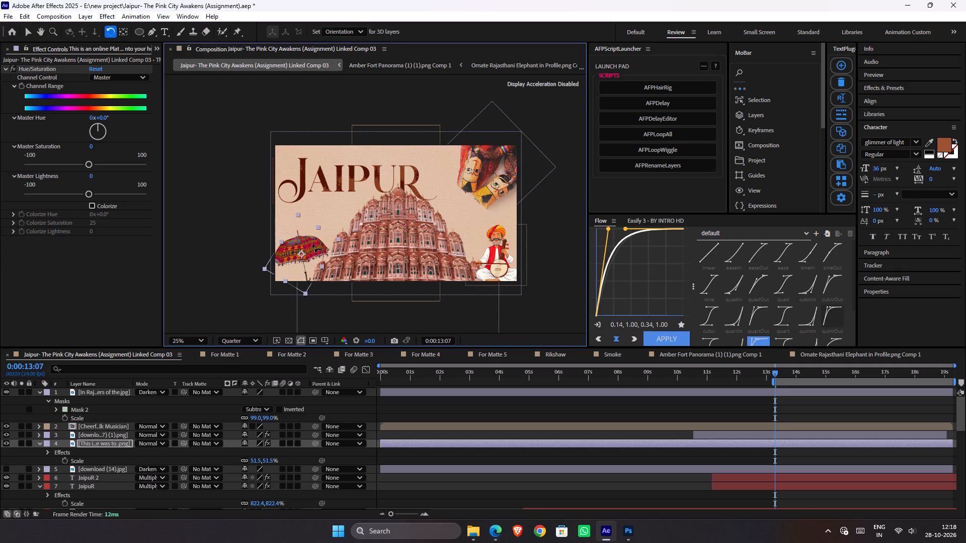
drag(312, 244, 307, 242)
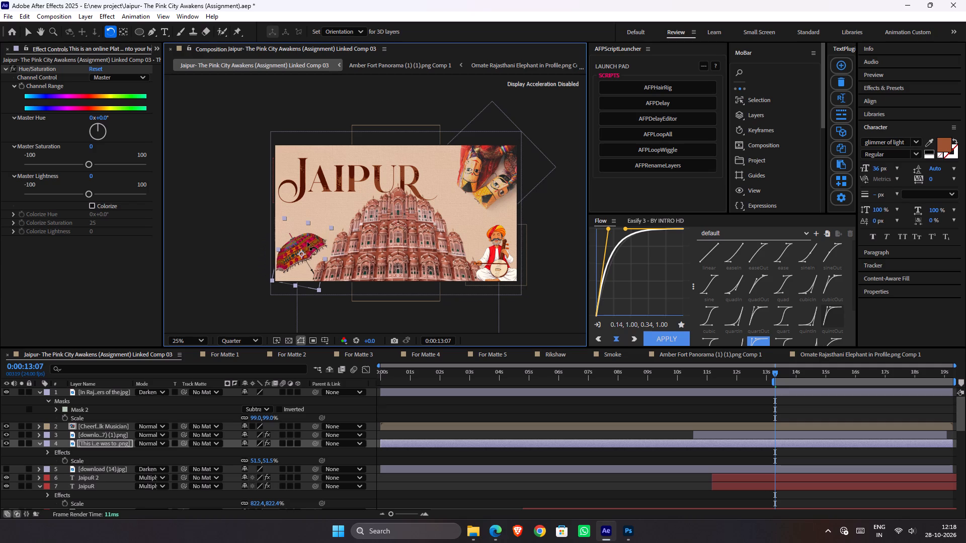
drag(307, 242, 311, 242)
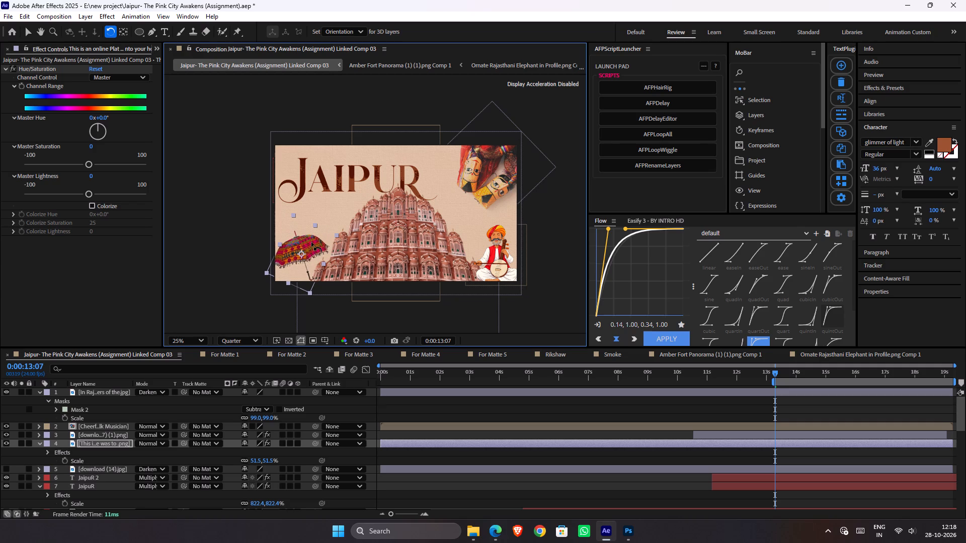
drag(311, 242, 309, 242)
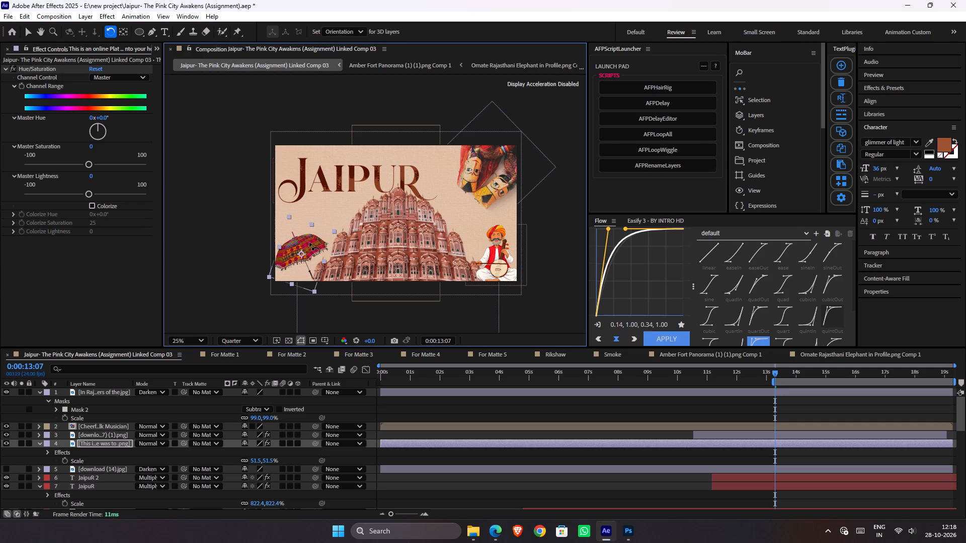
Move the umbrella behind the musician's shoulder, rotate it slightly counterclockwise, and scale it to 33.0%.
key(v)
drag(312, 254, 487, 236)
drag(508, 213, 495, 221)
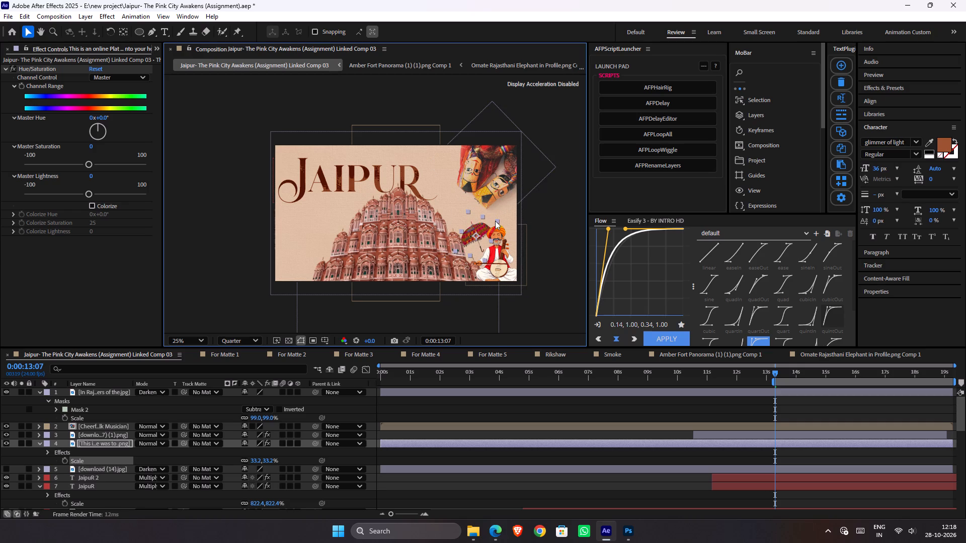
drag(495, 221, 493, 224)
key(w)
key(ctrl+z)
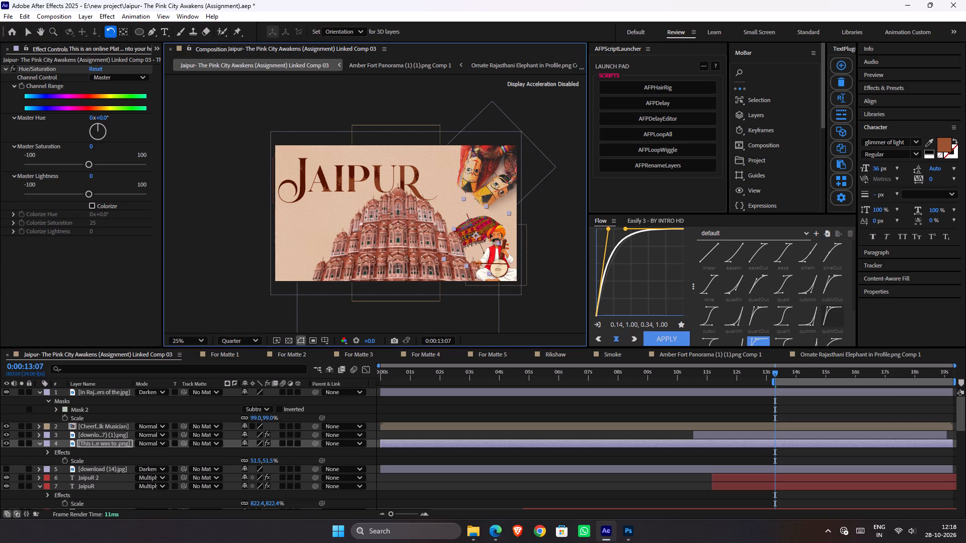
drag(509, 214, 501, 214)
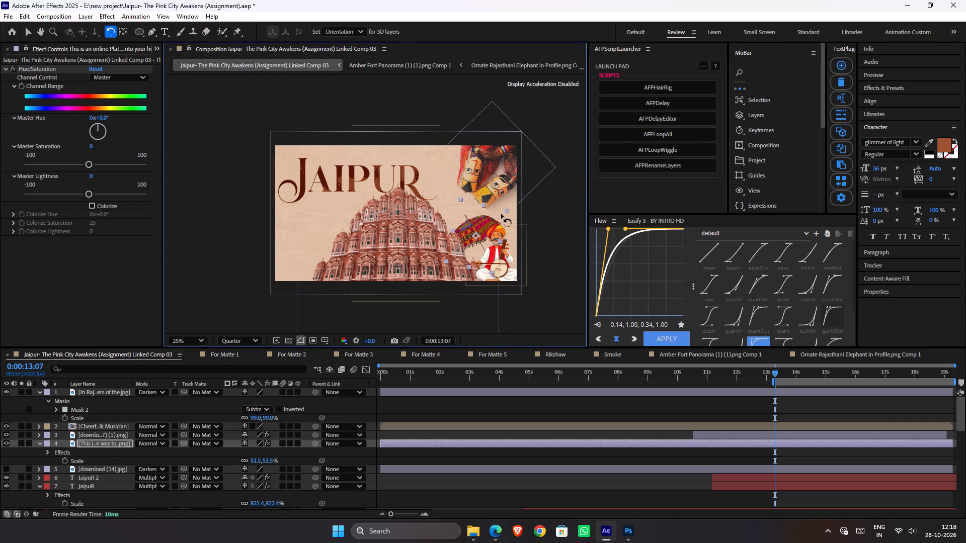
drag(501, 214, 497, 218)
key(v)
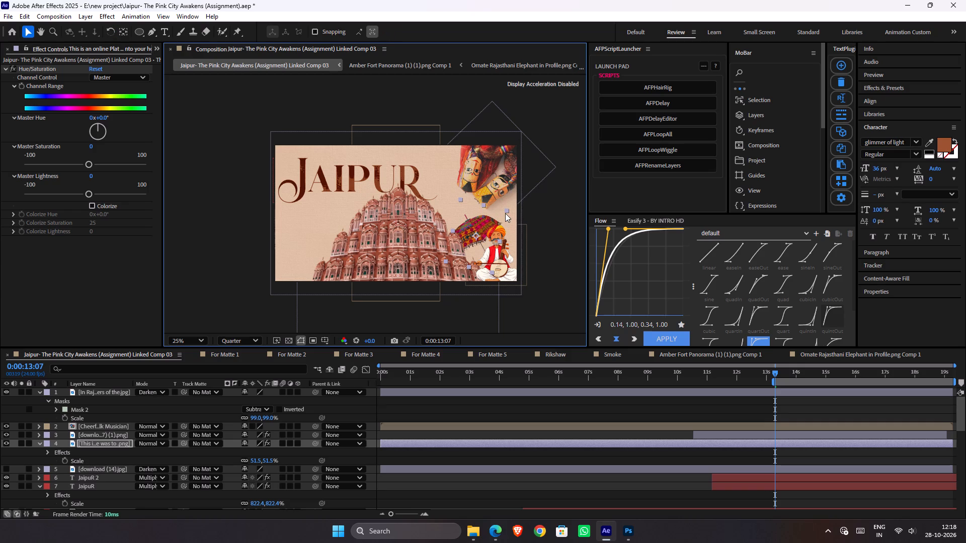
drag(506, 212, 491, 220)
drag(486, 238, 486, 243)
Deselect the umbrella layer and save the project.
key(ctrl+s)
click(546, 285)
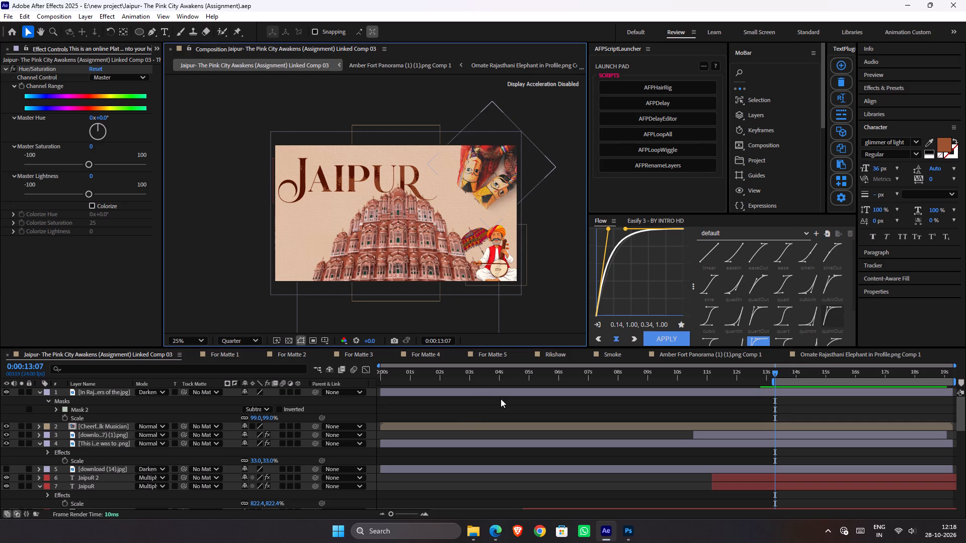
key(ctrl+s)
Parent the folk musician and umbrella layers to the palace layer, download (7) (1).png, and save the project.
click(94, 438)
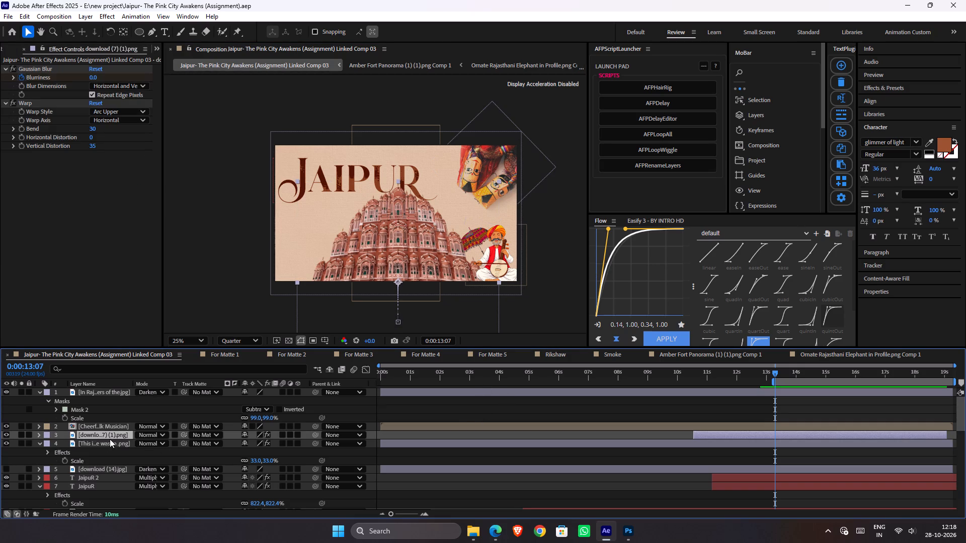
click(110, 427)
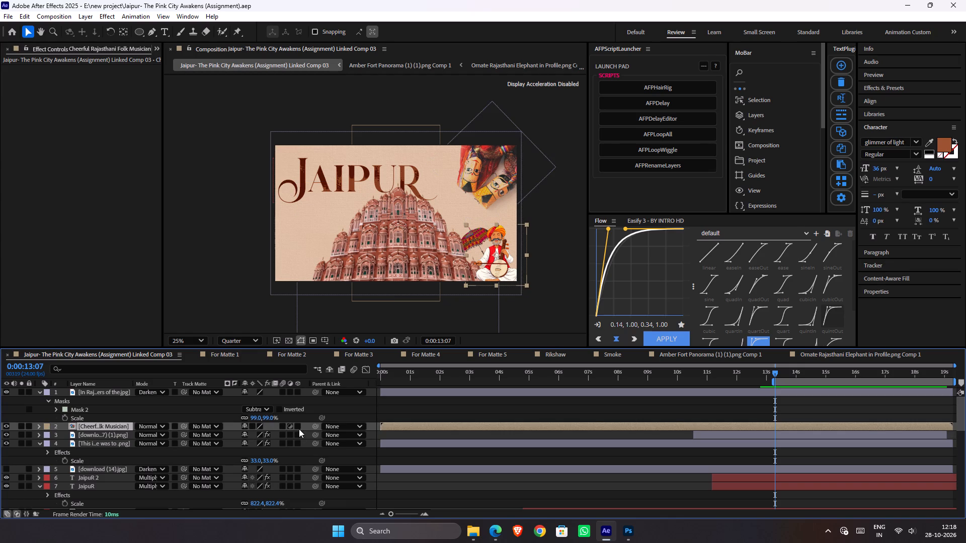
drag(316, 428, 303, 434)
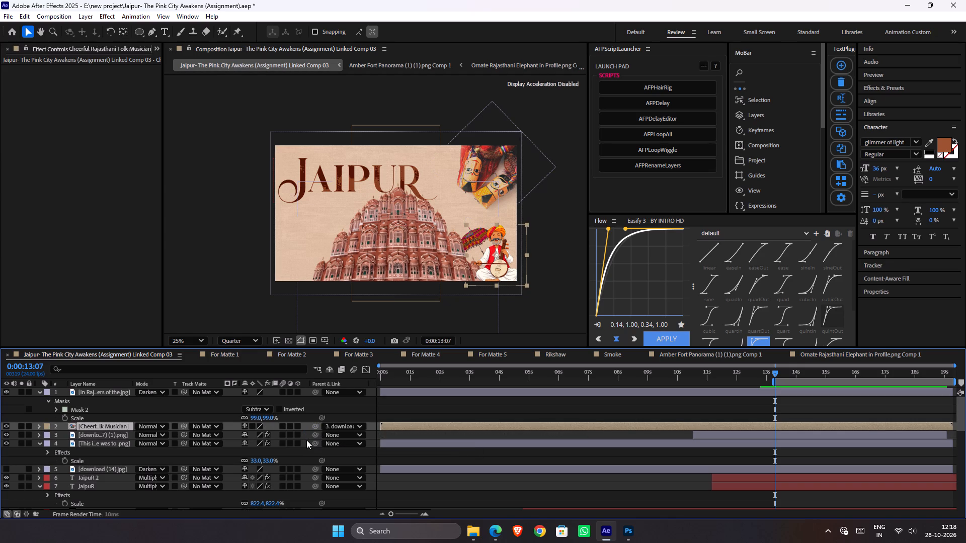
drag(311, 444, 304, 438)
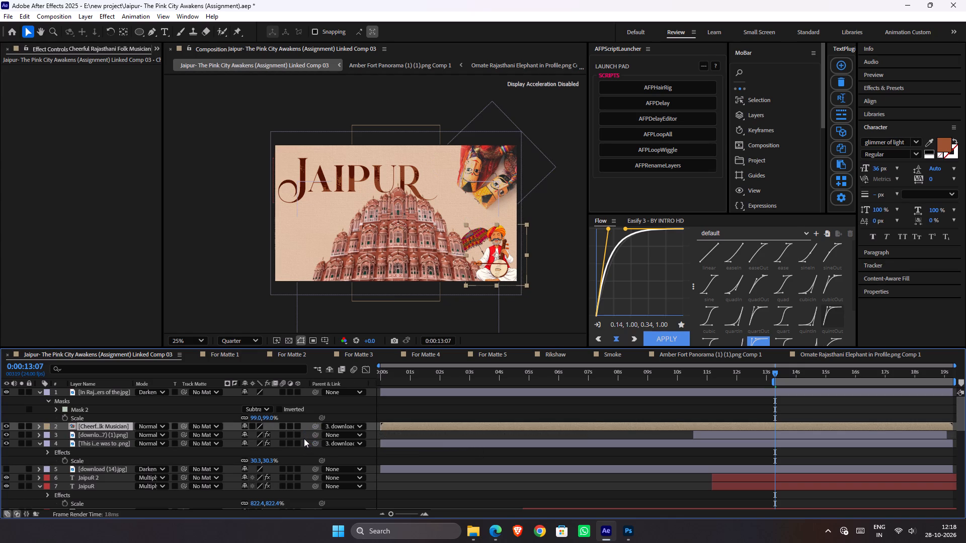
key(ctrl+s)
Parent the Rajasthani puppets image layer to the palace layer, download (7) (1).png.
click(97, 467)
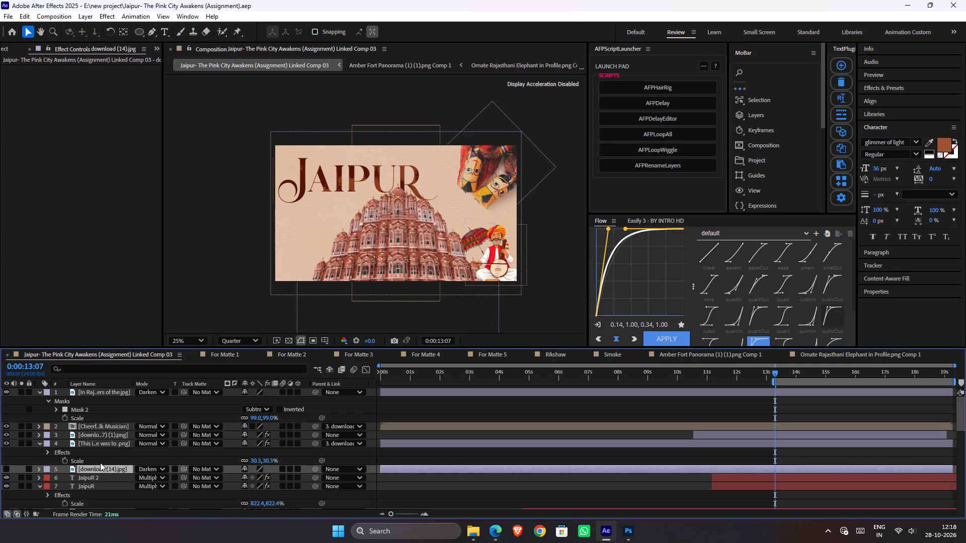
click(116, 390)
drag(313, 391, 287, 435)
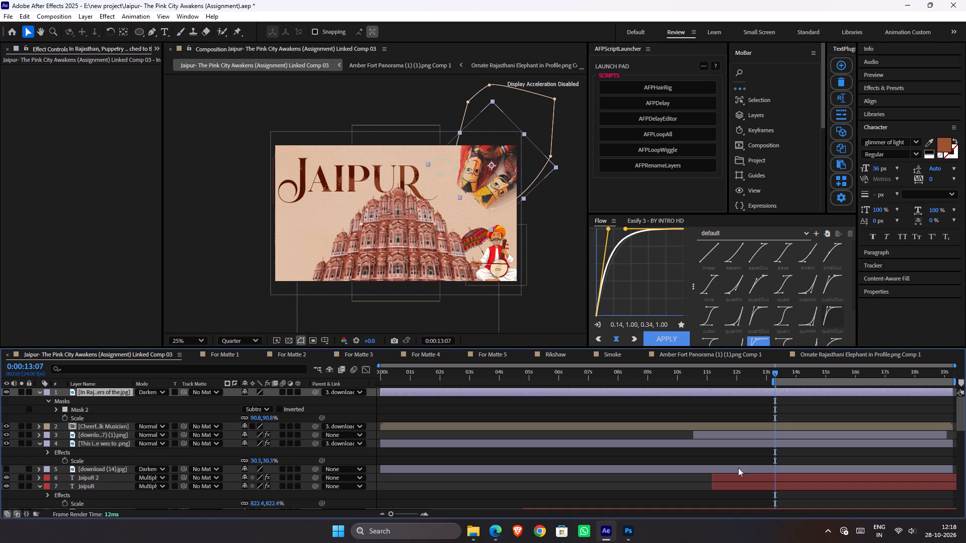
Reset the work area to span the full composition.
double_click(786, 385)
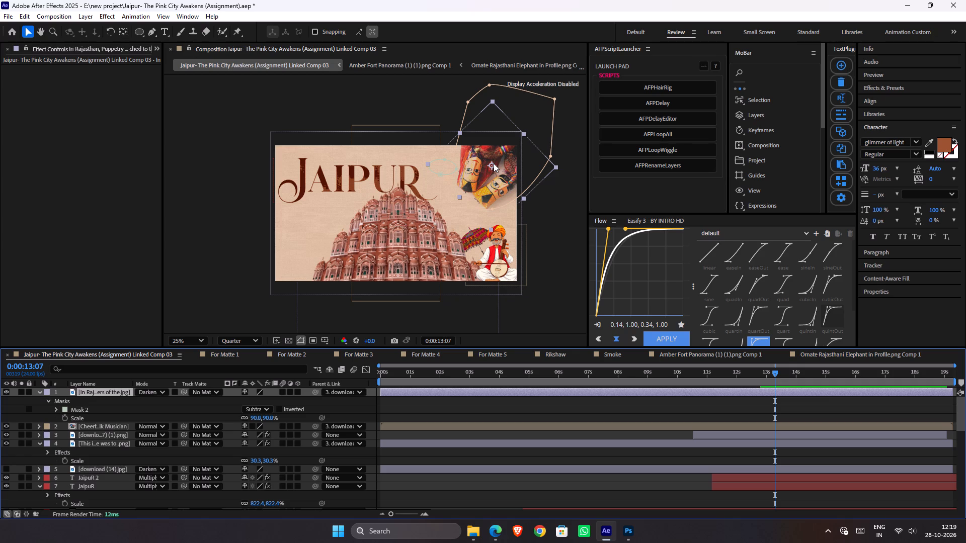
Add a Rotation expression to the puppets layer containing the lines posterizeTime(1); and value;.
key(r)
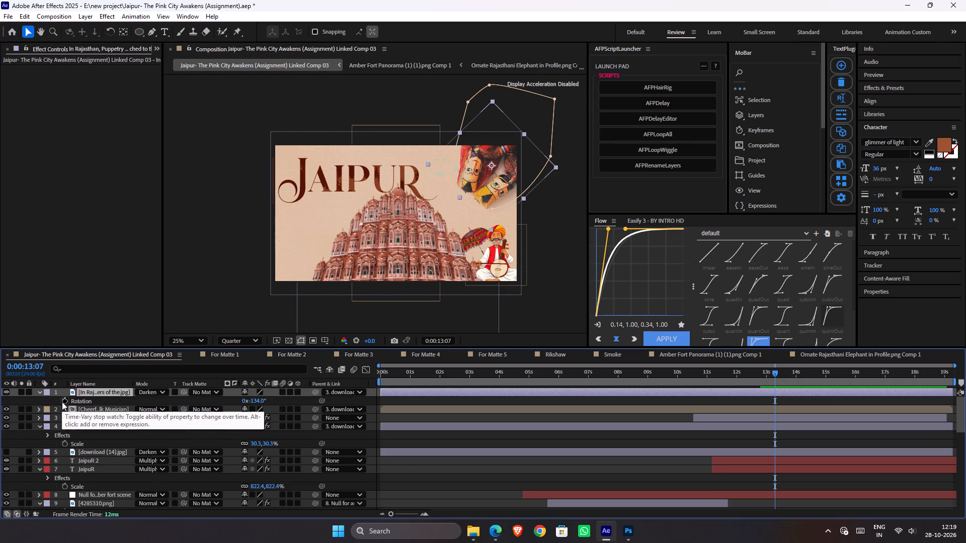
alt+click(62, 402)
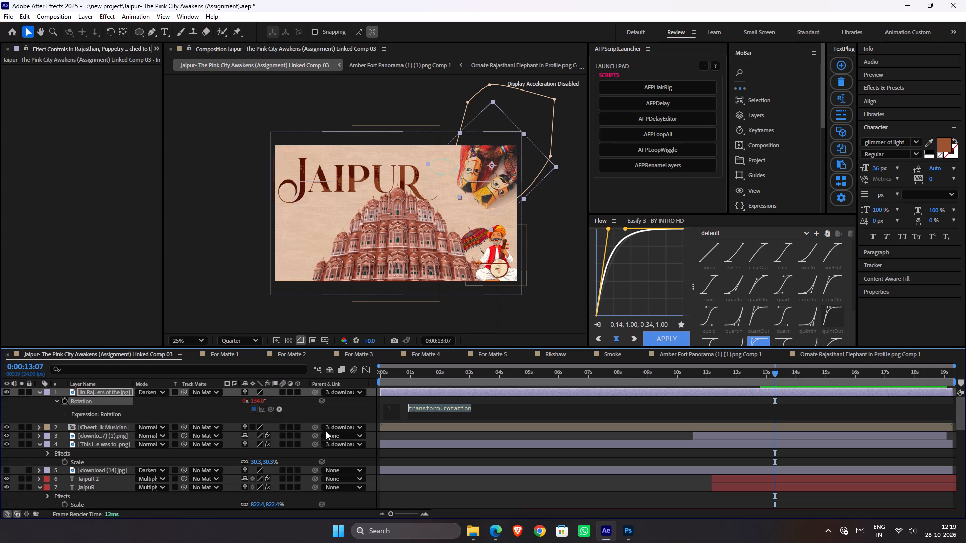
key(ctrl+z)
key(ctrl+z)
text(poster)
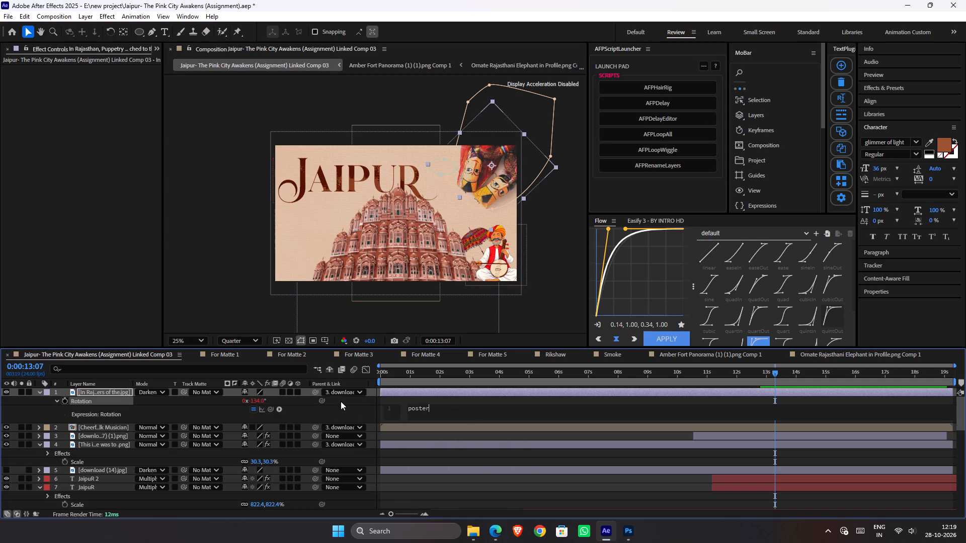
key(Down)
key(Return)
key(1)
key(Right)
key(semicolon)
key(Return)
text(value)
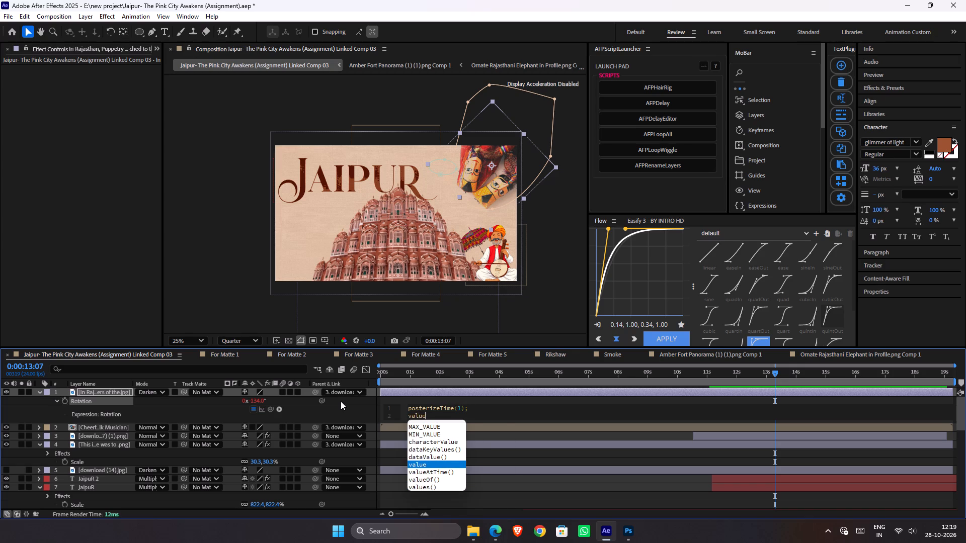
key(Return)
key(semicolon)
key(Return)
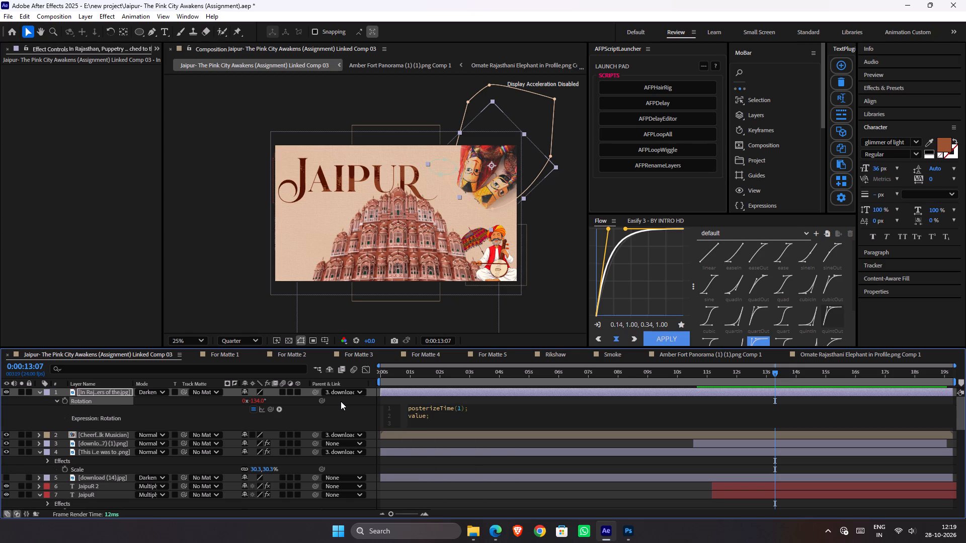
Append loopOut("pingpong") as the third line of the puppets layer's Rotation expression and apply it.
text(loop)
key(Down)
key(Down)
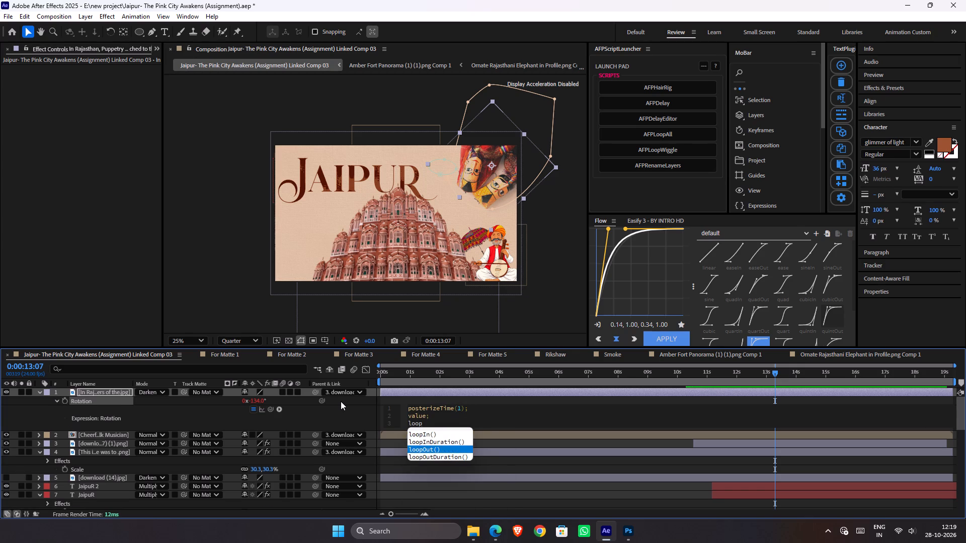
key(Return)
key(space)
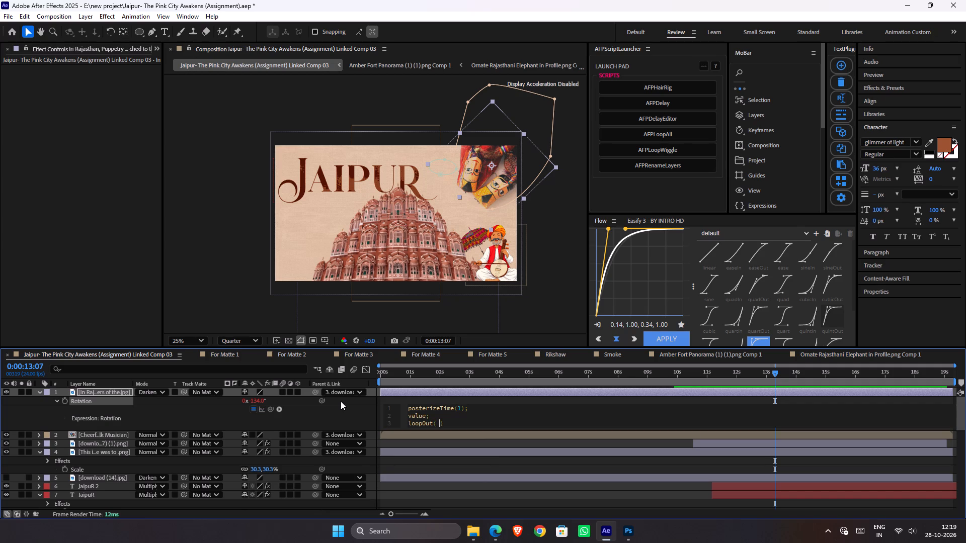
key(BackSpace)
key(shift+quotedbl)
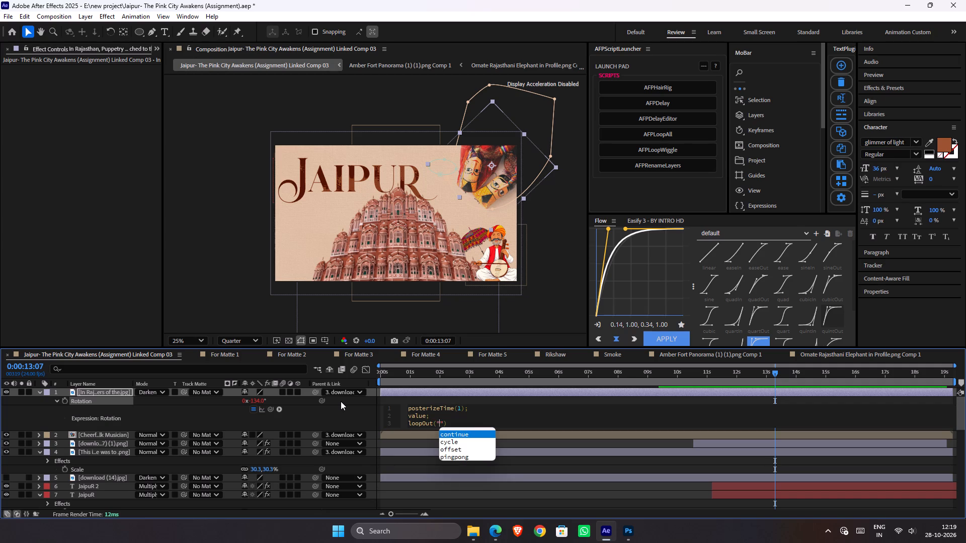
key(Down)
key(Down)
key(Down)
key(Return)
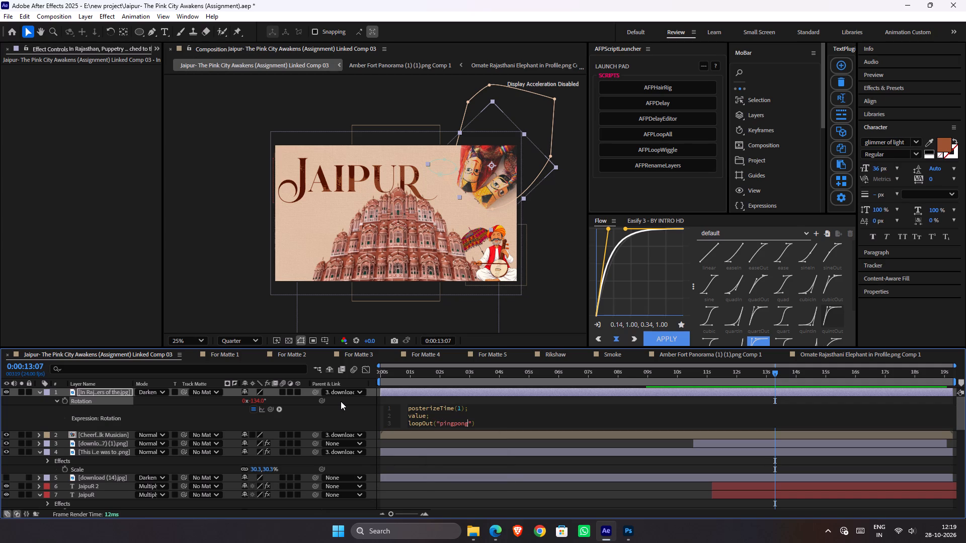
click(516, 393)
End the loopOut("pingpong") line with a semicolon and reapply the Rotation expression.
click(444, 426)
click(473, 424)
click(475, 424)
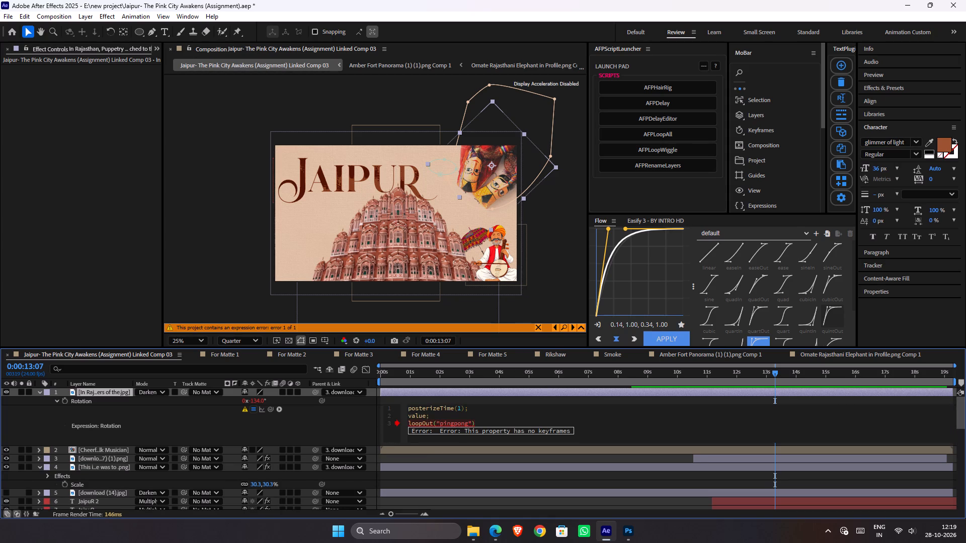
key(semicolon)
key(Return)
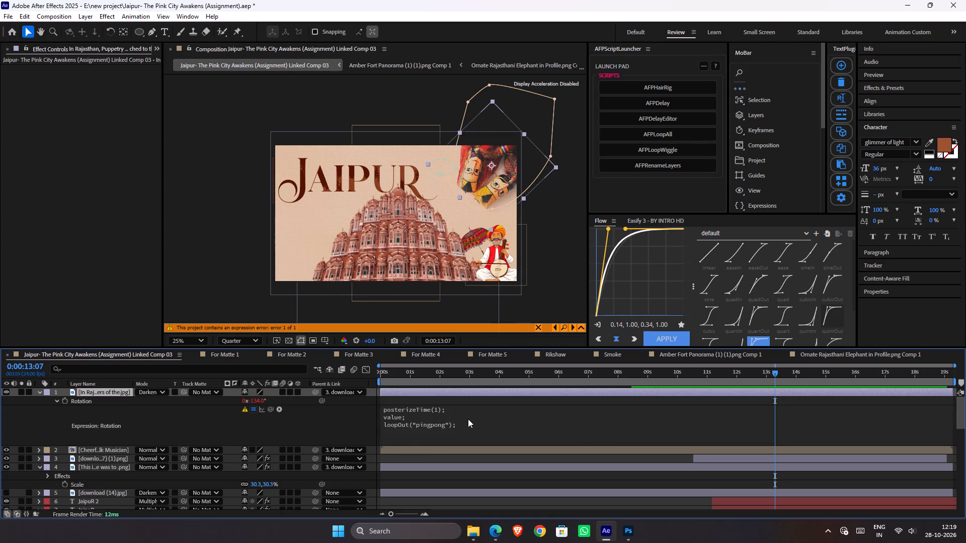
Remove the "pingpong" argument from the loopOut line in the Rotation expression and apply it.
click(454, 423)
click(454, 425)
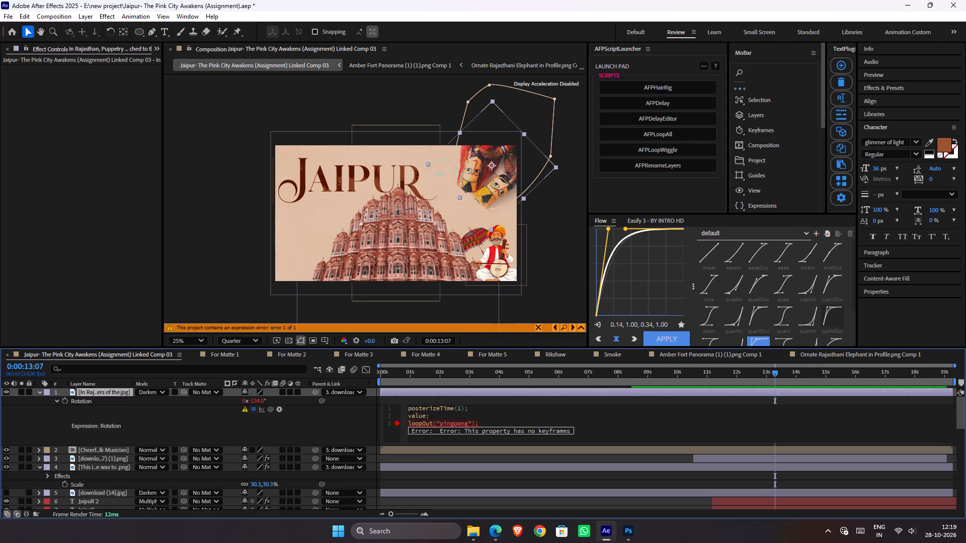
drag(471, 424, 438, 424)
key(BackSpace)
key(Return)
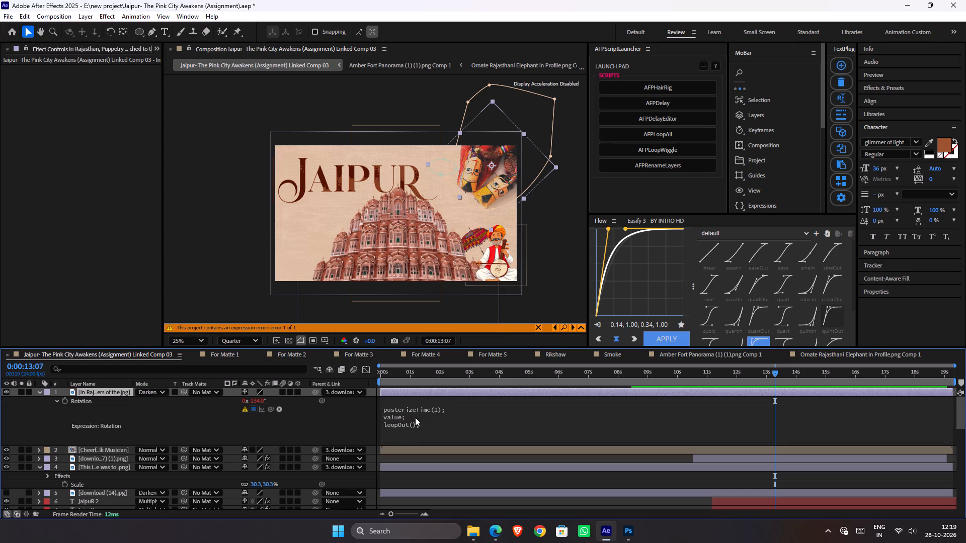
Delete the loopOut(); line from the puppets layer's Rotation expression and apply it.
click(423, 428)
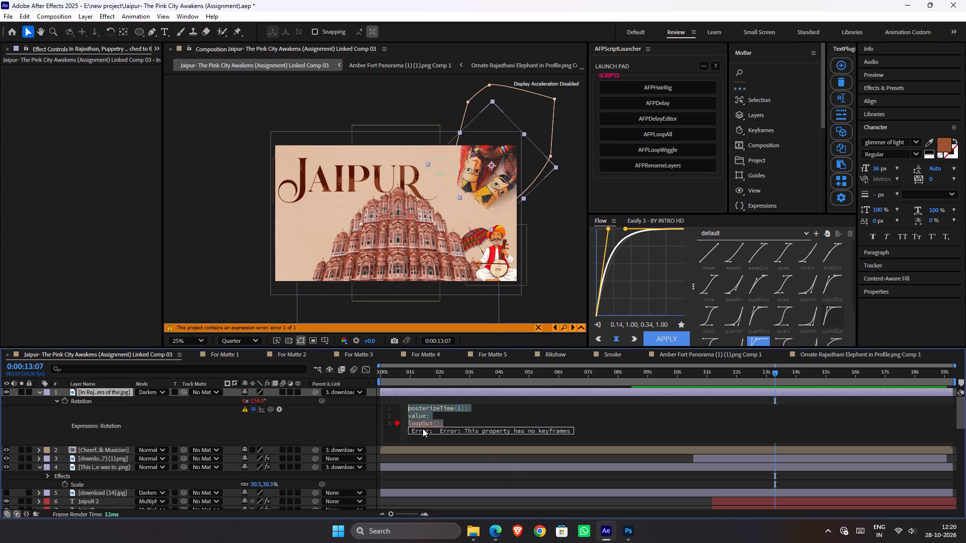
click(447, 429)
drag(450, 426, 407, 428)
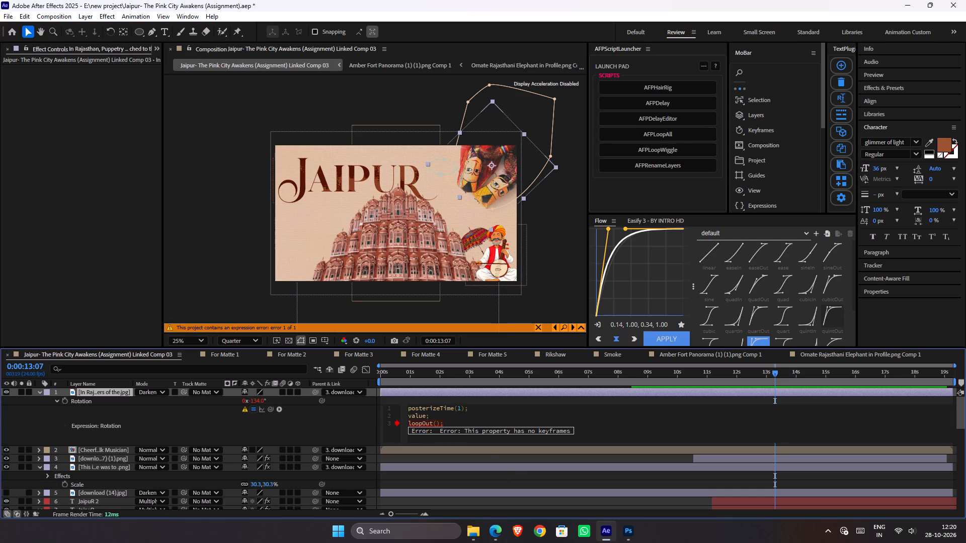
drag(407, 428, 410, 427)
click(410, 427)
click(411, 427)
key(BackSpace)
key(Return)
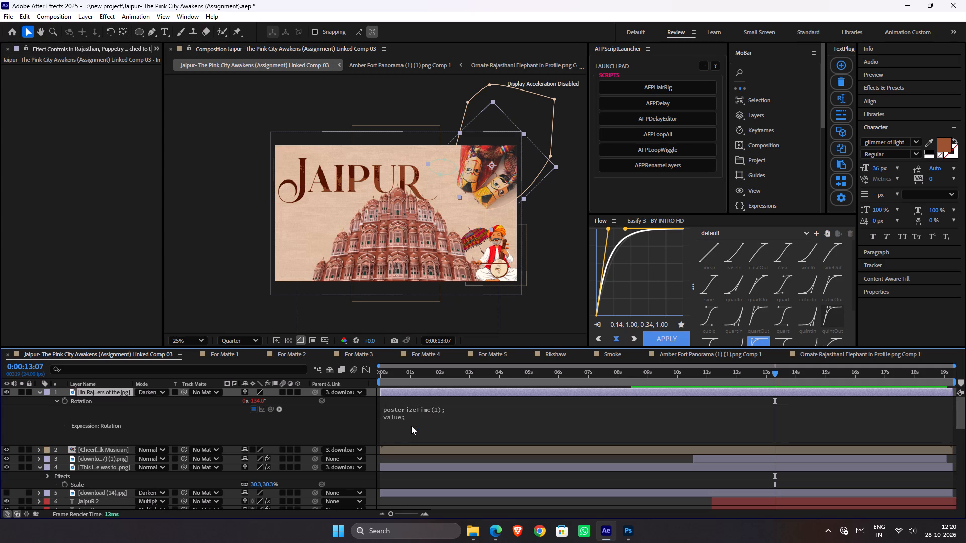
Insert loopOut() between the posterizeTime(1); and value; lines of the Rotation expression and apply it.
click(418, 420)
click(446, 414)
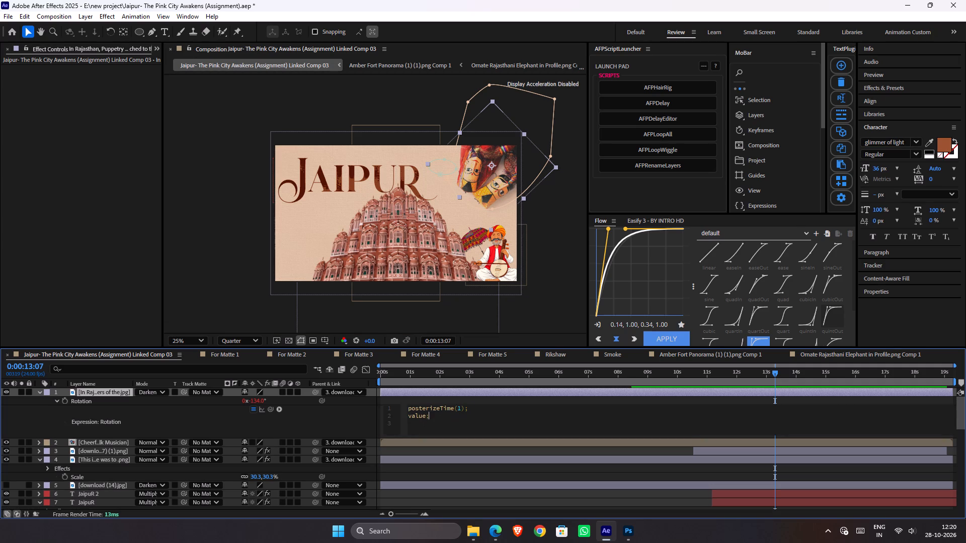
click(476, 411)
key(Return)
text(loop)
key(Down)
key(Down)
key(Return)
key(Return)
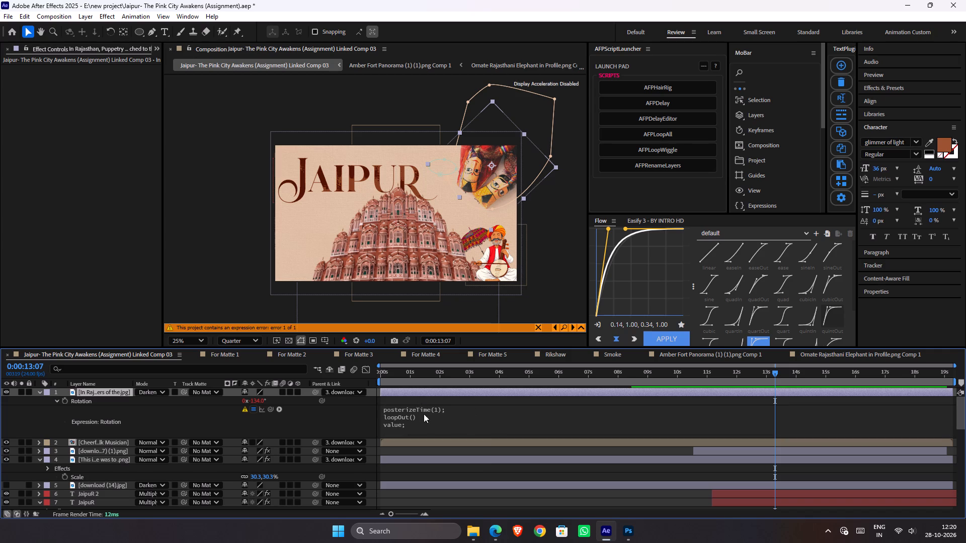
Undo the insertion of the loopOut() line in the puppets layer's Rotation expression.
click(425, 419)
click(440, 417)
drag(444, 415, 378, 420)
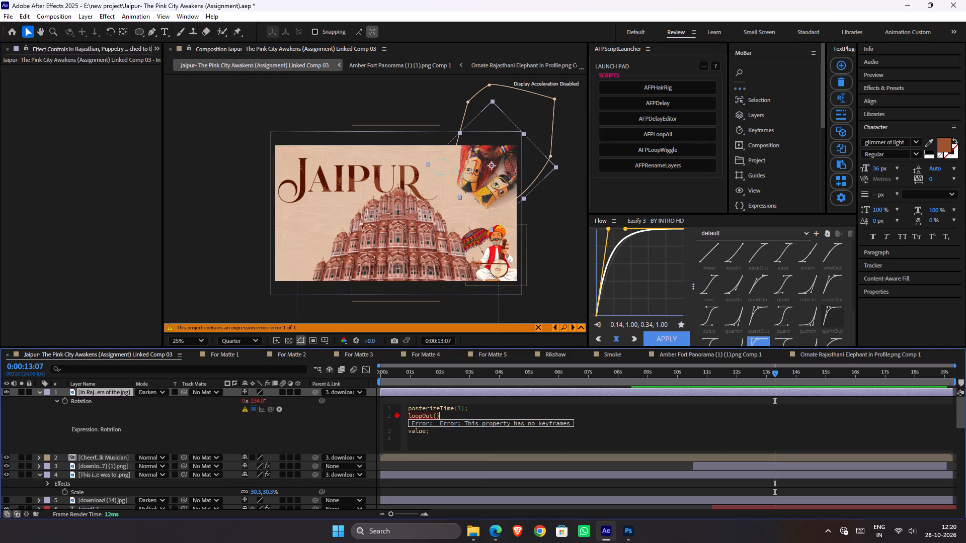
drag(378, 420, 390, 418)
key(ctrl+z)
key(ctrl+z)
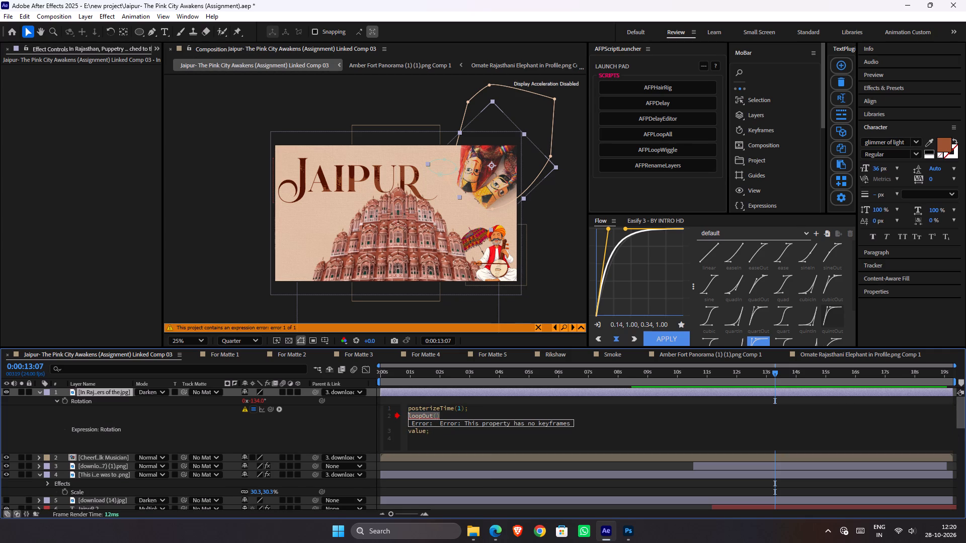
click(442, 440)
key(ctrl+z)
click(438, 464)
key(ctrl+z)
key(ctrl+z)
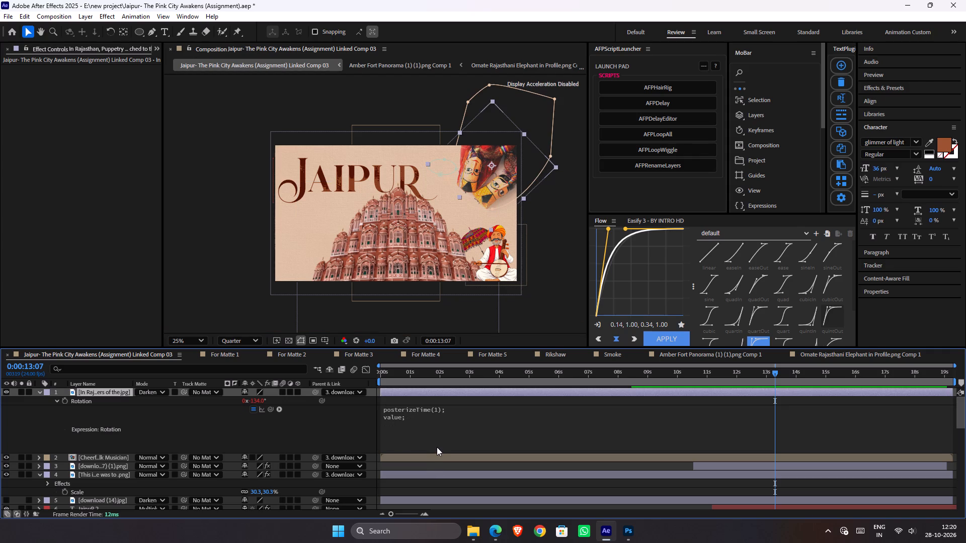
Undo further to restore the loopOut("pingpong"); line in the puppets layer's Rotation expression.
key(ctrl+z)
key(ctrl+z)
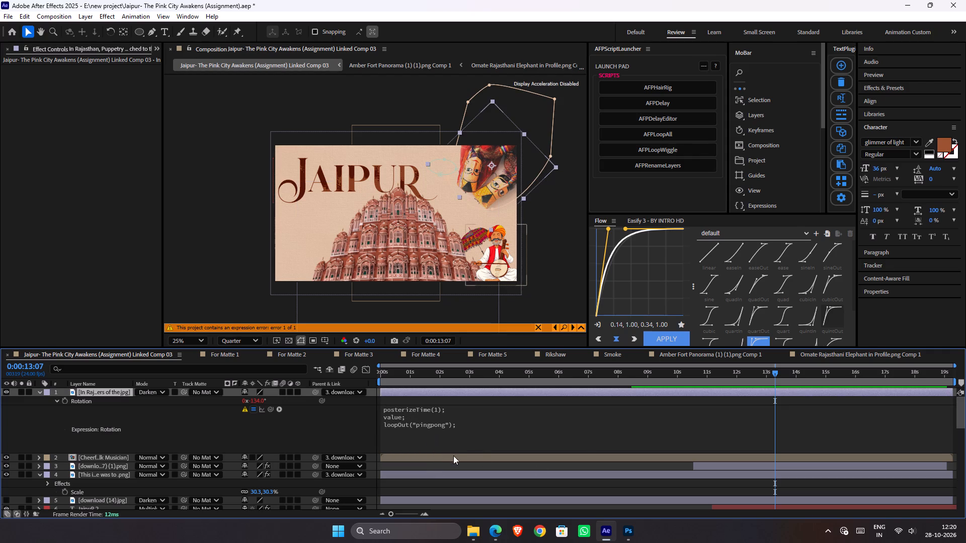
Keyframe the puppets' Rotation from -134° at 0:00:12:12 to a slightly different angle at 0:00:13:03 and preview the swing.
drag(726, 378, 744, 398)
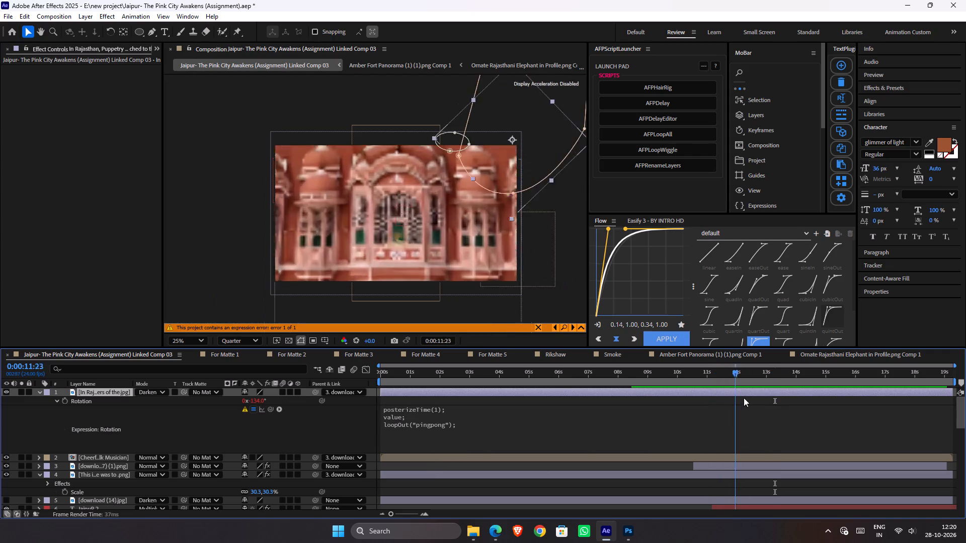
drag(744, 398, 770, 401)
click(67, 402)
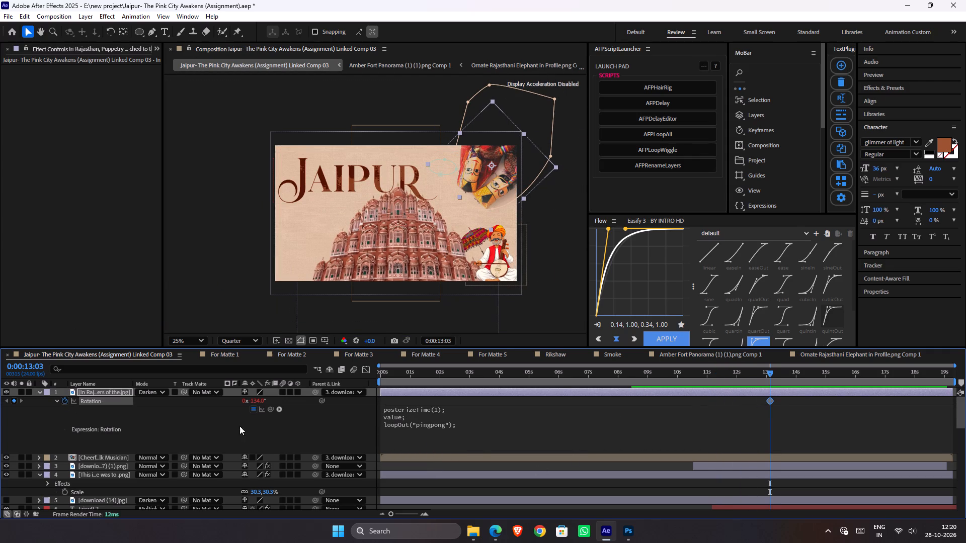
drag(772, 399, 753, 400)
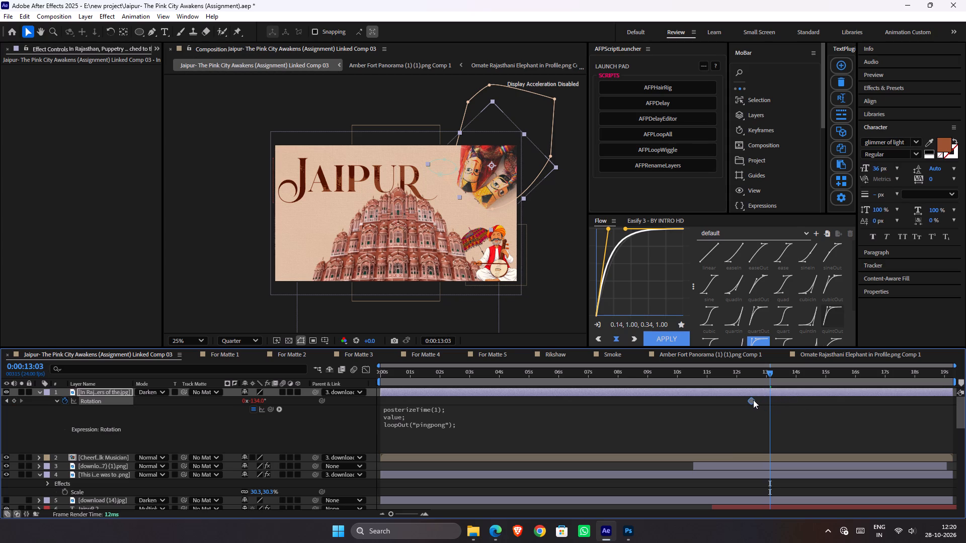
drag(256, 403, 260, 404)
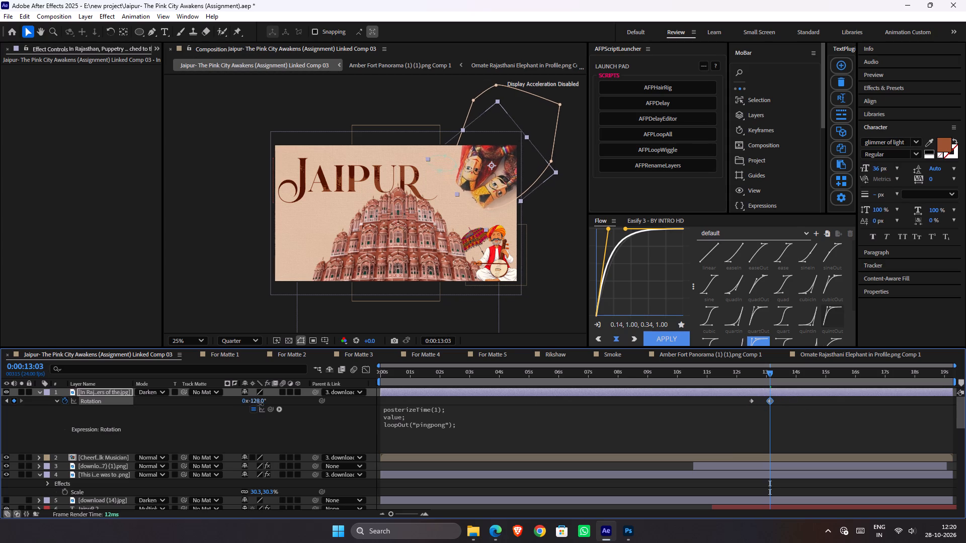
drag(260, 404, 264, 404)
key(j)
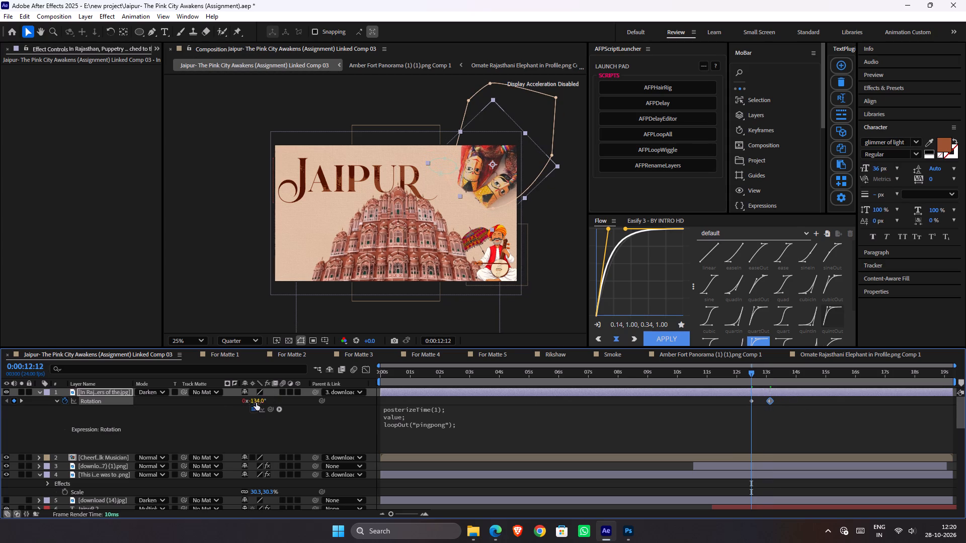
key(space)
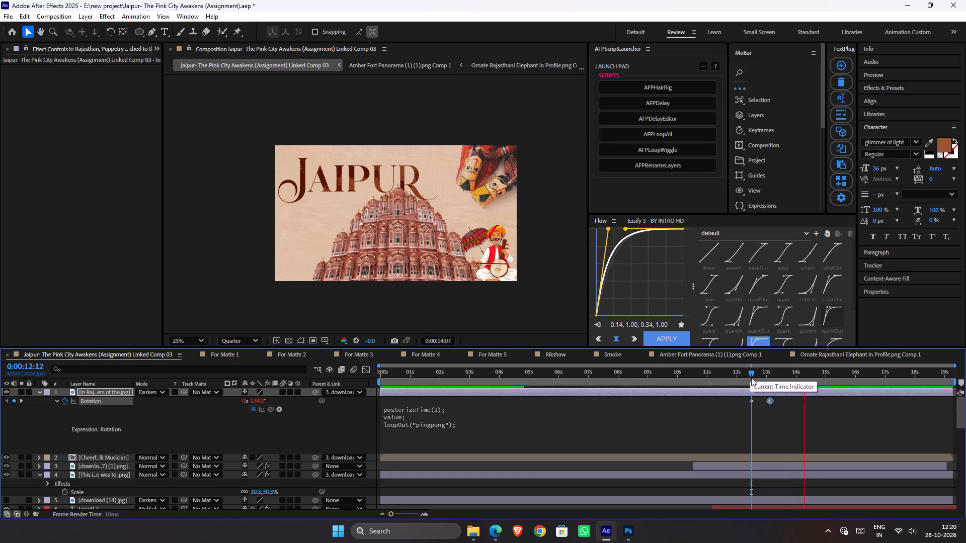
key(space)
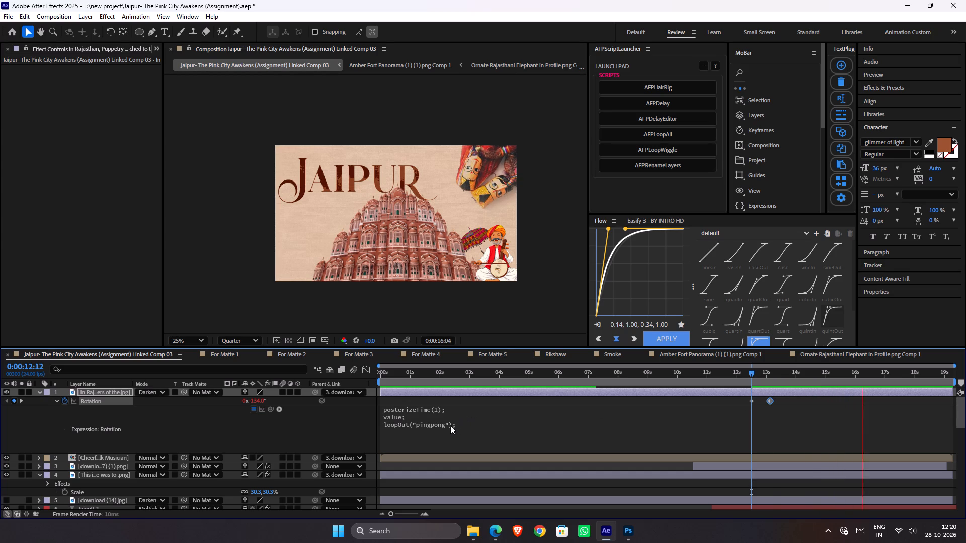
Set posterizeTime to 3 in the puppets' Rotation expression and preview the motion.
click(434, 409)
click(463, 409)
click(459, 408)
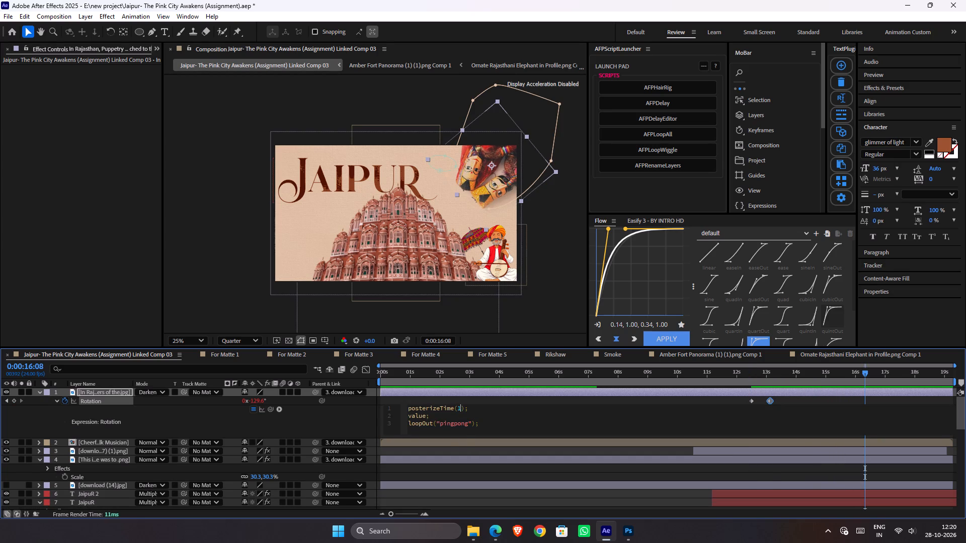
key(BackSpace)
key(3)
key(Return)
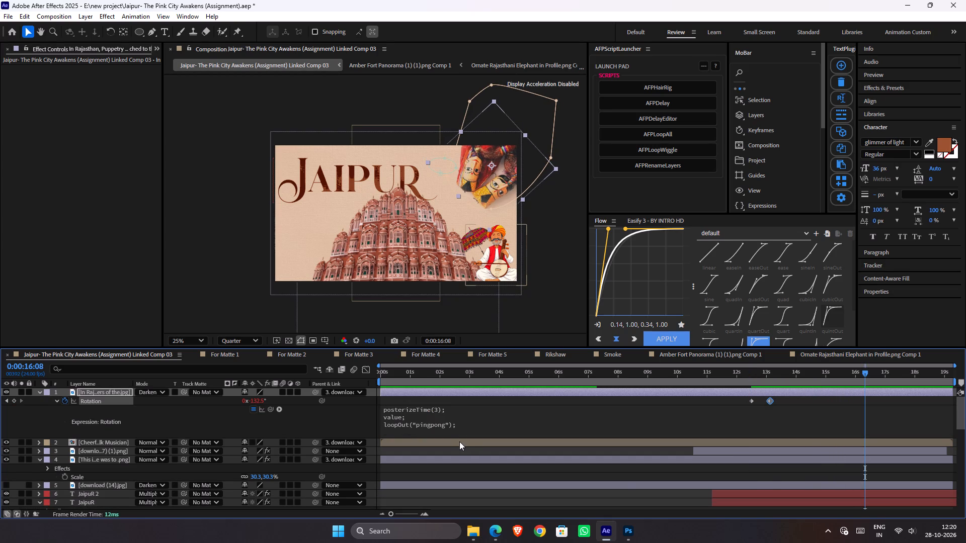
click(740, 368)
key(space)
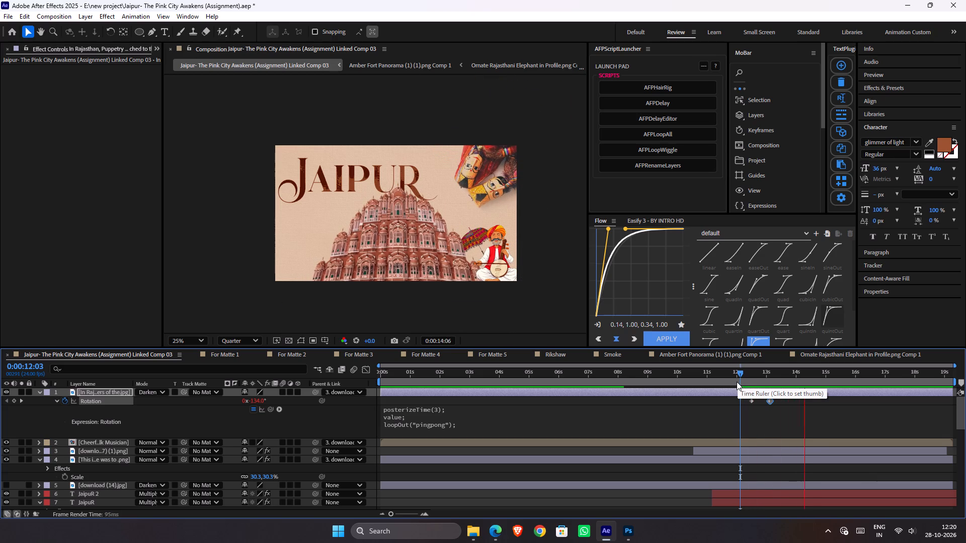
key(space)
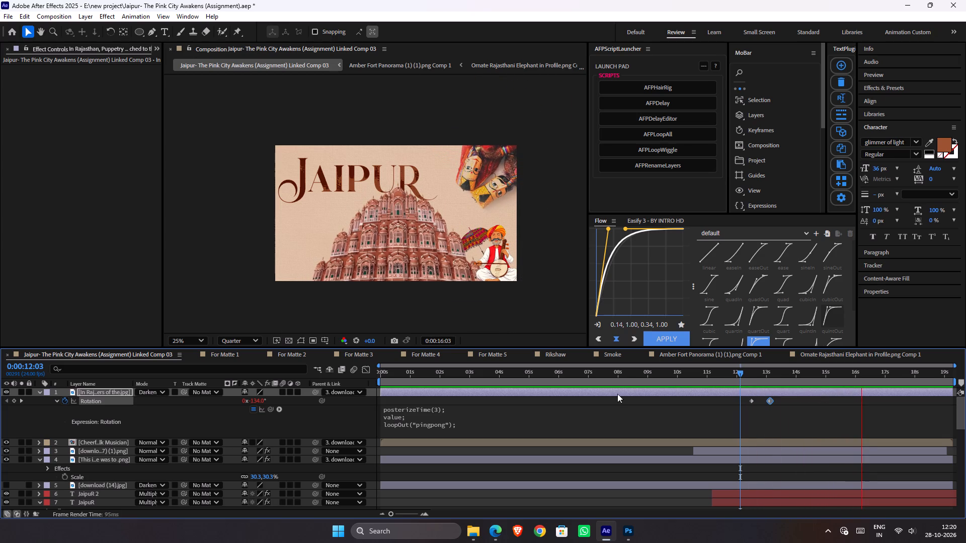
Adjust the puppets' Rotation at the 0:00:13:03 keyframe to about -130.6° for a smaller swing.
key(j)
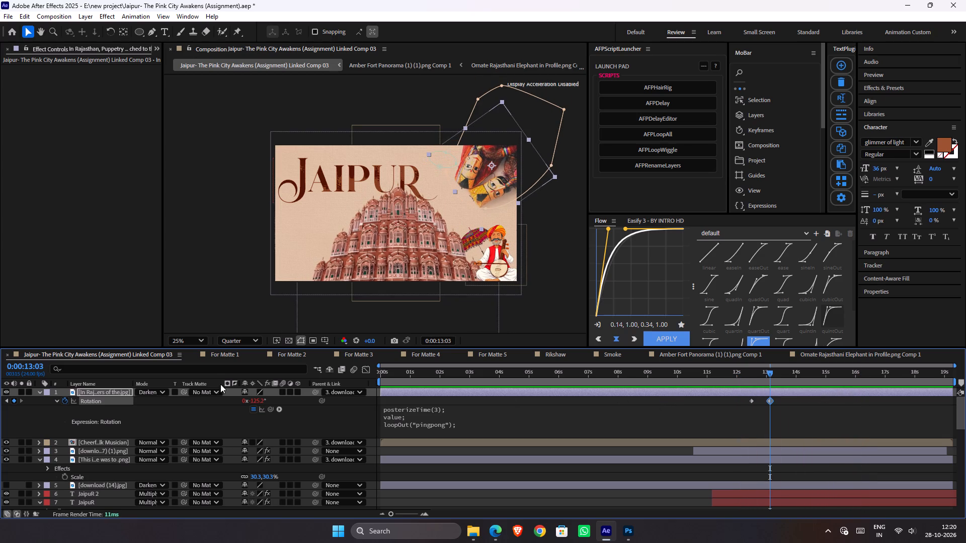
click(258, 401)
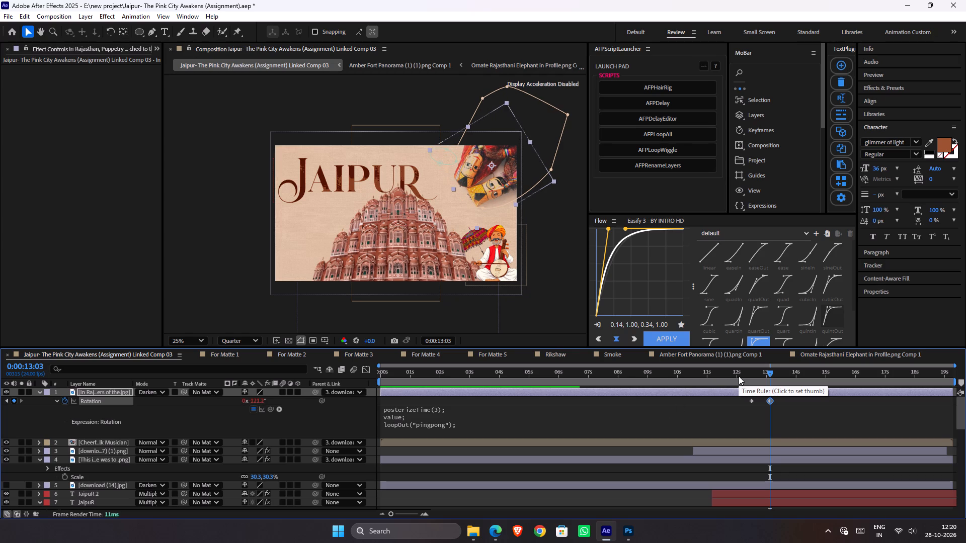
key(j)
key(k)
click(262, 400)
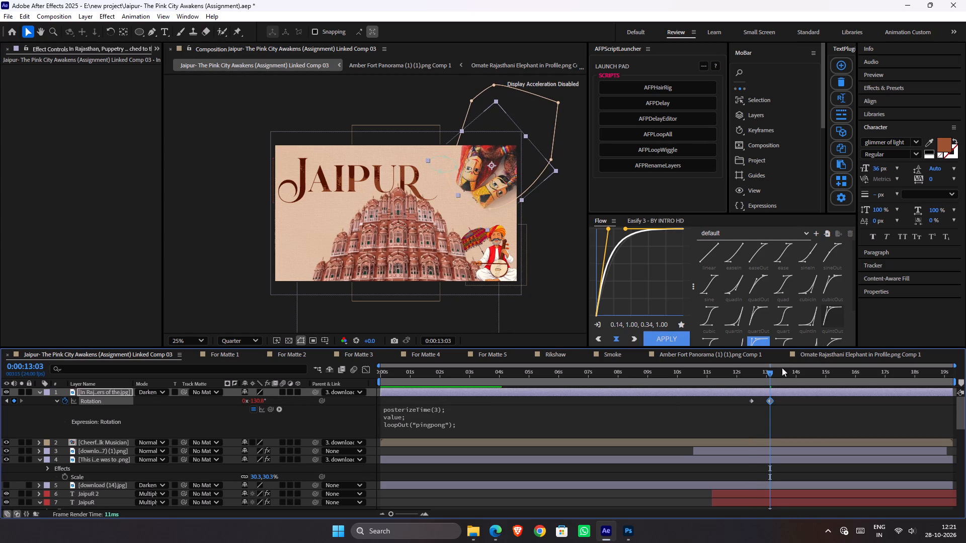
Preview the puppets' swing from 0:00:12:08 and save the project.
click(747, 375)
key(space)
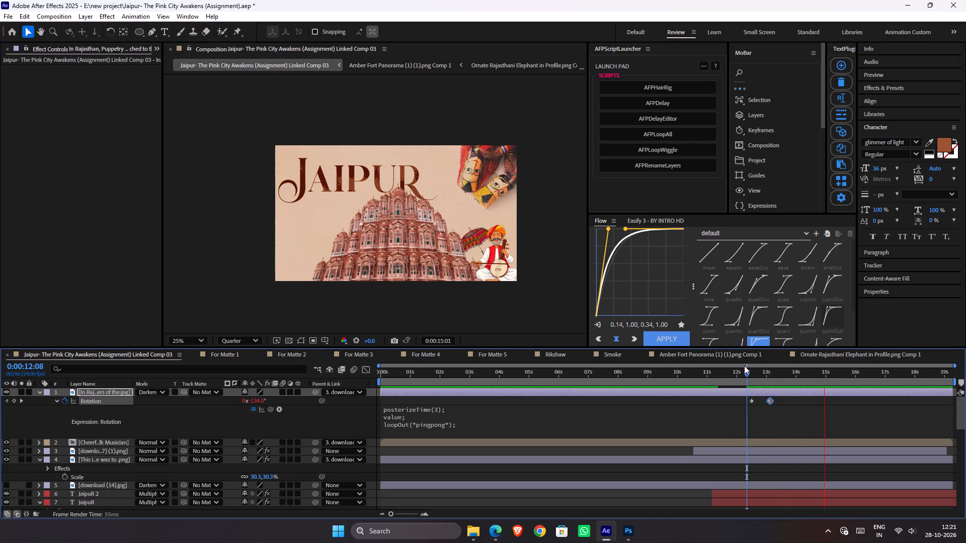
key(space)
key(ctrl+s)
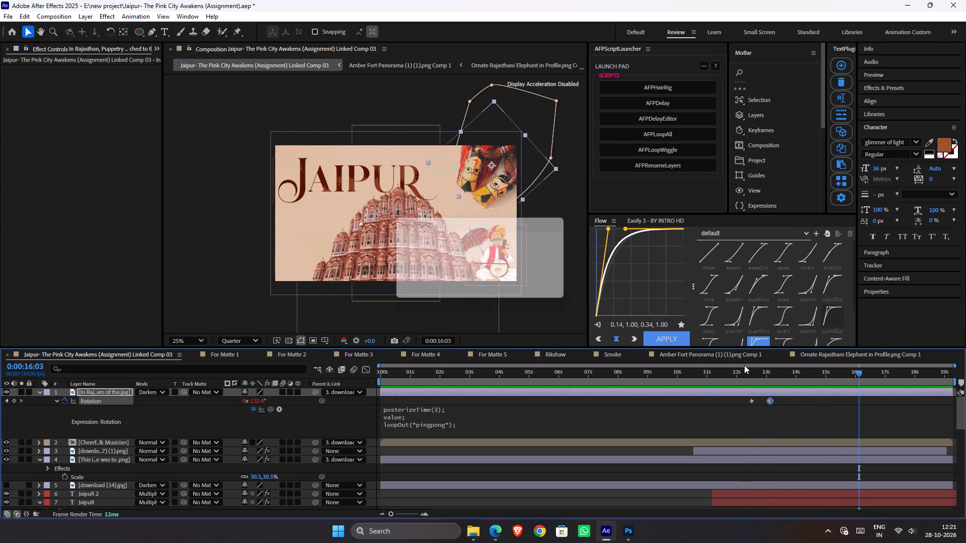
Copy the puppets' whole Rotation expression and paste it as an expression on the umbrella layer's Rotation.
click(506, 274)
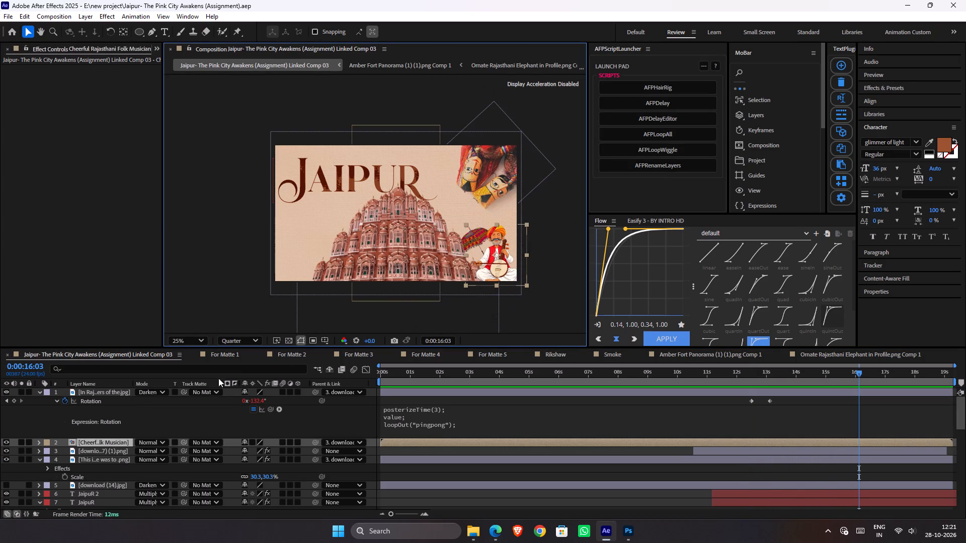
click(456, 420)
key(ctrl+c)
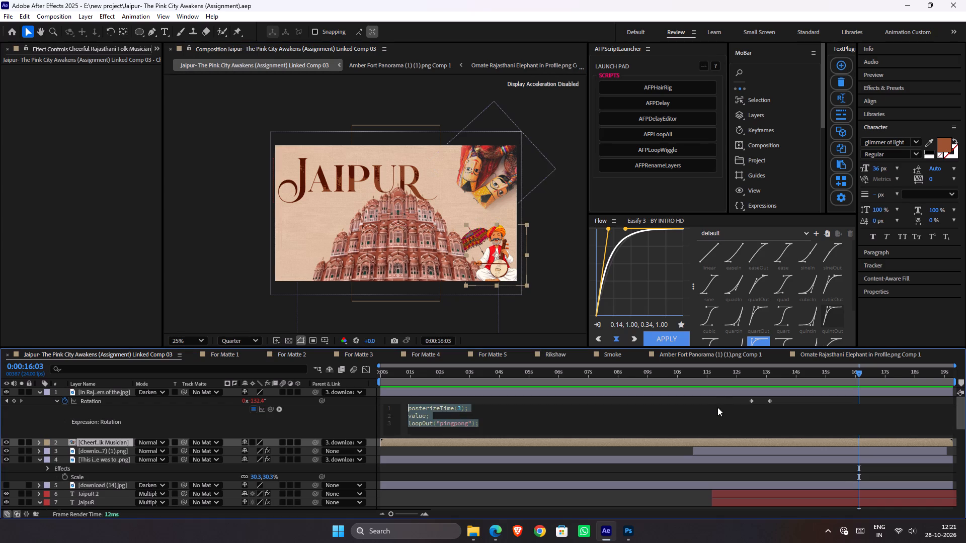
click(726, 397)
click(117, 463)
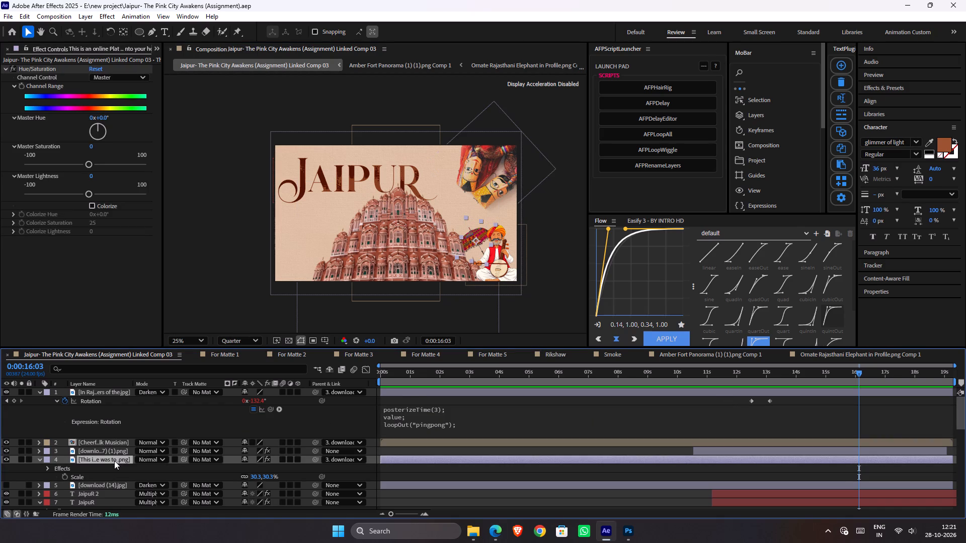
key(r)
alt+click(67, 469)
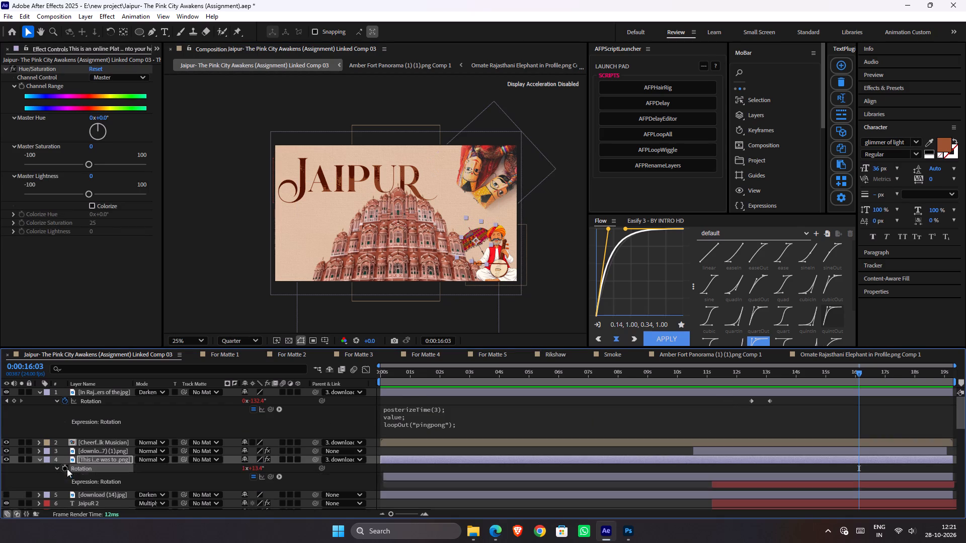
key(ctrl+v)
click(126, 459)
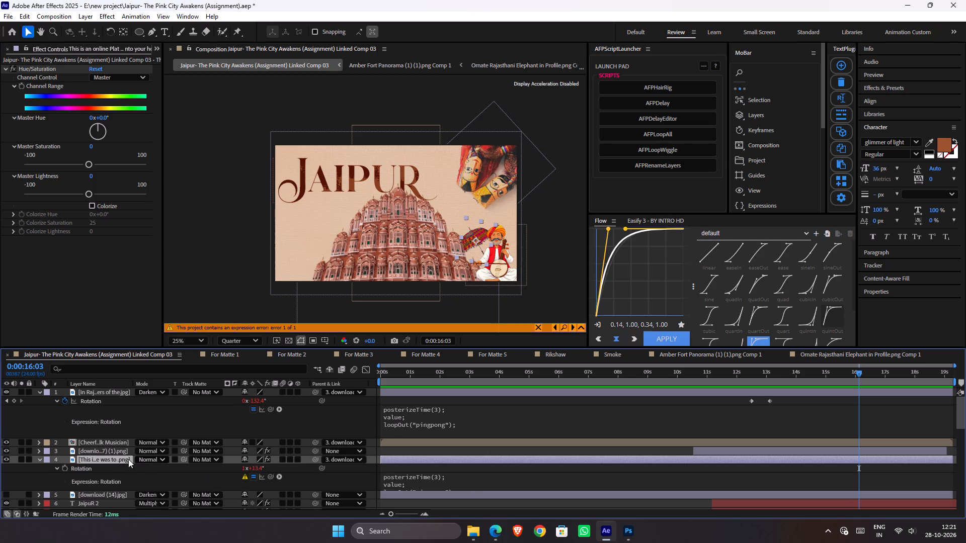
Shift both of the puppets' Rotation keyframes earlier so that the first one sits at 0:00:11:10.
drag(750, 373, 750, 376)
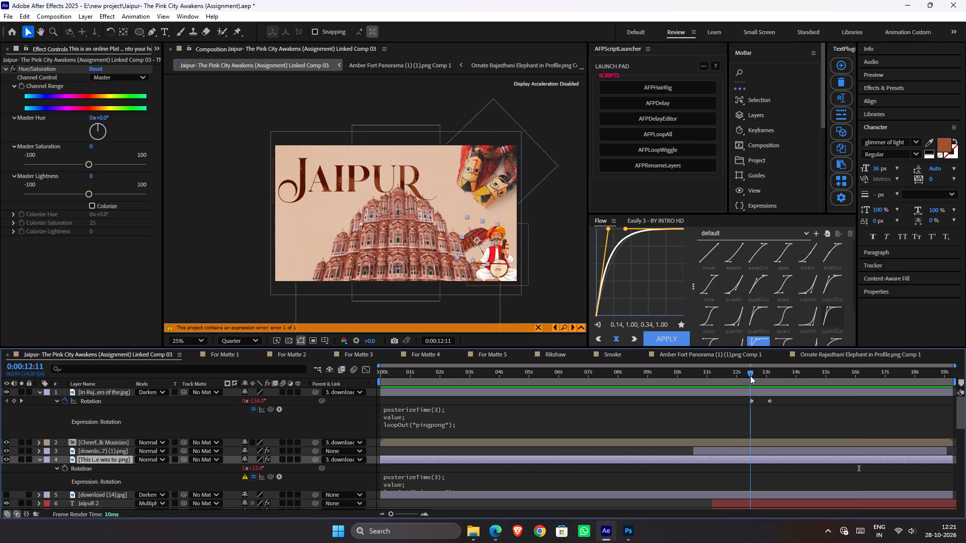
drag(750, 376, 750, 416)
drag(734, 373, 721, 376)
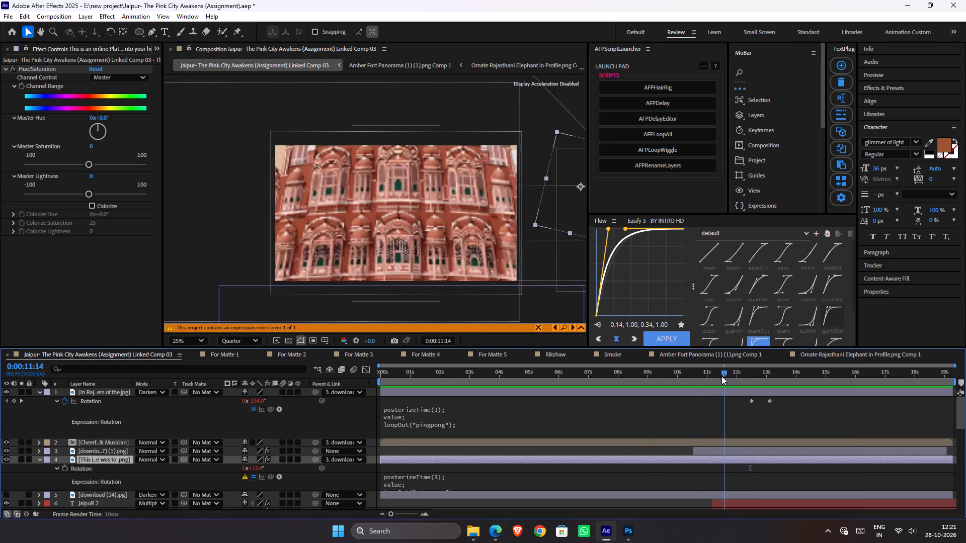
drag(721, 376, 721, 376)
drag(729, 400, 770, 404)
drag(775, 402, 735, 405)
drag(752, 401, 719, 406)
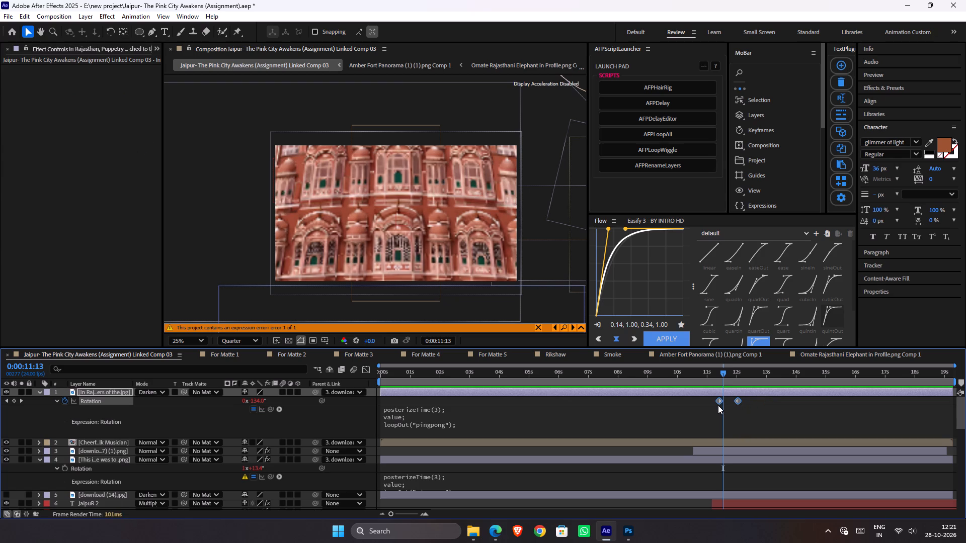
key(j)
Keyframe the umbrella layer's Rotation at 0:00:11:10 and 0:00:12:01, turning it to about 1x+8.7° at the second keyframe.
click(720, 461)
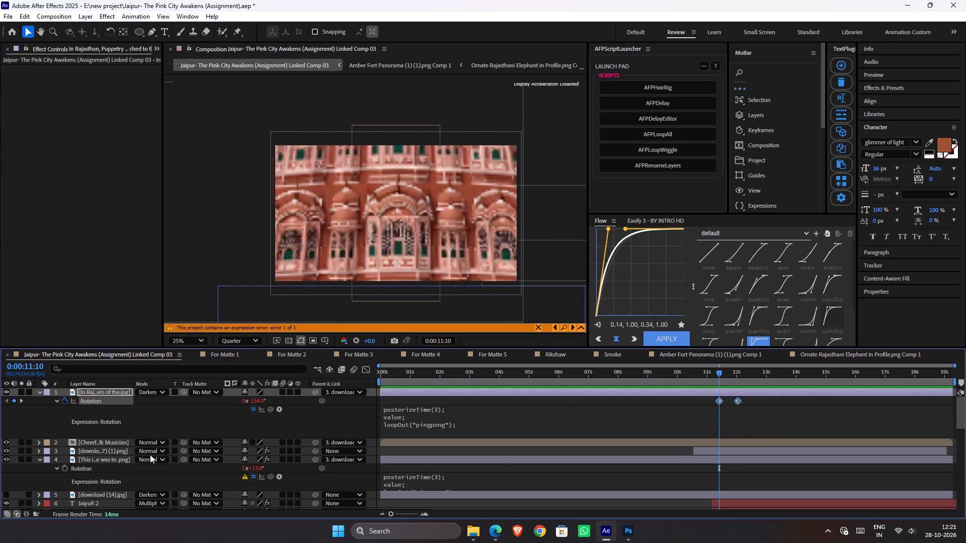
click(64, 468)
key(k)
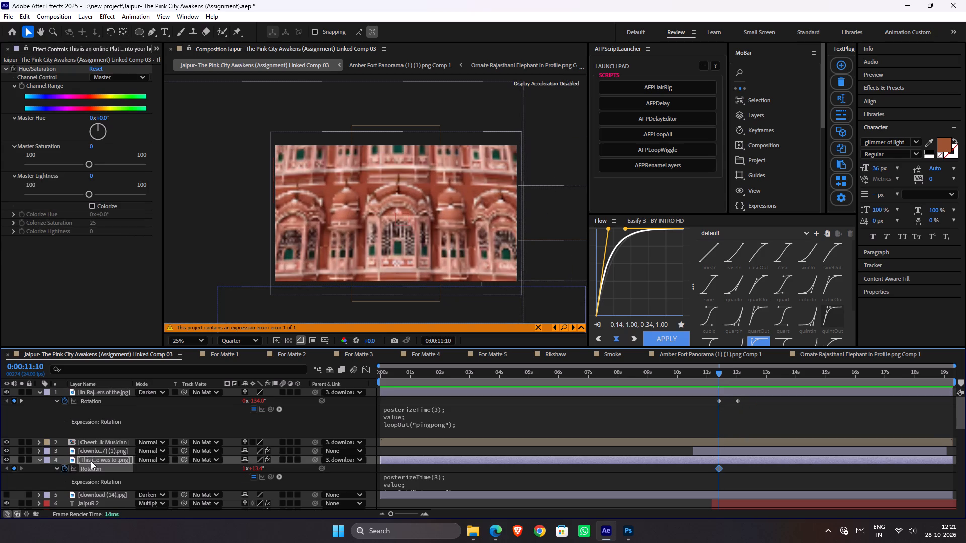
key(k)
key(j)
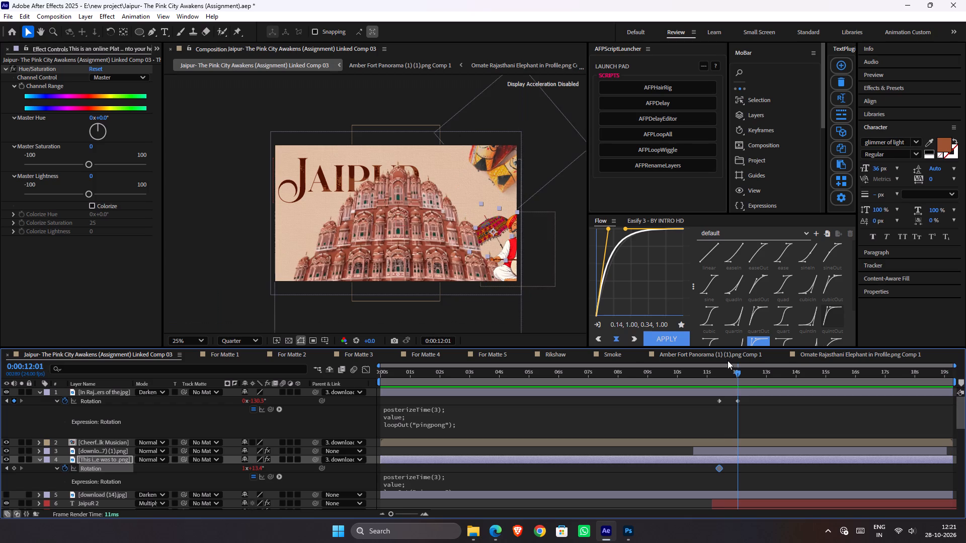
click(258, 466)
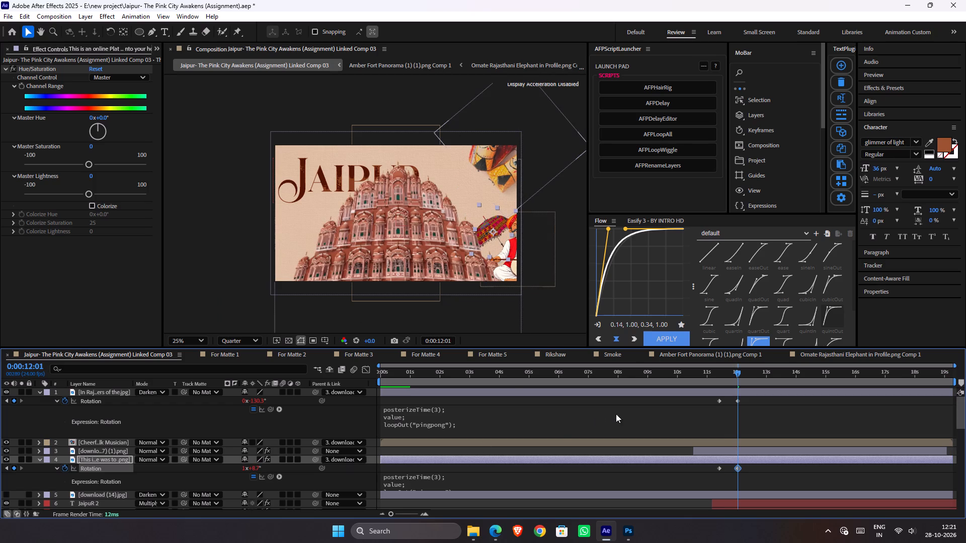
Preview the umbrella and puppets' looping swing from 0:00:11:00 and save the project.
drag(726, 379, 706, 374)
key(space)
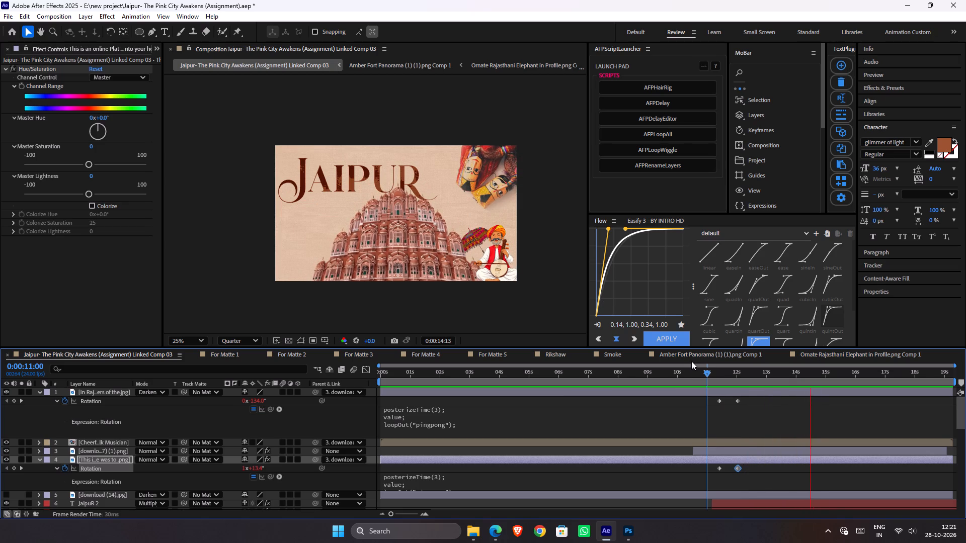
key(space)
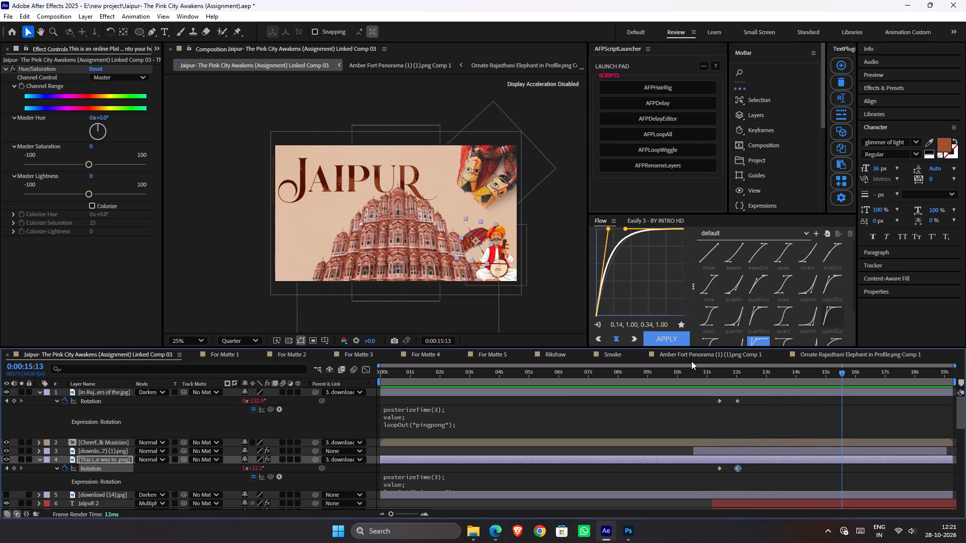
key(ctrl+s)
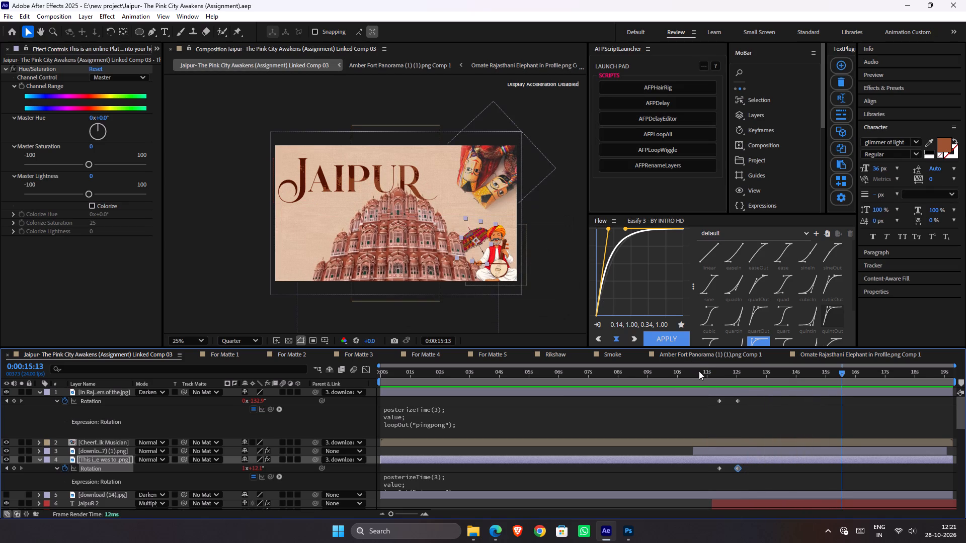
Reposition the musician and scale him slightly smaller so he sits in front of the umbrella at the scene's lower-right corner, and save the project.
click(728, 404)
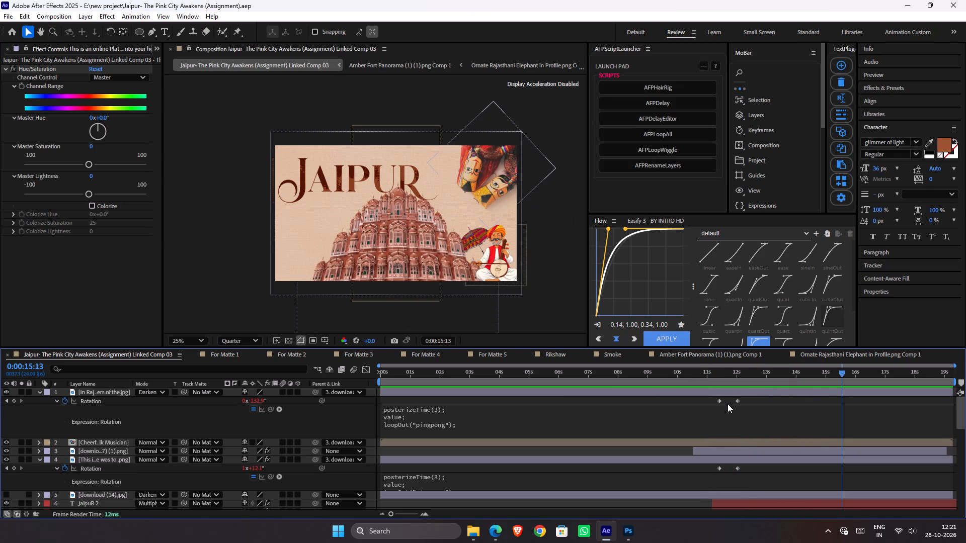
click(500, 253)
drag(503, 265, 462, 269)
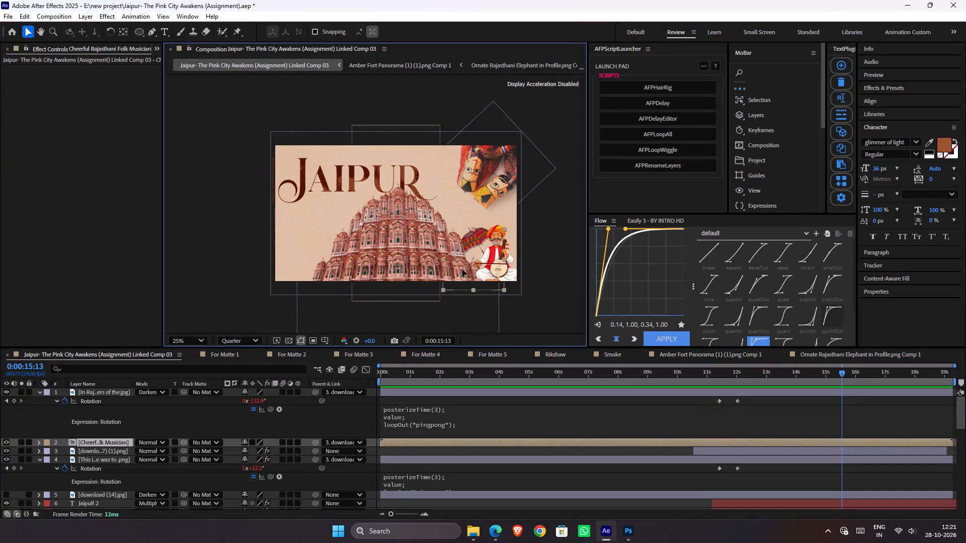
drag(462, 269, 492, 259)
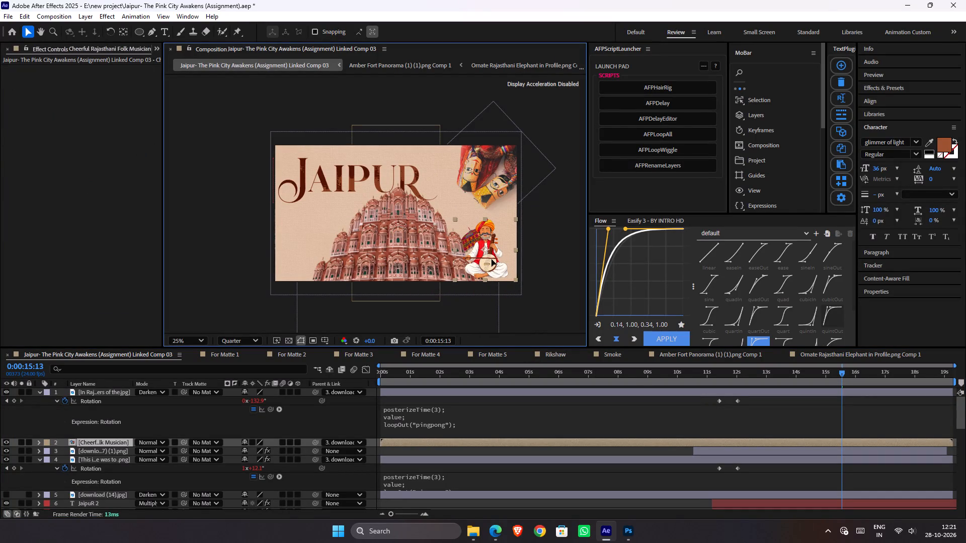
drag(492, 259, 490, 260)
drag(515, 250, 506, 250)
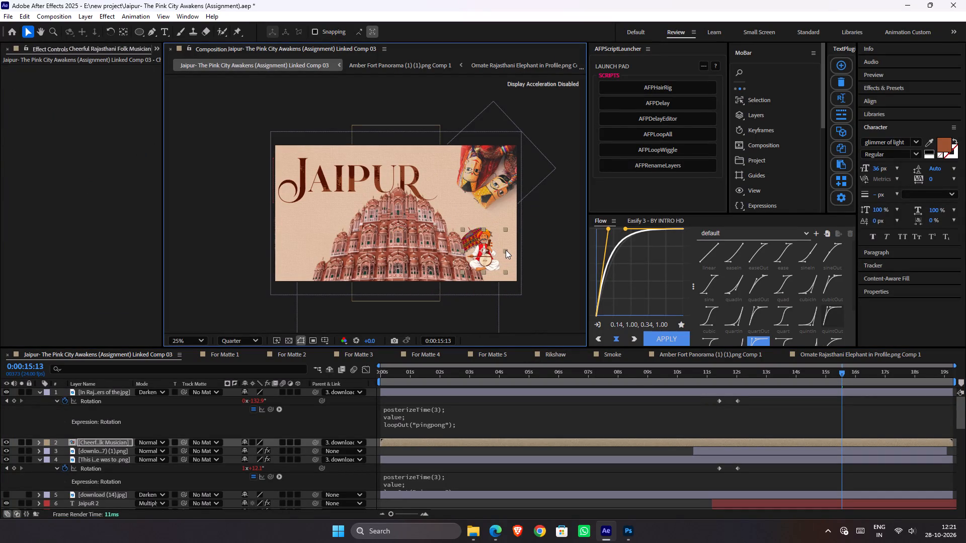
drag(506, 250, 529, 249)
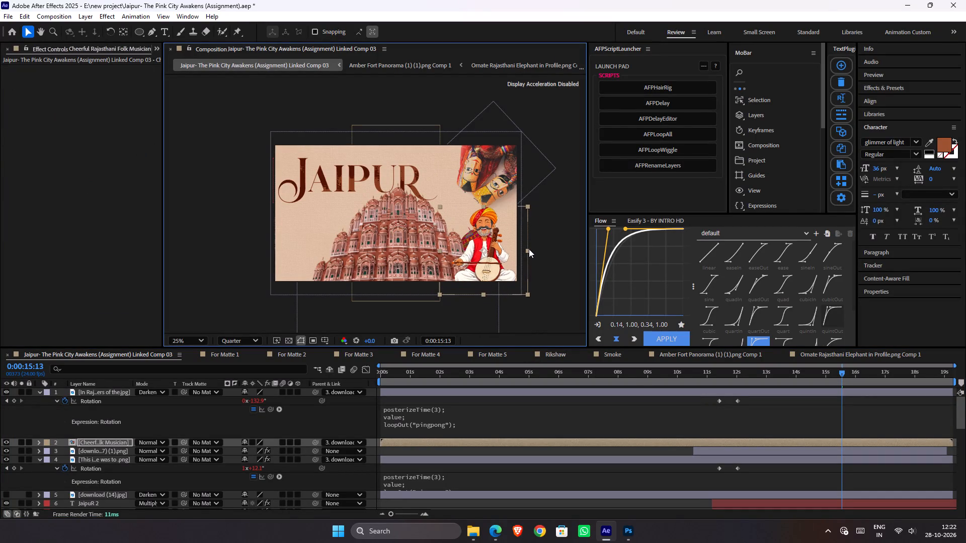
drag(529, 249, 522, 249)
click(496, 262)
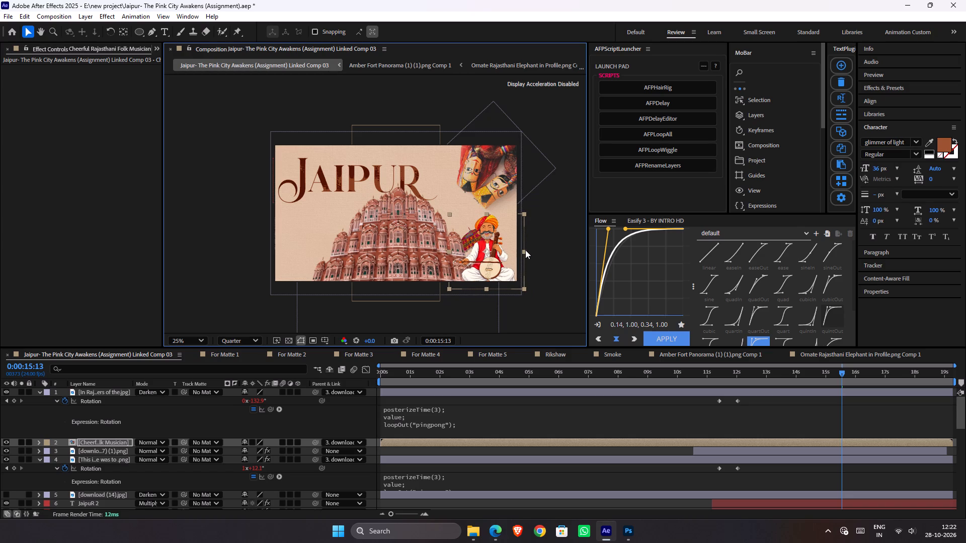
drag(525, 250, 512, 253)
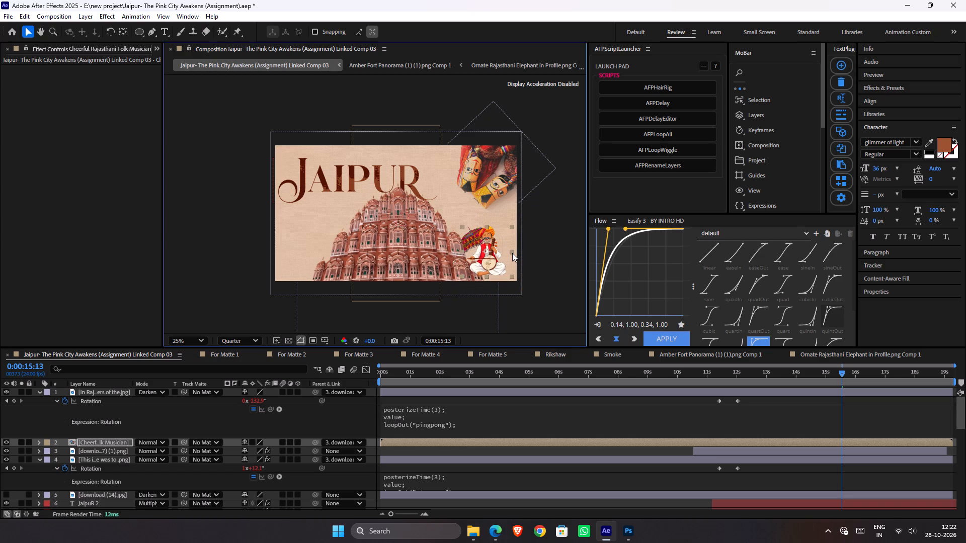
drag(512, 253, 517, 255)
drag(501, 260, 506, 266)
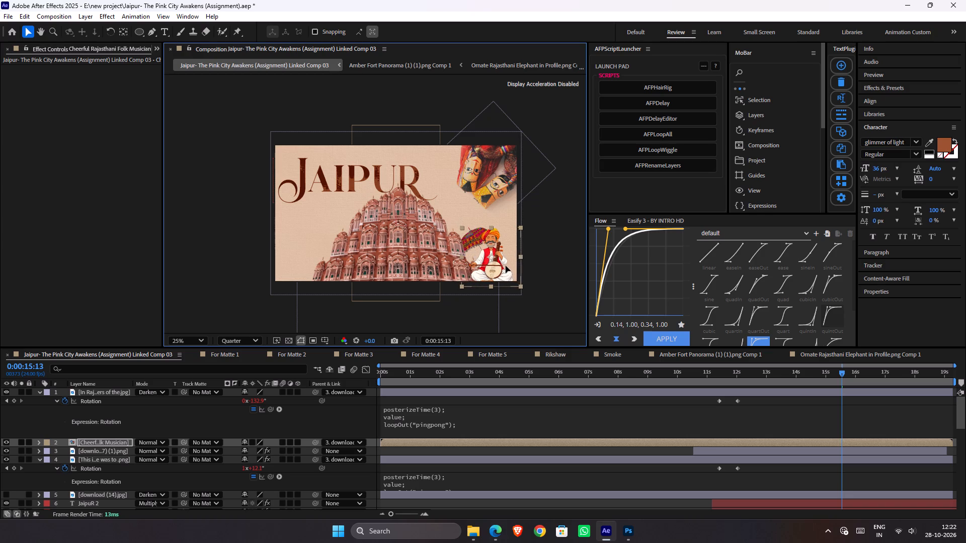
drag(506, 266, 507, 266)
click(548, 267)
key(ctrl+s)
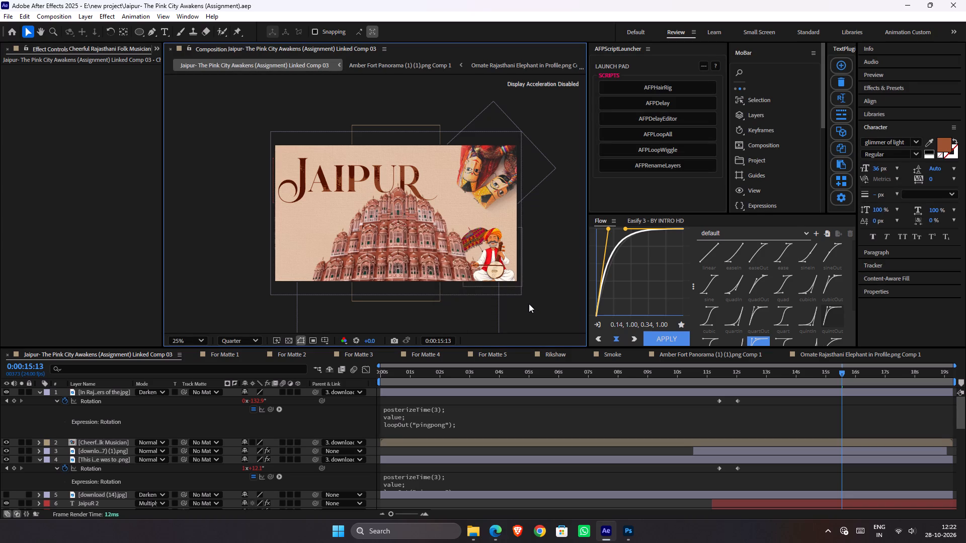
Shift the musician layer later in time so that it starts together with the JaipuR 2 text layer.
click(719, 441)
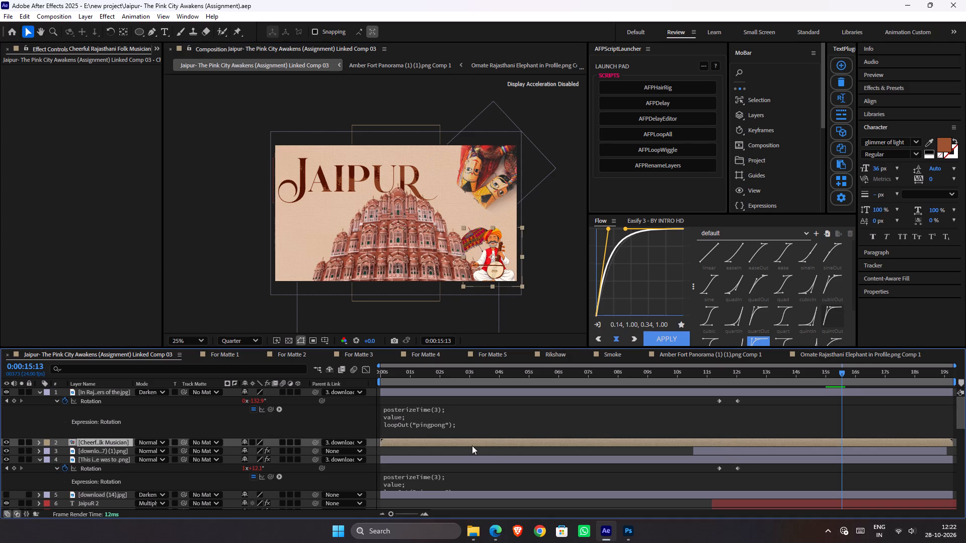
drag(471, 444, 803, 470)
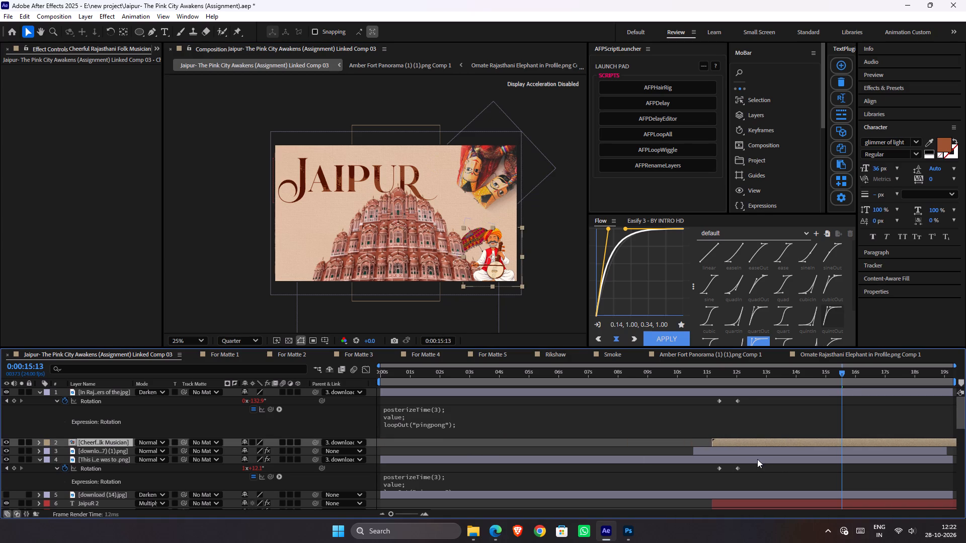
Open the Cheerful Rajasthani Folk Musician composition, return to 0:00:00:00 and briefly solo the Hand layer to examine the separated arm.
double_click(736, 440)
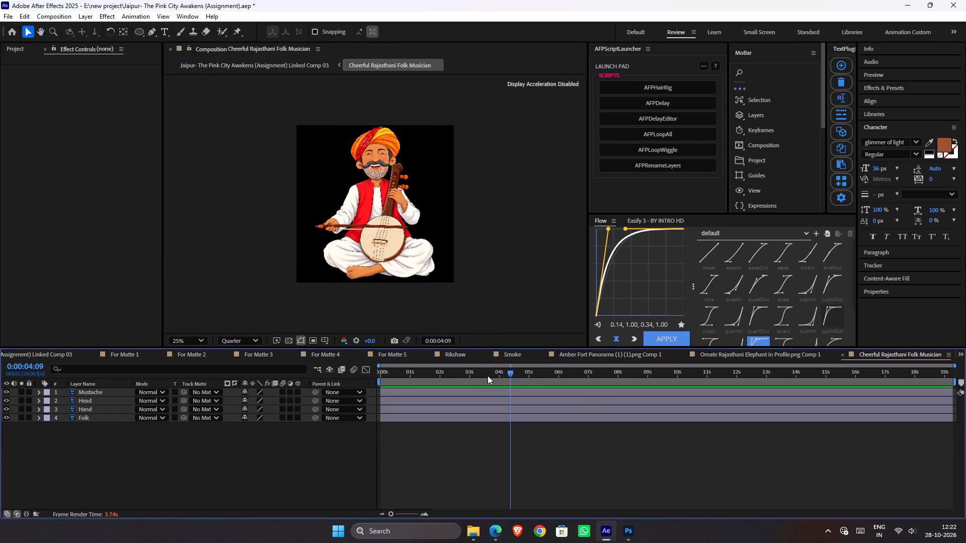
drag(488, 376, 330, 400)
click(88, 392)
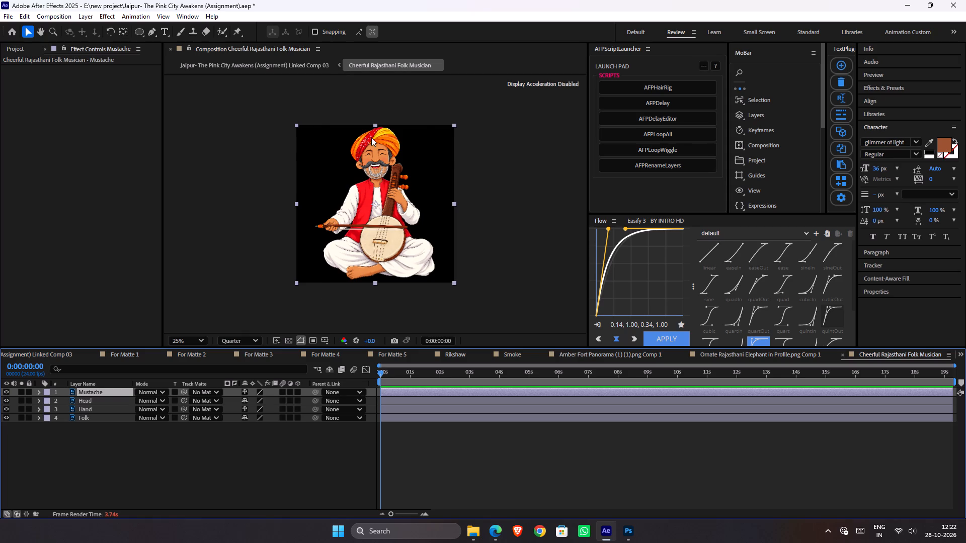
click(86, 416)
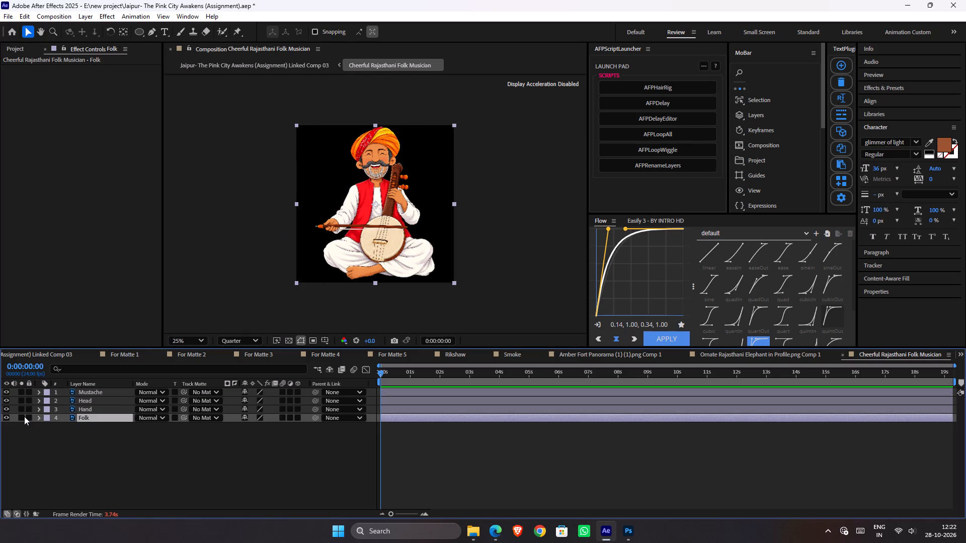
click(22, 411)
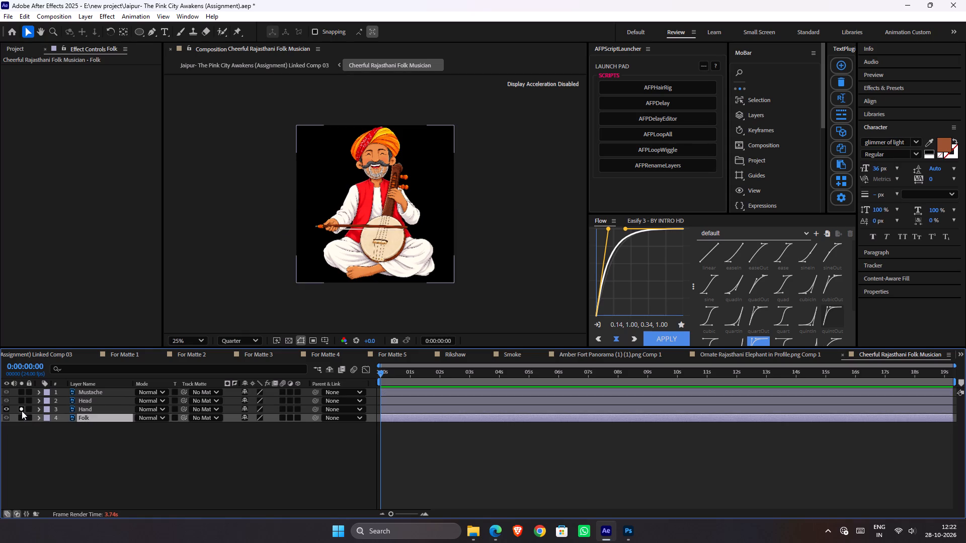
click(23, 409)
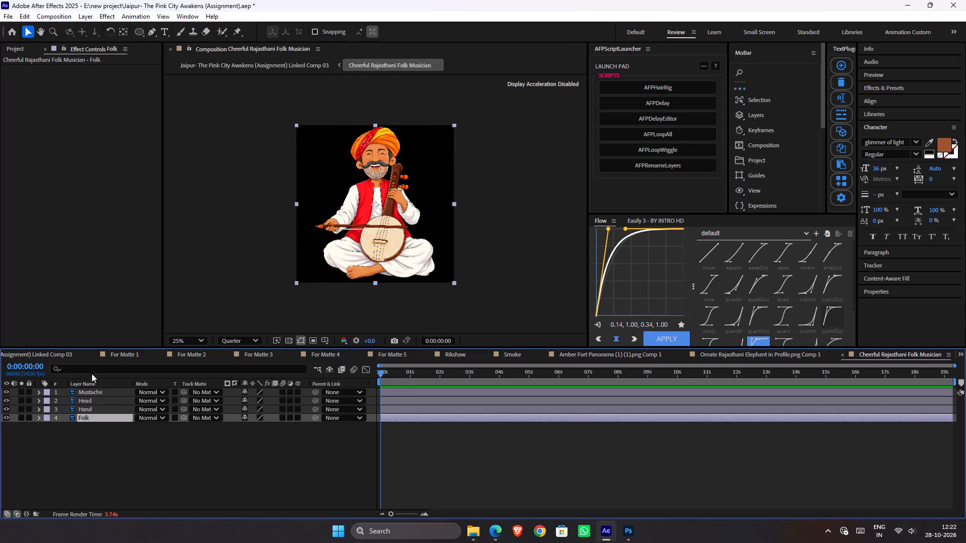
Solo the Hand layer, place Puppet pins at the shoulder, two points along the sleeve's inner edge and the hand, and unsolo it.
click(234, 31)
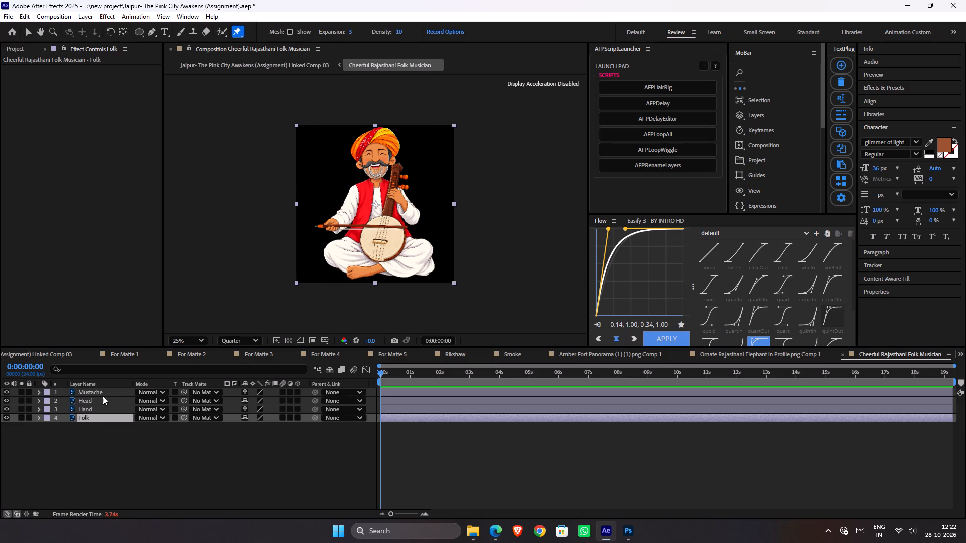
click(19, 417)
click(20, 416)
click(20, 411)
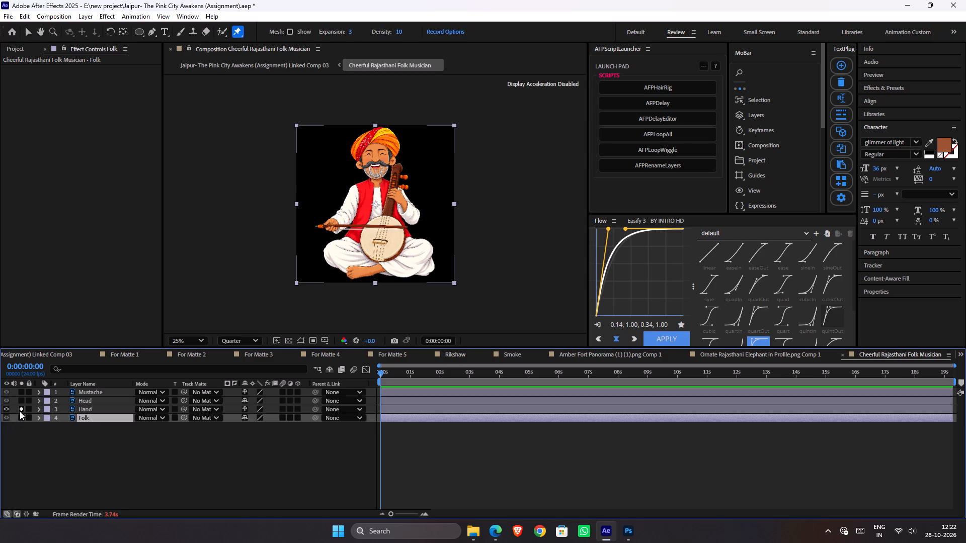
scroll(346, 232, up, 1)
click(324, 182)
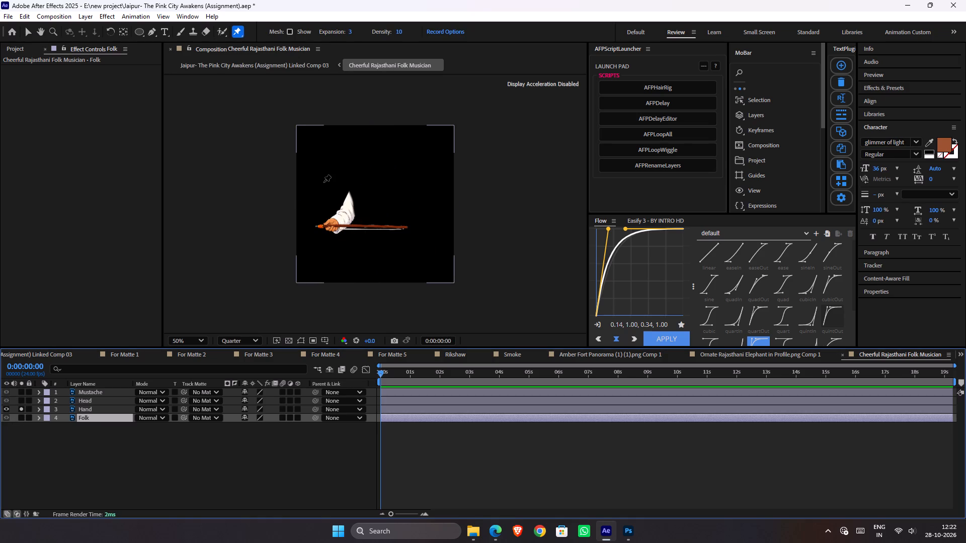
click(330, 212)
click(333, 232)
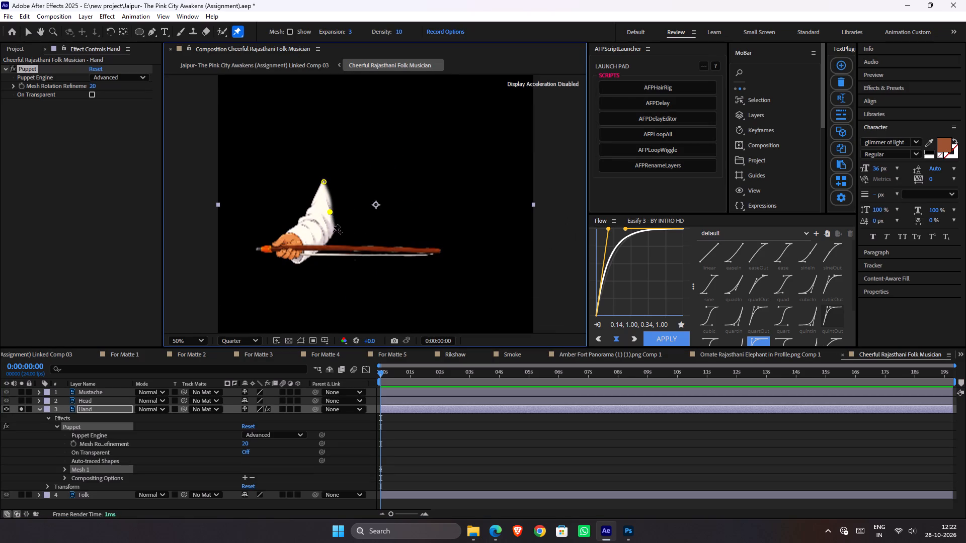
click(282, 249)
click(20, 407)
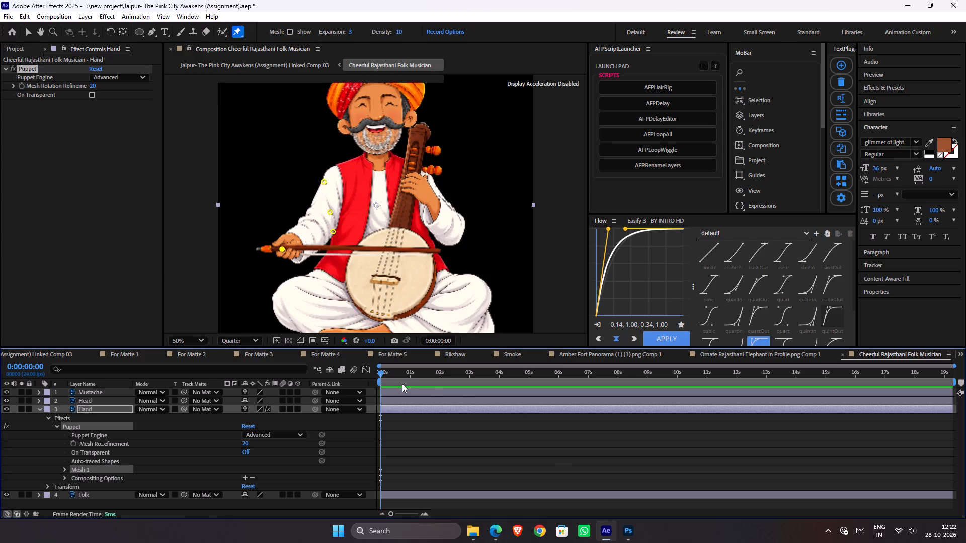
Keyframe the hand's puppet pin at 0:00:01:00, moved inward to about 334, 814, and apply Easy Ease to both of its Position keyframes.
drag(403, 377, 411, 380)
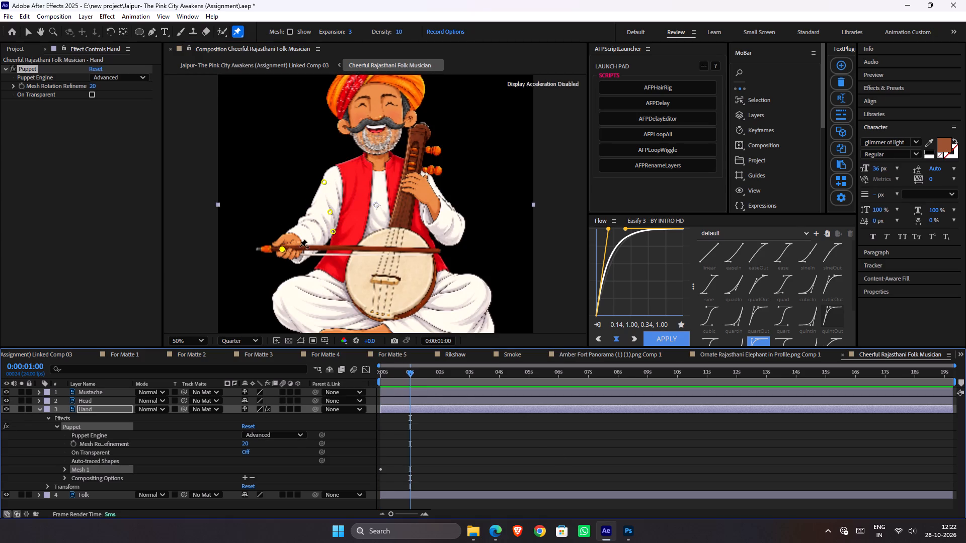
drag(286, 249, 303, 251)
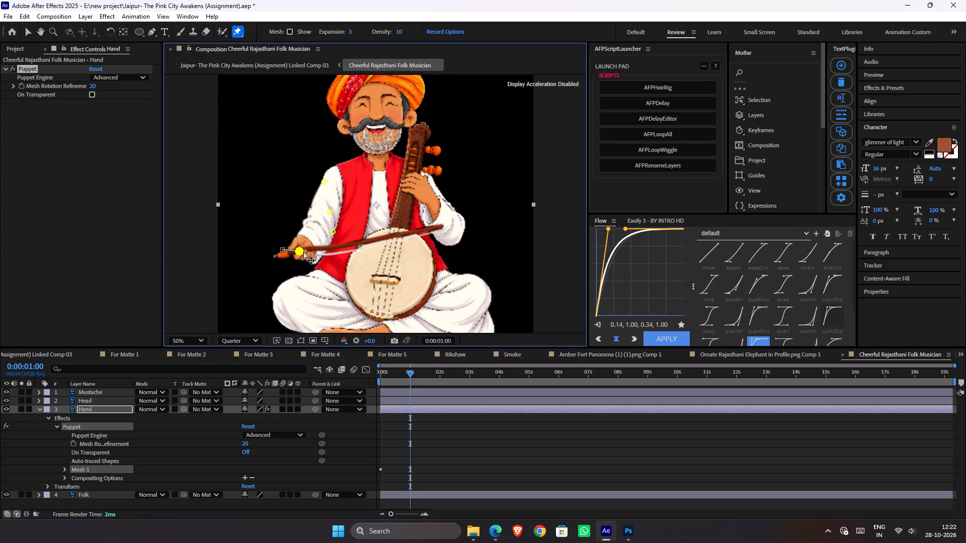
drag(303, 251, 305, 251)
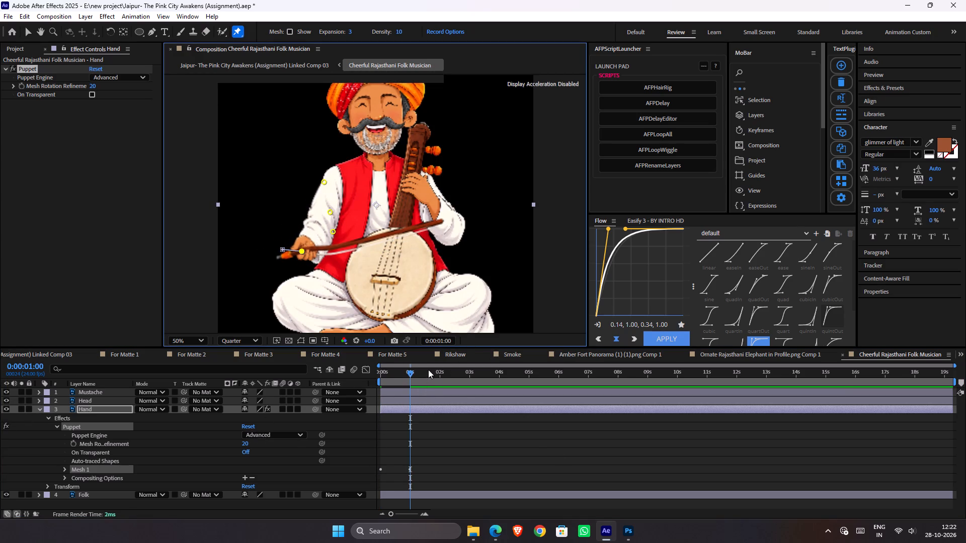
key(u)
drag(426, 445, 358, 459)
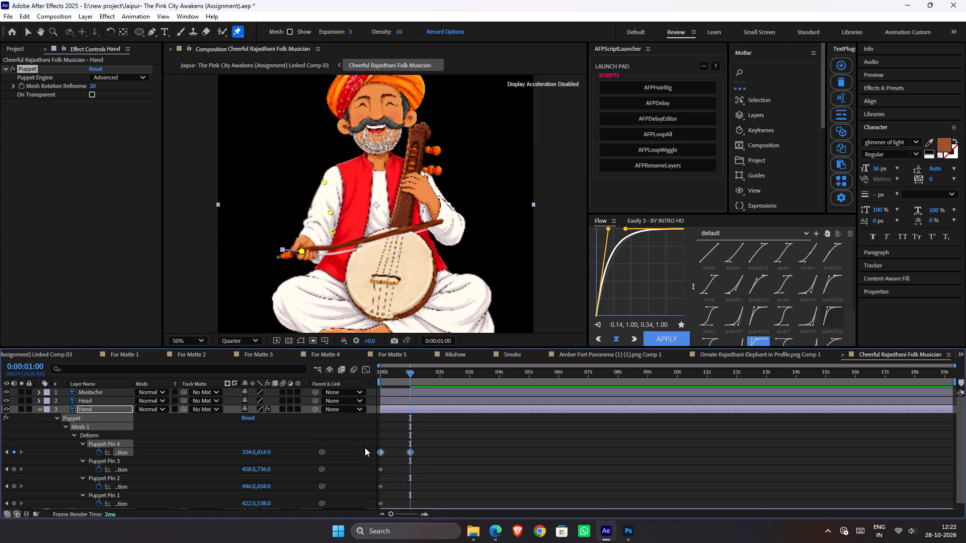
key(F9)
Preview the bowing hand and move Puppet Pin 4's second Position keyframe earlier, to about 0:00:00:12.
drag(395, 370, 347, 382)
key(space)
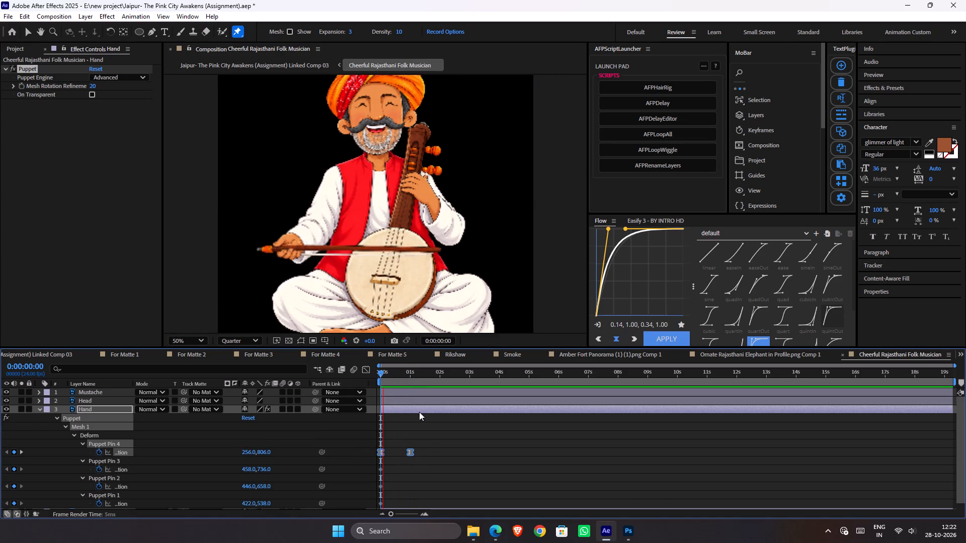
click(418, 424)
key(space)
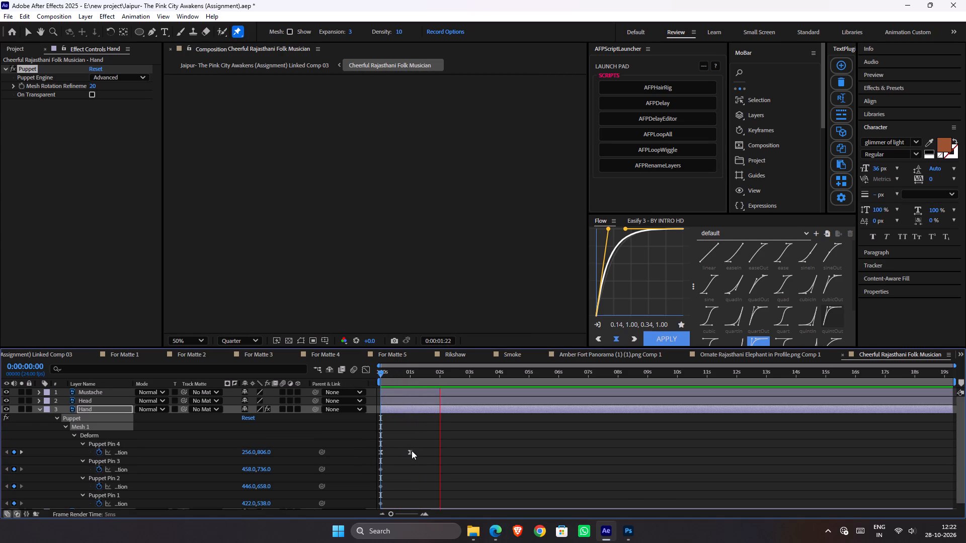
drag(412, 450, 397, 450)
Add the expression loopOut("pingpong") to Puppet Pin 4's Position and preview the looping hand from 0:00:00:00.
drag(397, 370, 373, 391)
alt+click(100, 454)
text(loop)
key(Down)
key(Down)
key(Return)
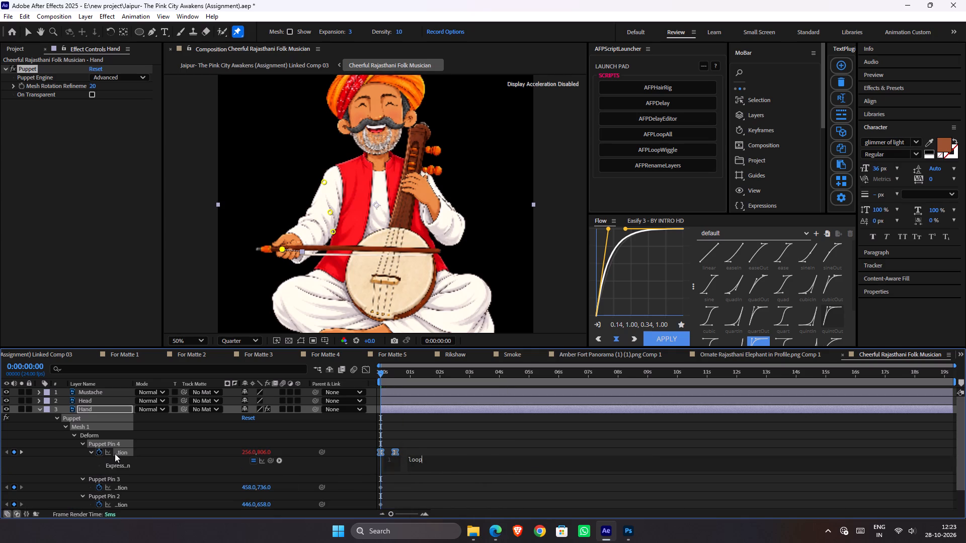
text("pi)
key(Return)
key(Return)
key(space)
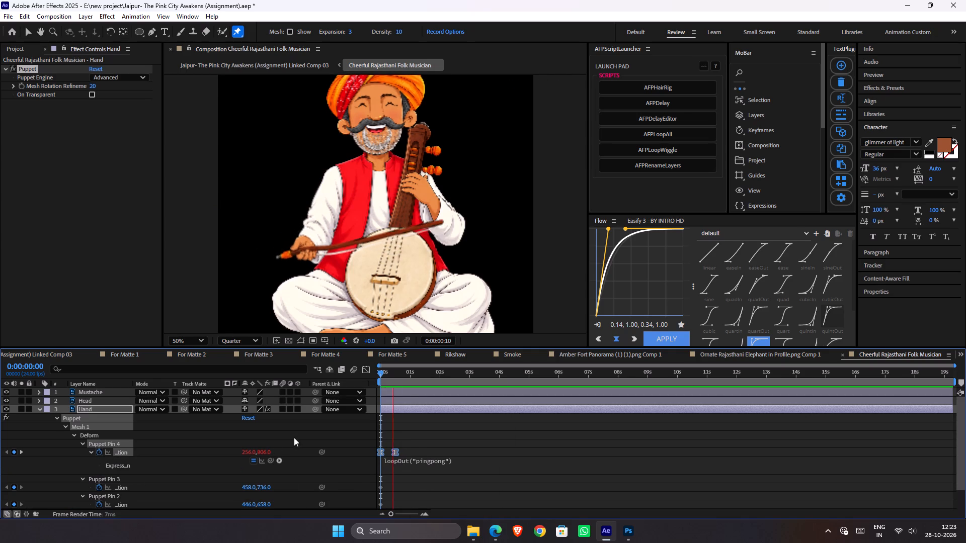
key(space)
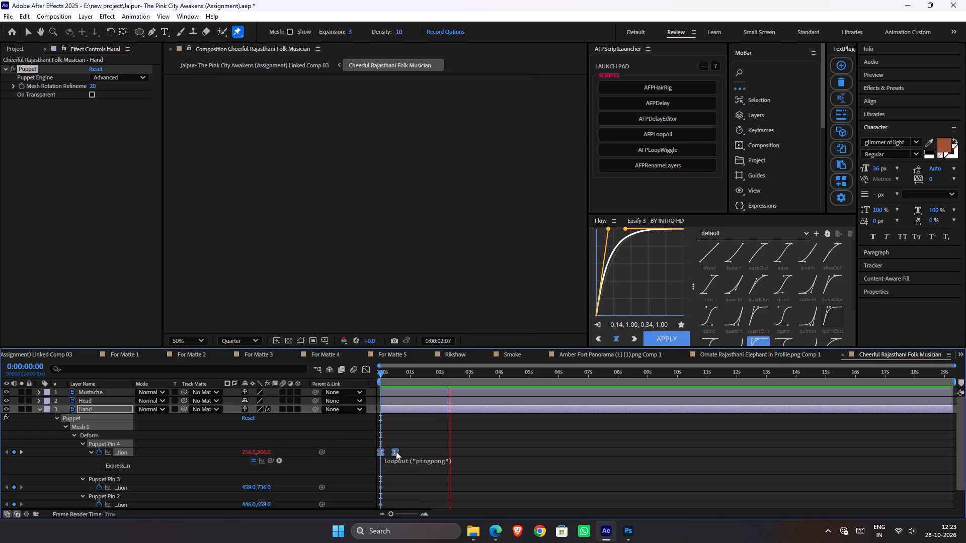
Move Puppet Pin 4's second Position keyframe to 0:00:00:16, save the project and preview the hand movement from the start.
click(396, 451)
key(ctrl+z)
click(403, 445)
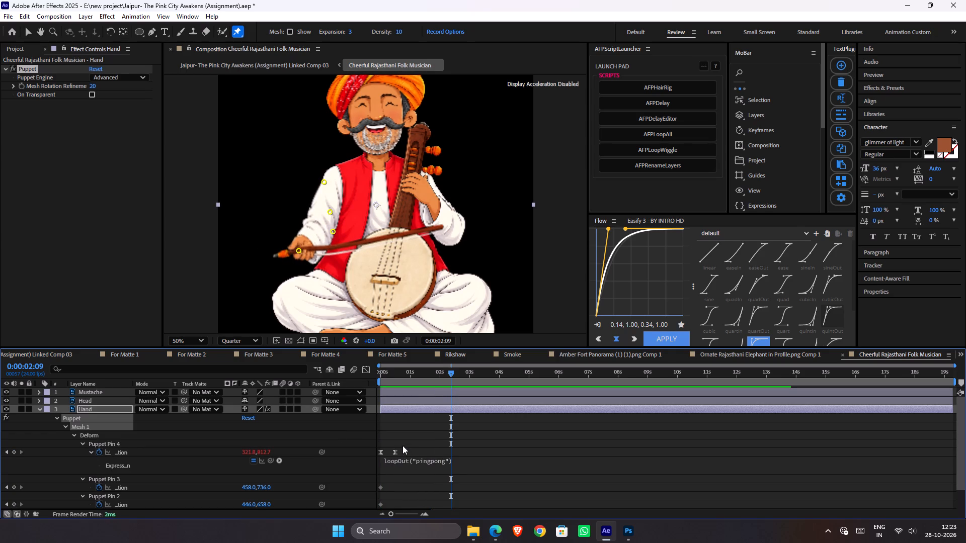
drag(396, 454, 400, 455)
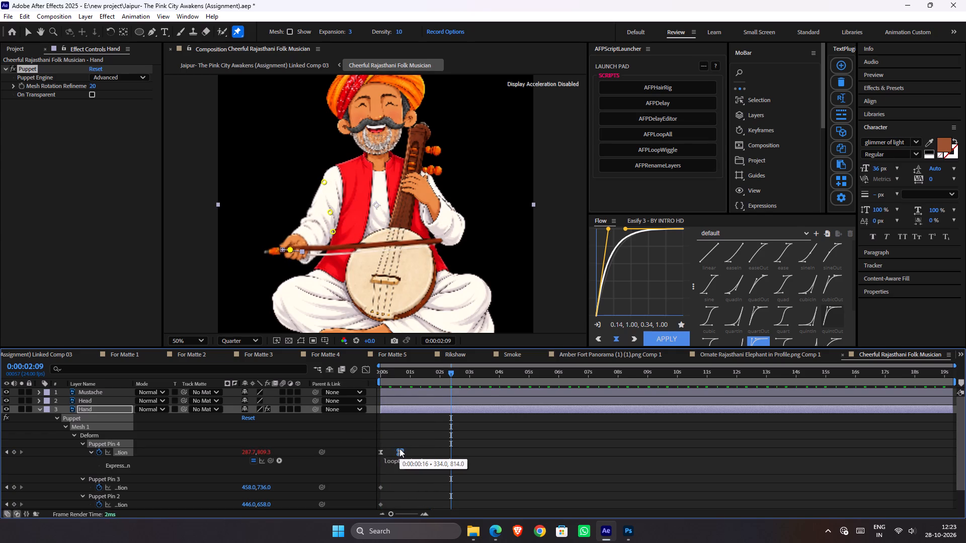
key(ctrl+s)
drag(387, 378, 355, 378)
key(space)
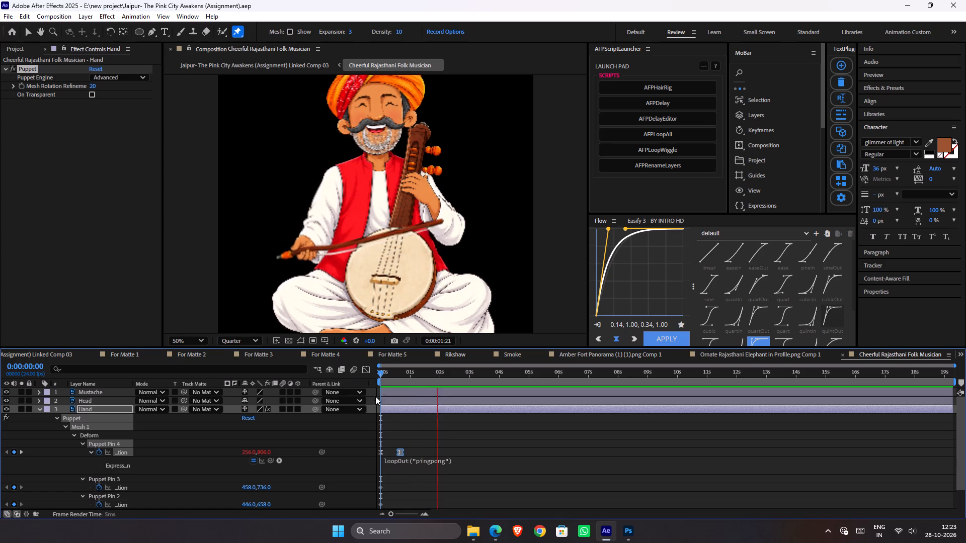
Play back the looping bow-hand movement and collapse the Hand layer's properties.
key(space)
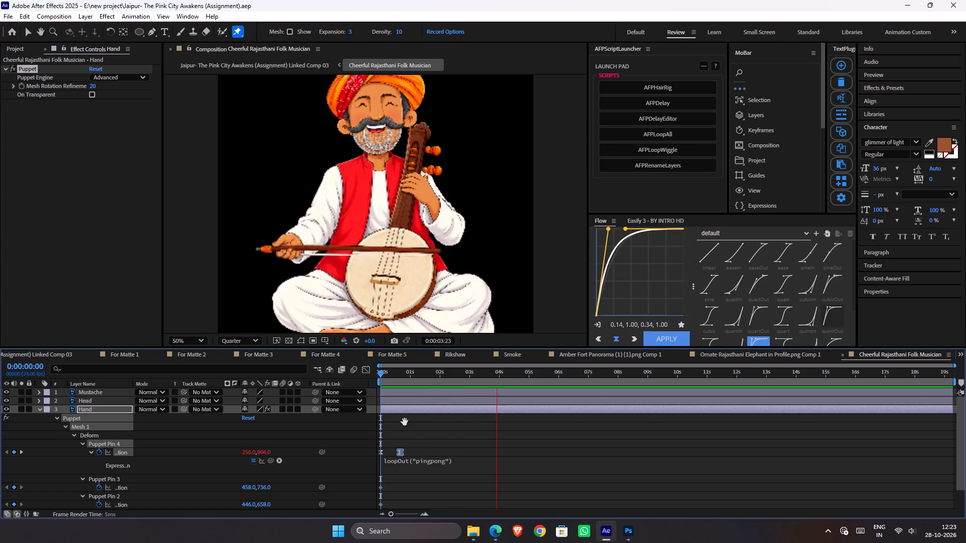
click(412, 429)
click(37, 409)
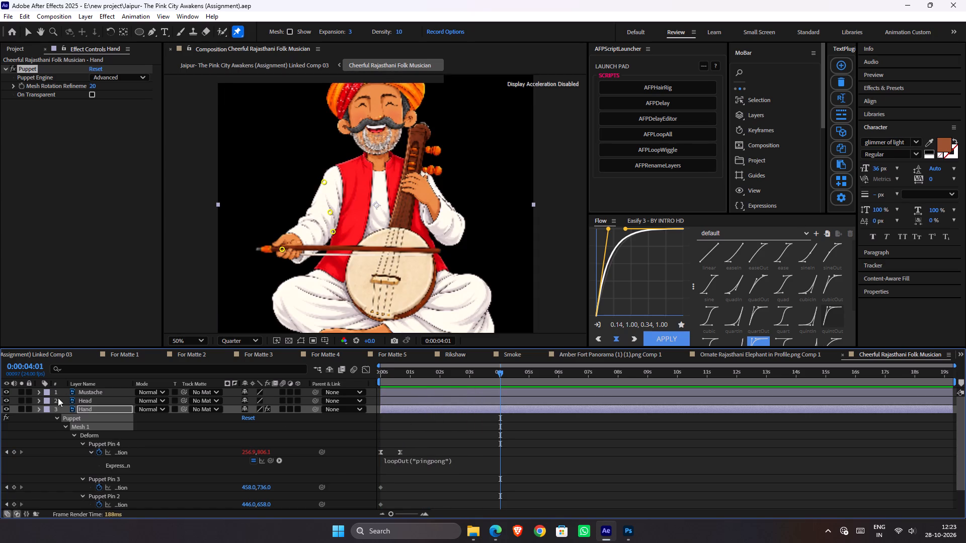
Parent the Mustache layer to the Head layer.
click(90, 388)
click(92, 398)
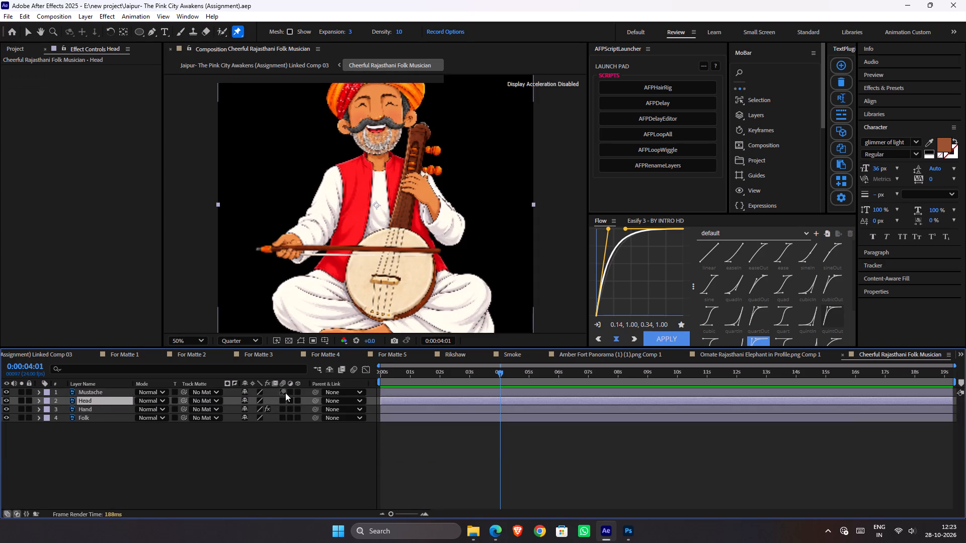
drag(314, 394, 303, 403)
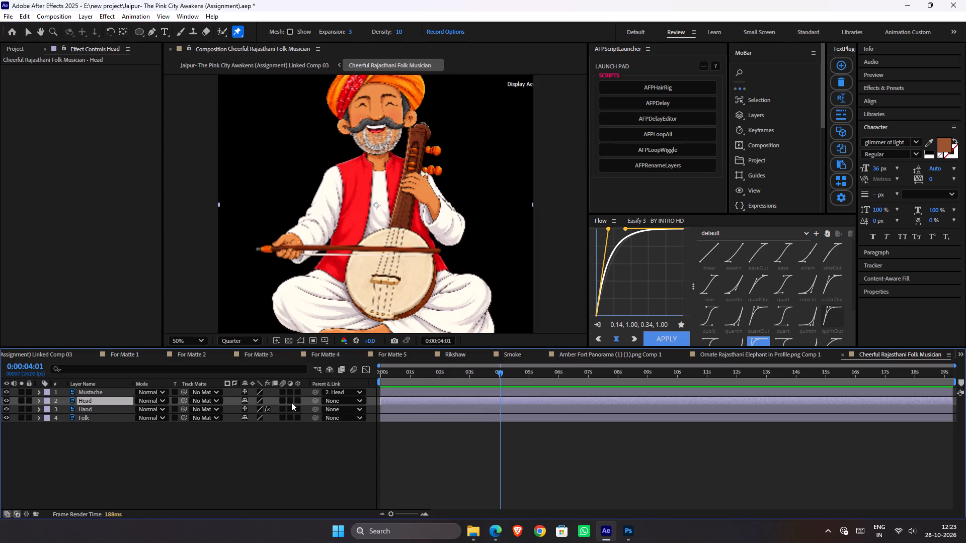
Reveal the Head layer's Rotation, and briefly solo the Head and Folk layers in turn to examine their artwork.
click(92, 398)
key(r)
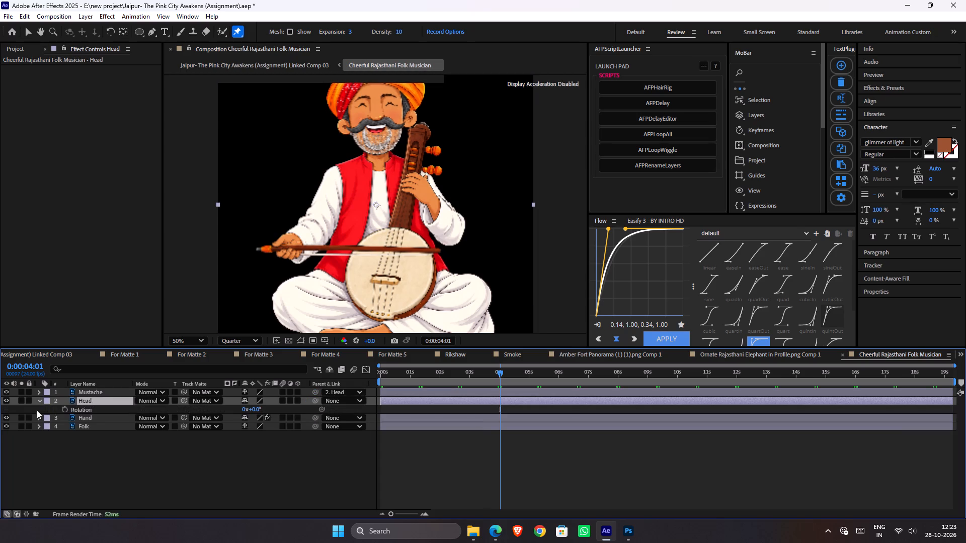
click(19, 401)
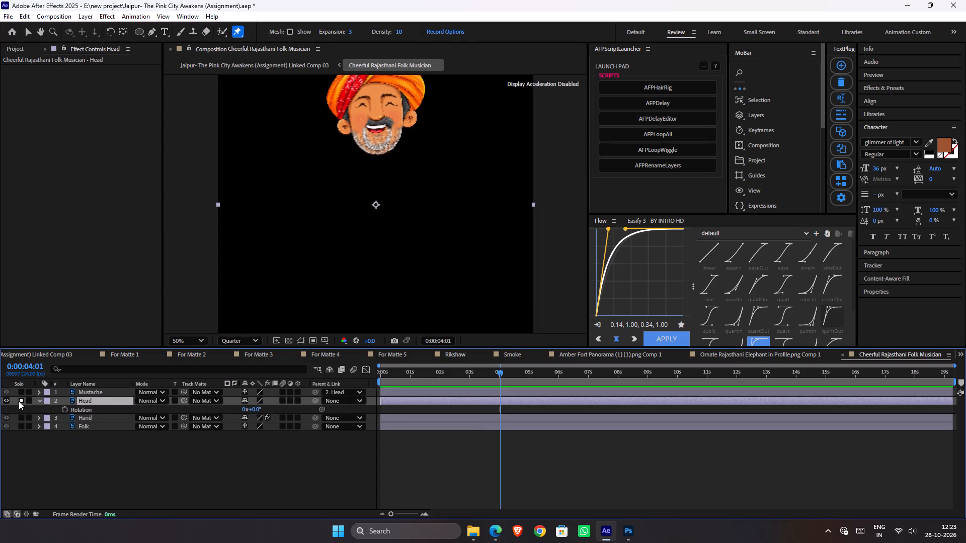
click(19, 401)
click(22, 427)
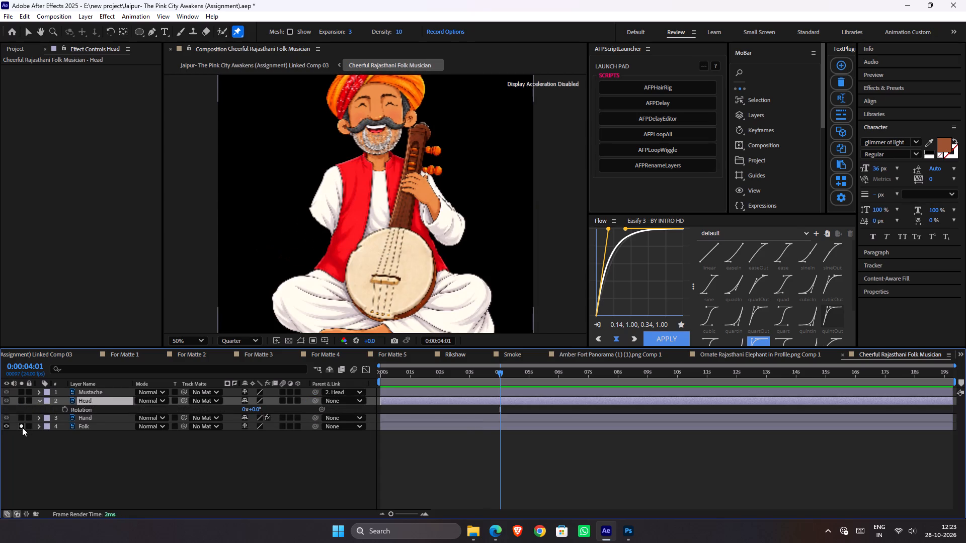
click(22, 427)
Switch to Photoshop, close the umbrella image and open Cheerful Rajasthani Folk Musician.psd from the recent files.
click(627, 531)
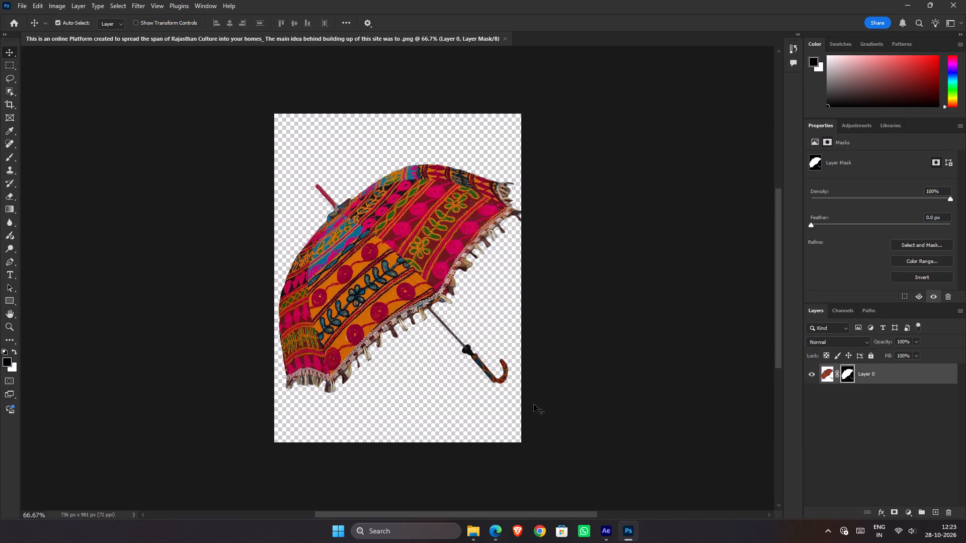
click(505, 38)
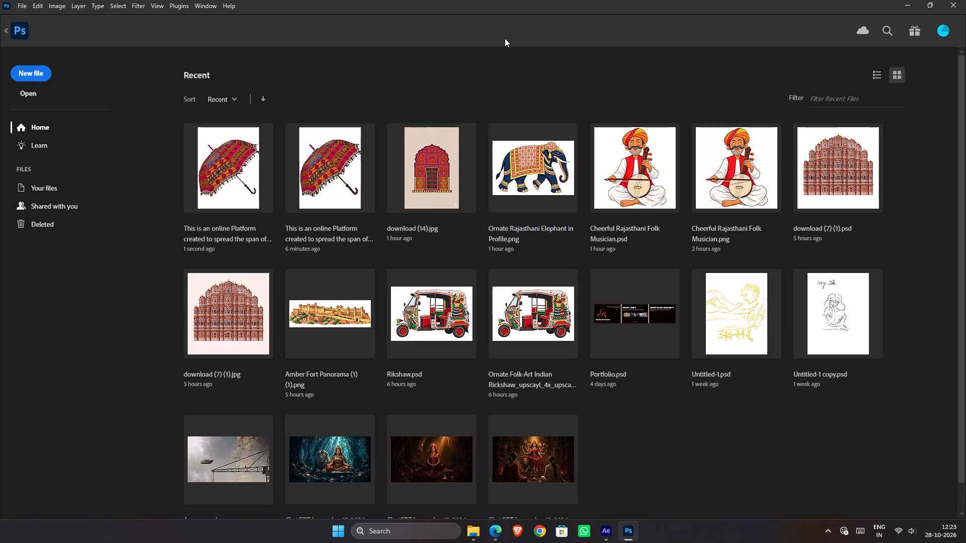
click(642, 174)
Hide the Mustache, Head and Hand layers, leaving only the Folk layer shown.
drag(812, 413, 820, 368)
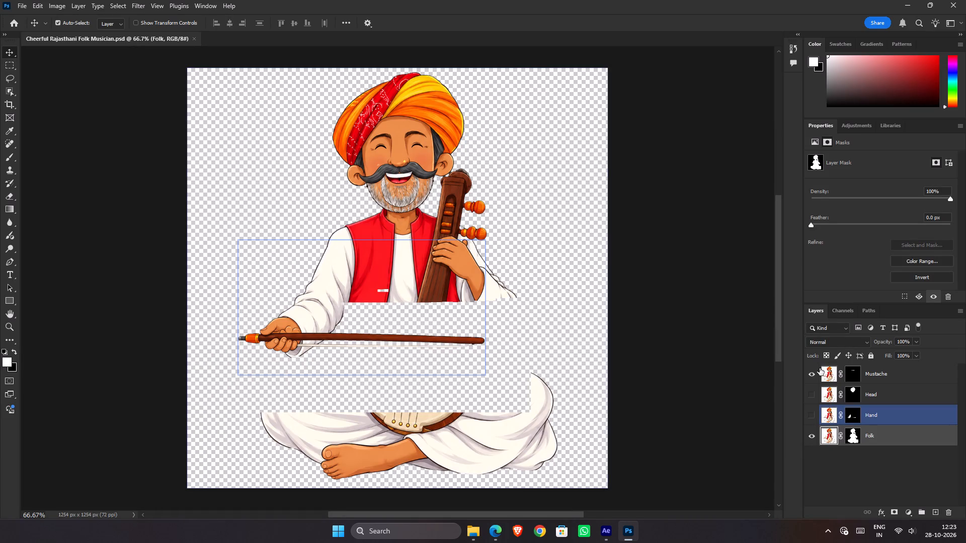
drag(820, 368, 821, 365)
click(811, 375)
Paint black on the Folk layer's mask with a 164 px brush to hide the turban and most of the face.
click(855, 437)
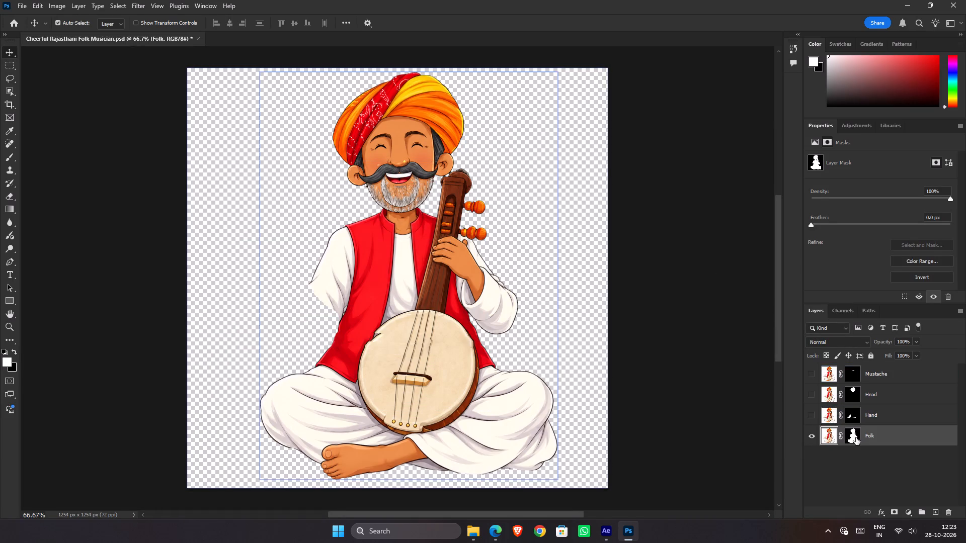
scroll(417, 136, up, 2)
key(b)
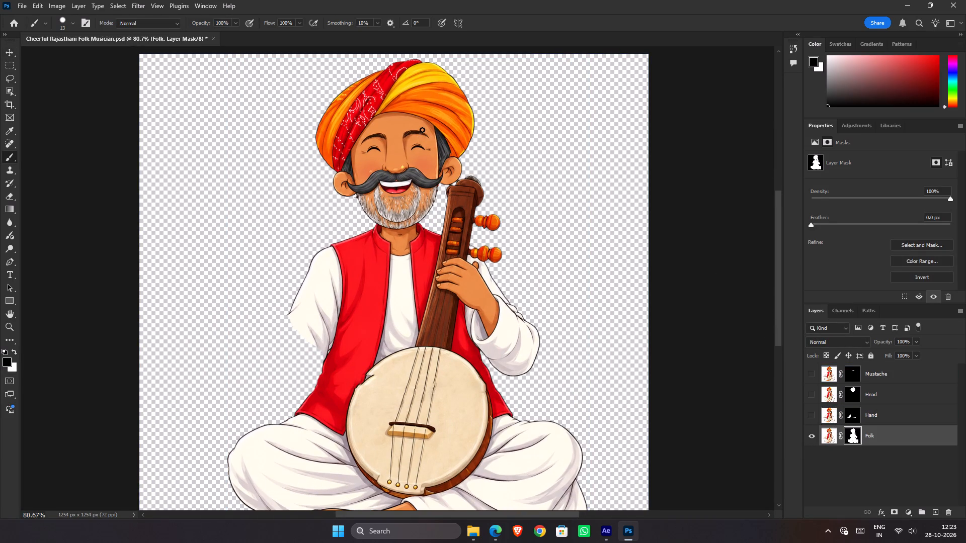
alt+right_drag(432, 130, 462, 131)
drag(384, 107, 375, 108)
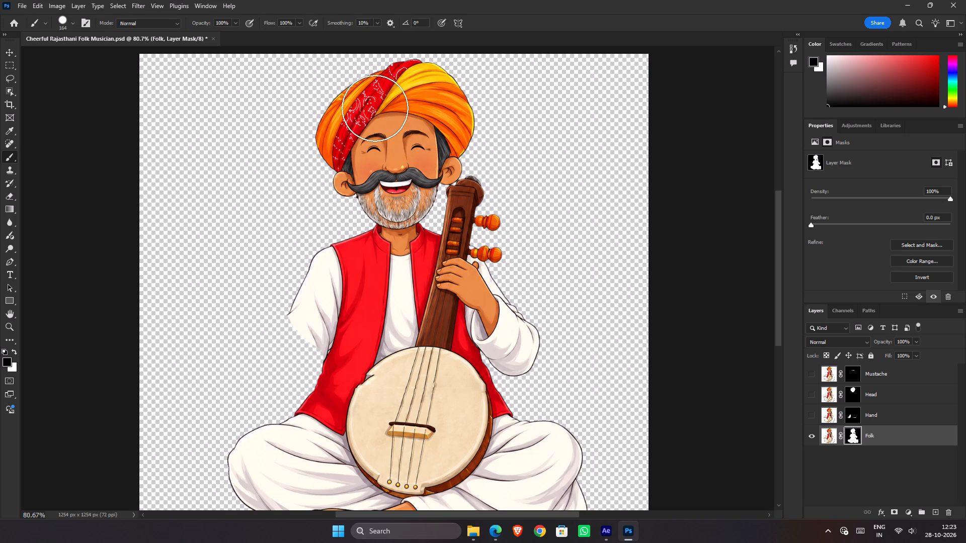
drag(375, 108, 431, 126)
scroll(440, 139, up, 7)
click(447, 131)
click(463, 83)
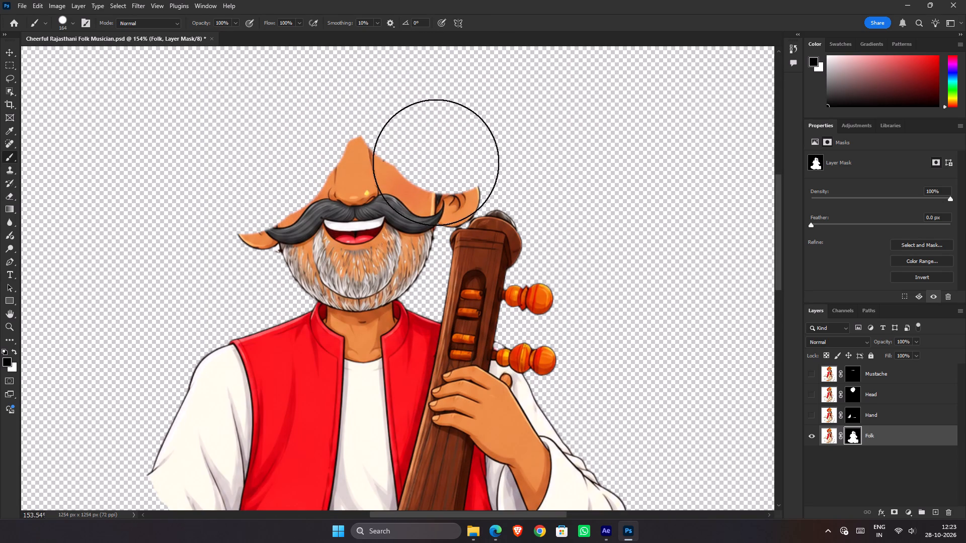
click(436, 161)
drag(364, 150, 309, 225)
Reduce the brush to 79 px and mask out the remaining mustache, mouth and upper beard on the Folk layer.
alt+right_drag(337, 239, 269, 232)
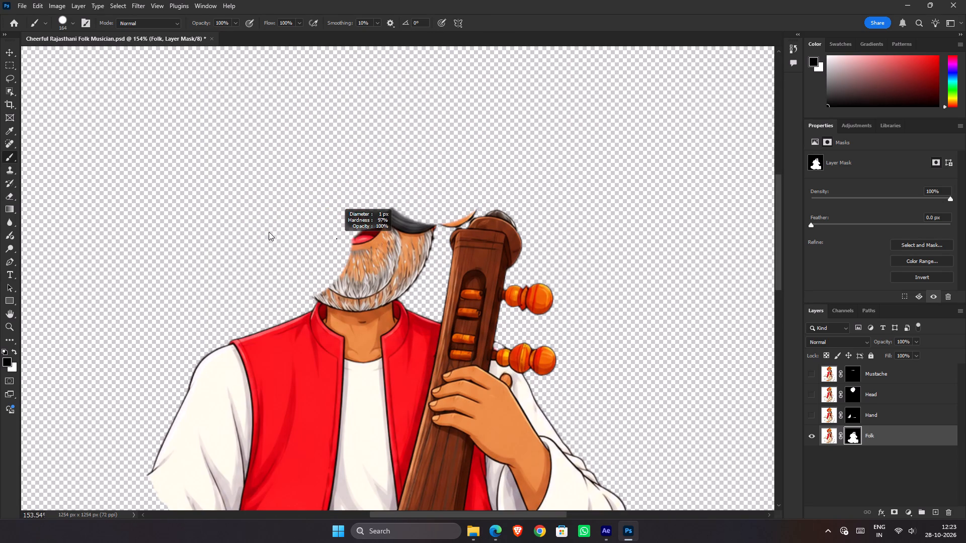
alt+right_drag(269, 232, 299, 235)
scroll(298, 248, up, 7)
scroll(301, 249, down, 1)
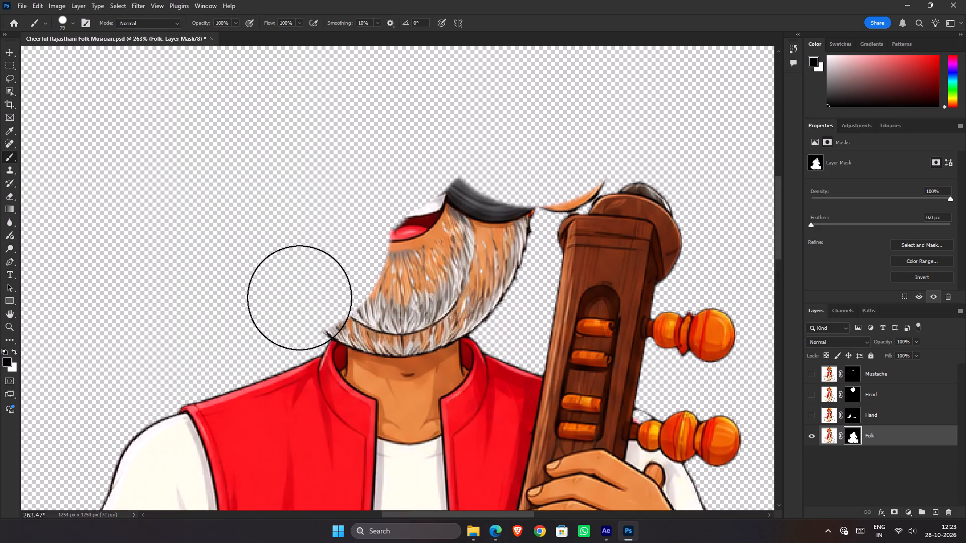
click(299, 298)
click(403, 226)
drag(461, 212, 472, 212)
drag(482, 211, 488, 210)
click(495, 205)
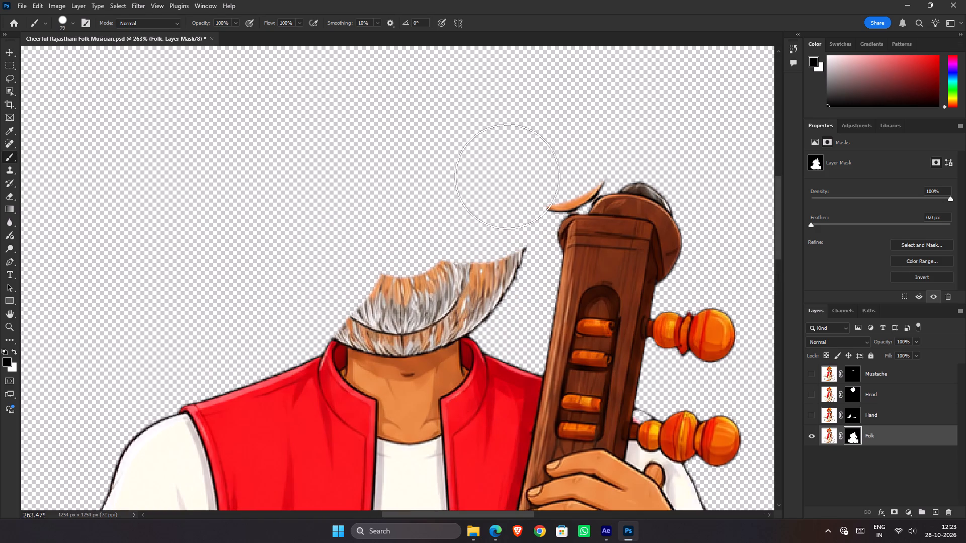
Mask out the leftover ear beside the instrument's head, reducing the brush to 52 px and finally 41 px.
alt+right_drag(565, 155, 547, 151)
scroll(586, 177, up, 2)
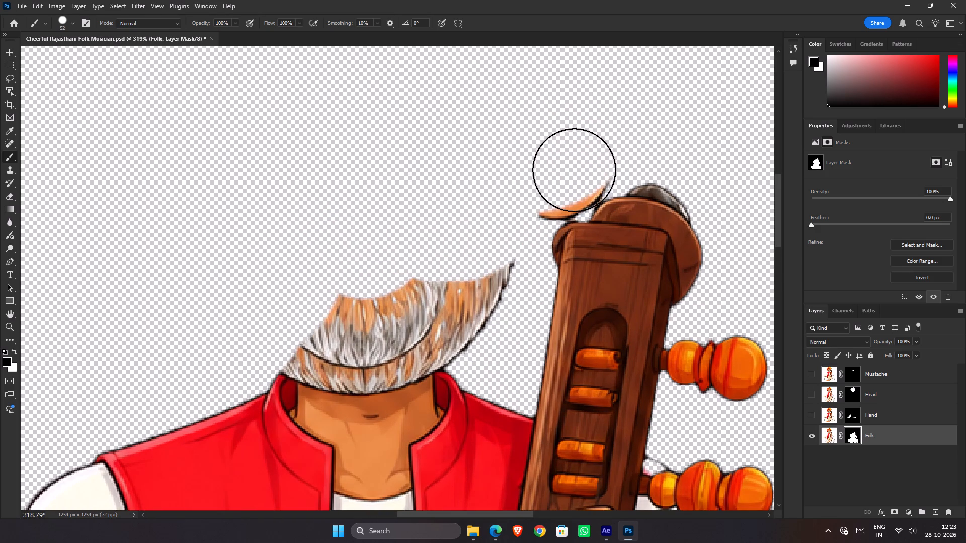
click(575, 170)
alt+right_drag(560, 183, 552, 182)
click(568, 185)
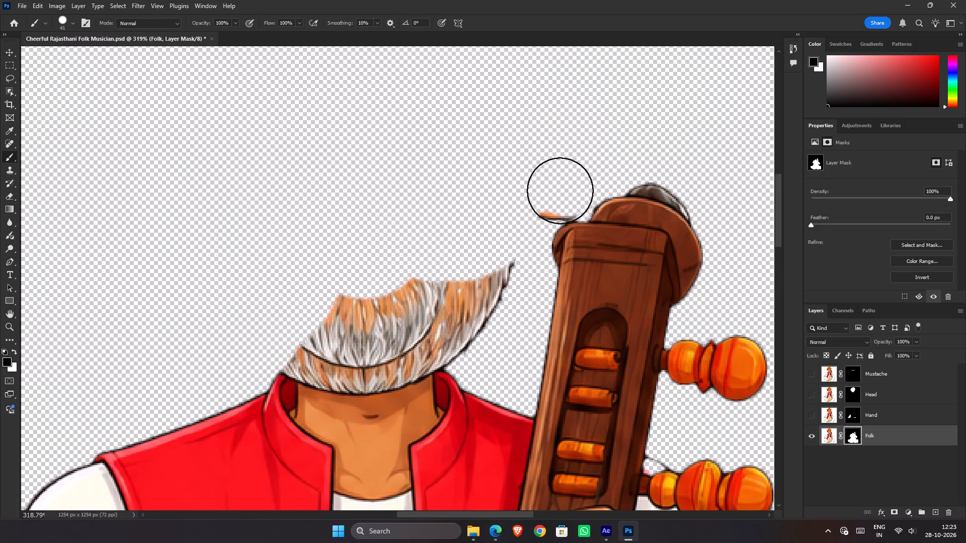
click(563, 189)
drag(552, 190, 501, 250)
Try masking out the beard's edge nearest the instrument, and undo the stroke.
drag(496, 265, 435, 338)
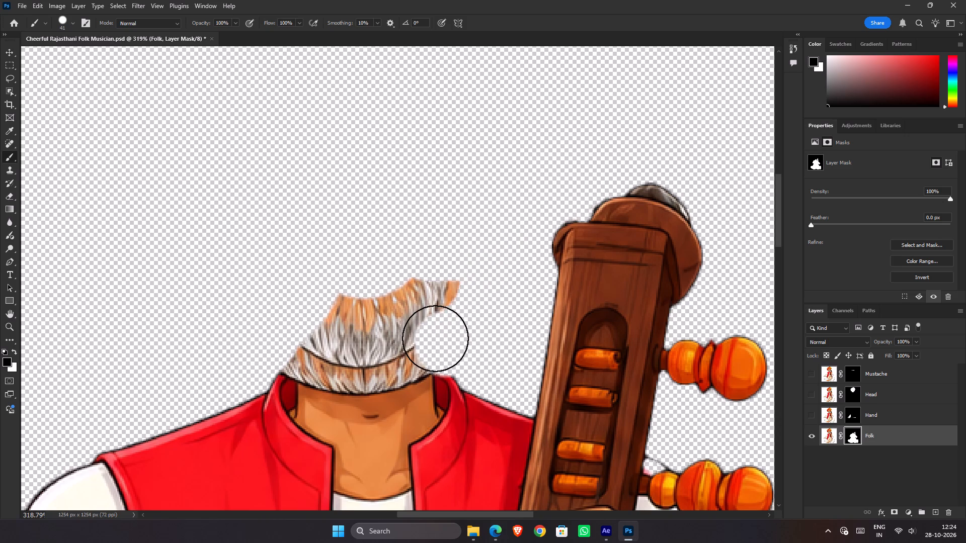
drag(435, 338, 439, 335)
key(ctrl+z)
Mask out the beard's side nearest the instrument and its top, keeping a short section above the neck.
drag(491, 273, 460, 334)
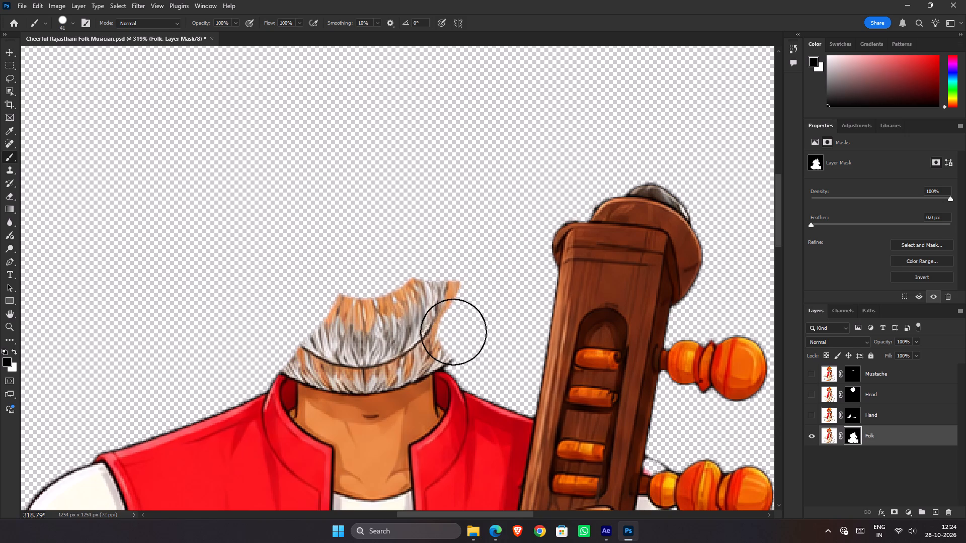
drag(457, 339, 441, 295)
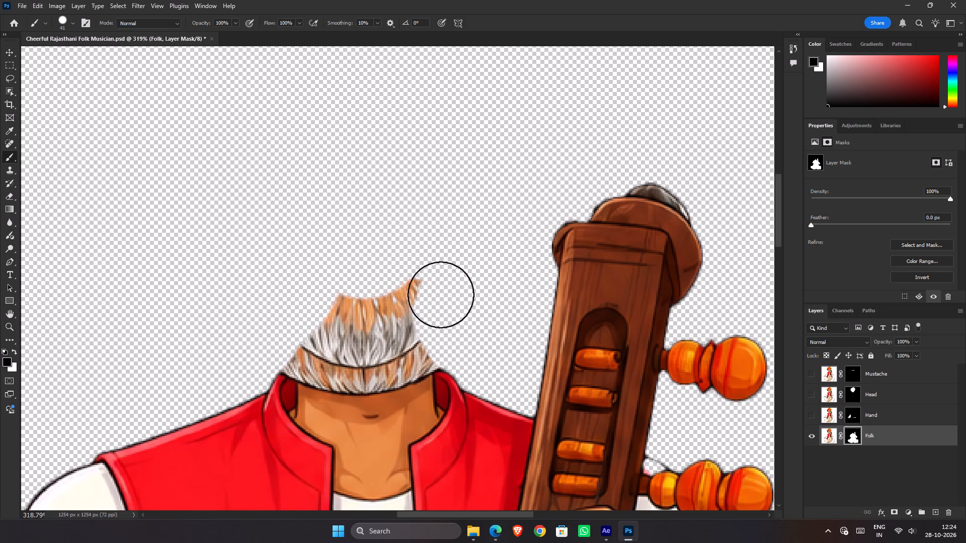
drag(441, 295, 404, 291)
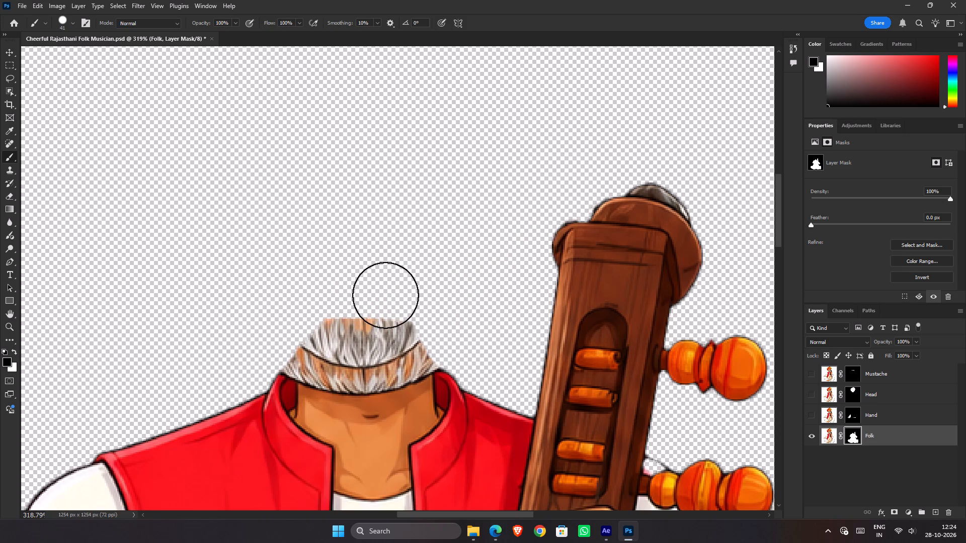
On the Folk layer's image, use a 12 px Clone Stamp to extend the red collar's edge over the adjoining beard corner.
key(s)
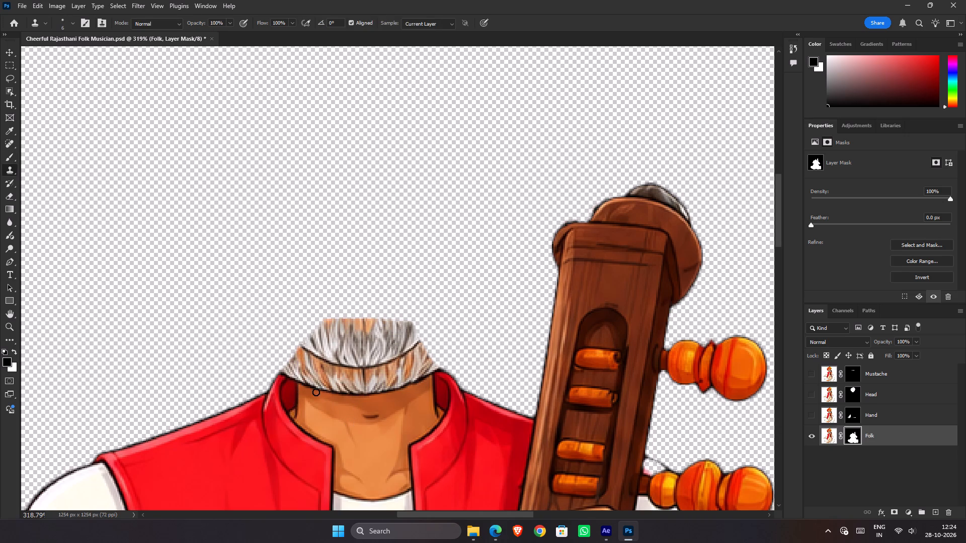
scroll(304, 400, up, 6)
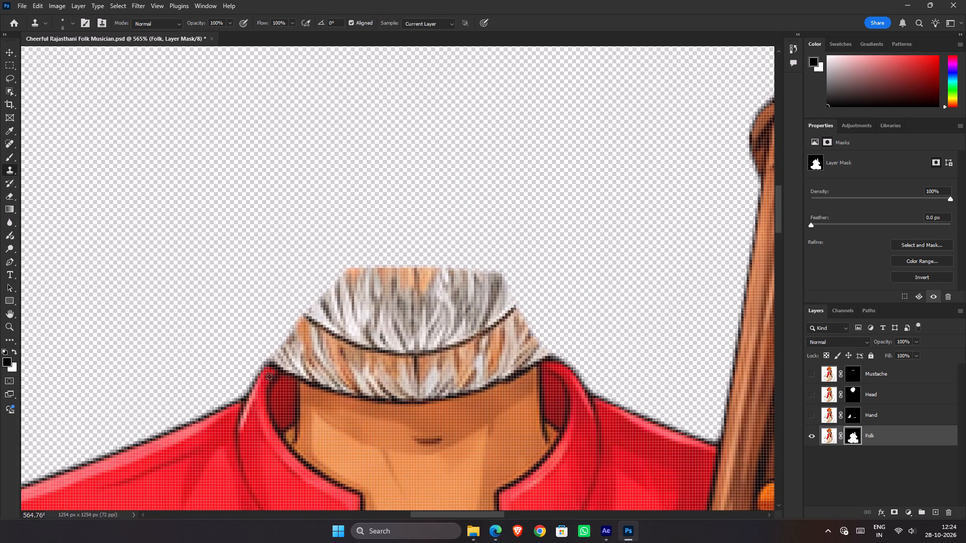
alt+click(269, 377)
click(272, 366)
click(828, 431)
alt+right_drag(293, 366, 301, 366)
alt+click(272, 372)
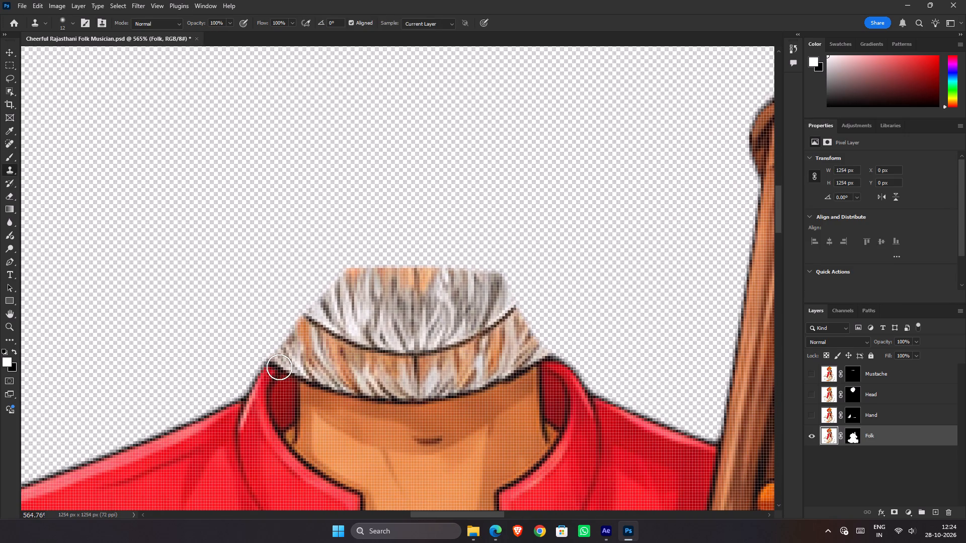
triple_click(281, 366)
double_click(284, 360)
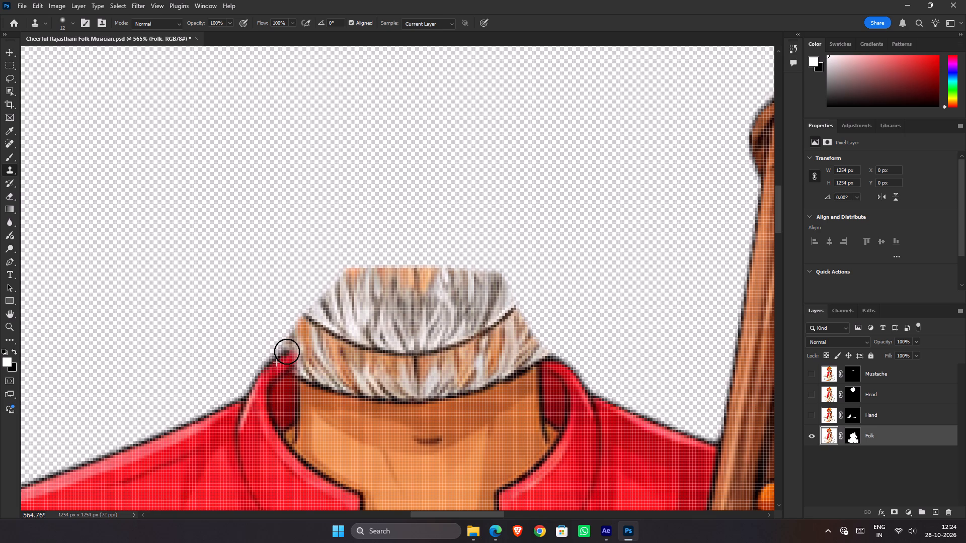
double_click(287, 351)
Clone neck skin over the beard's lower edge beside the extended part of the collar.
alt+click(317, 396)
click(308, 384)
click(308, 379)
drag(308, 374, 308, 369)
click(308, 364)
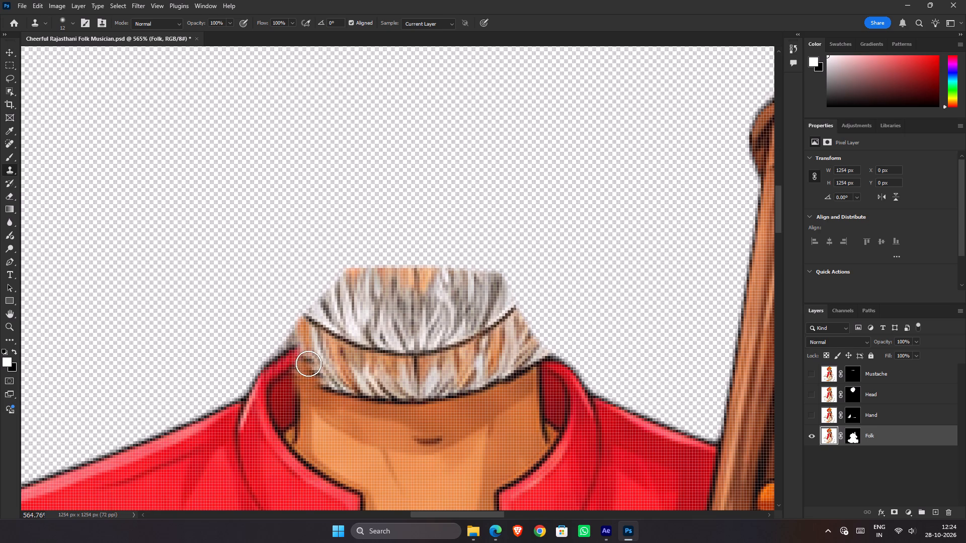
alt+click(329, 401)
drag(325, 385, 318, 373)
click(316, 364)
click(314, 360)
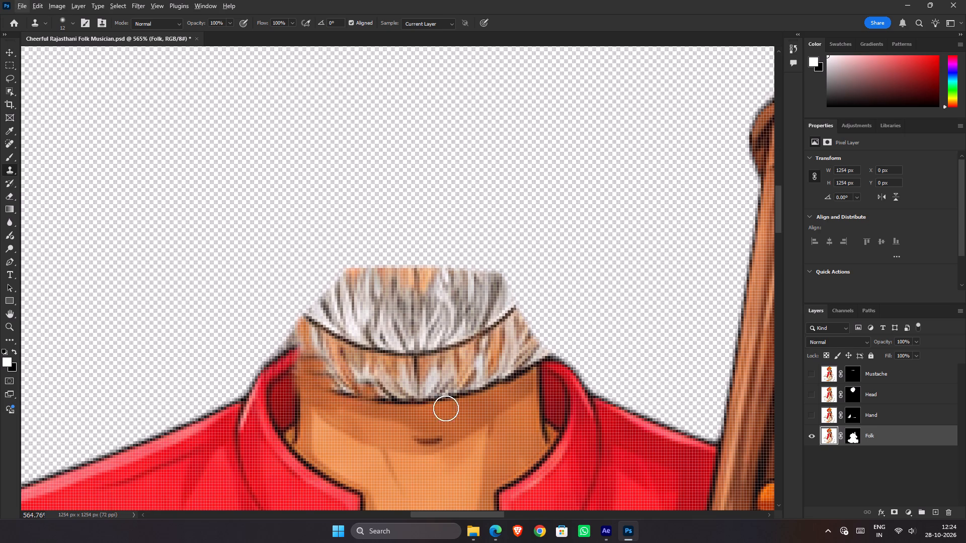
Sample the brown neck-shadow colour and paint over the remaining beard with a softened 41 px brush.
key(b)
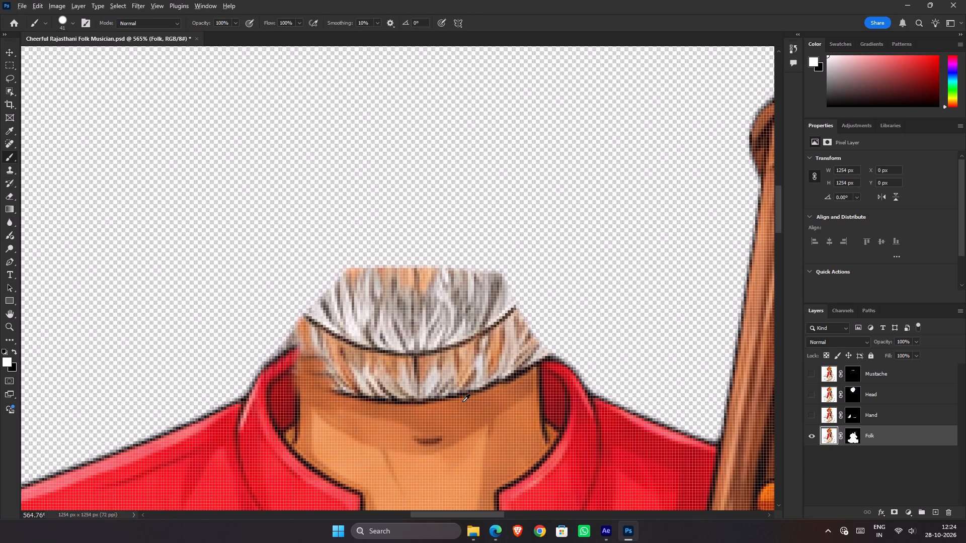
alt+click(462, 402)
alt+right_drag(464, 397, 437, 130)
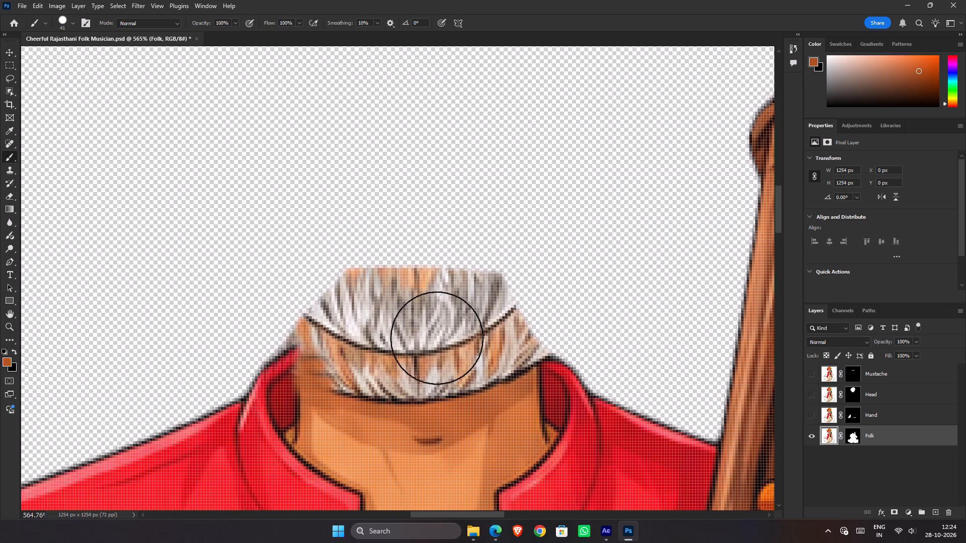
drag(438, 359, 347, 309)
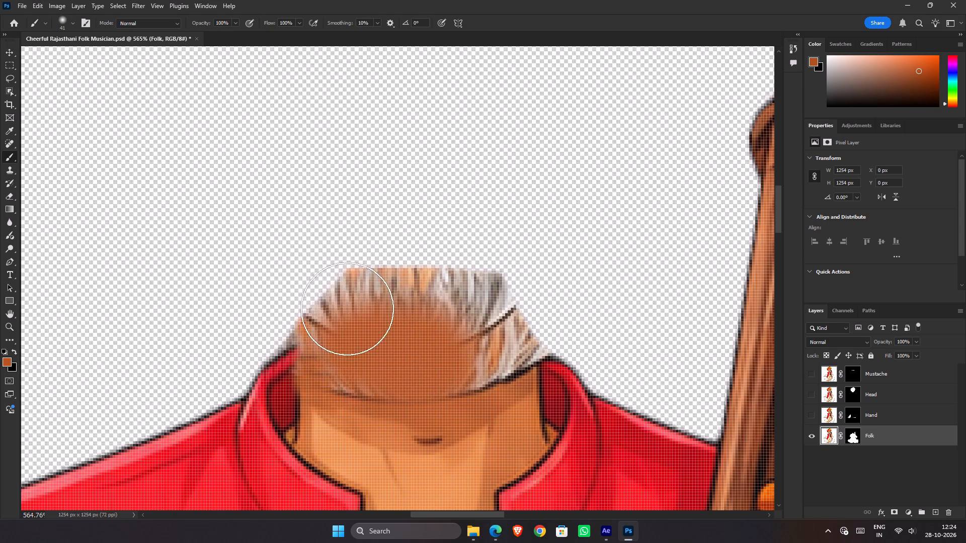
drag(347, 309, 499, 335)
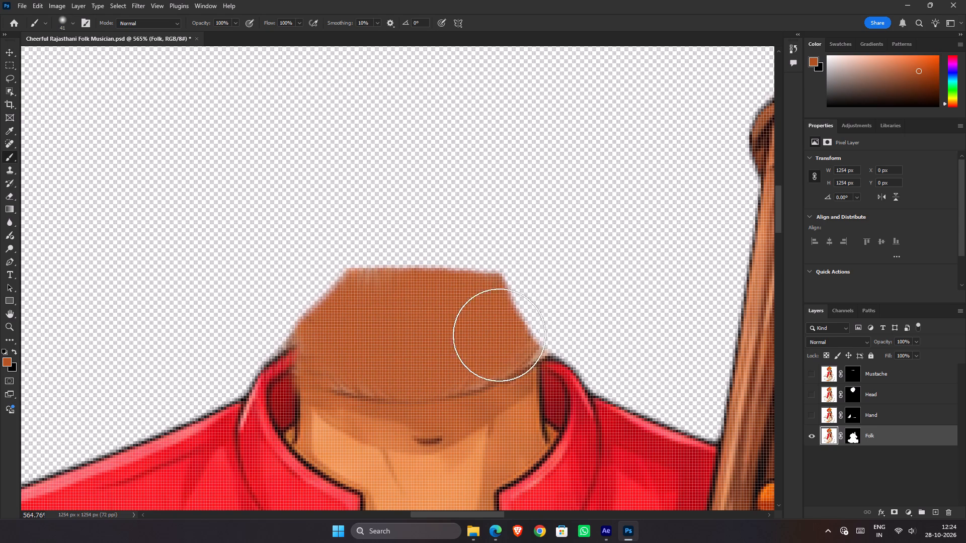
Finish painting the neck and former beard area on the Folk layer with the brown brush for an even shadow.
drag(499, 335, 397, 351)
scroll(430, 335, down, 12)
drag(440, 348, 412, 343)
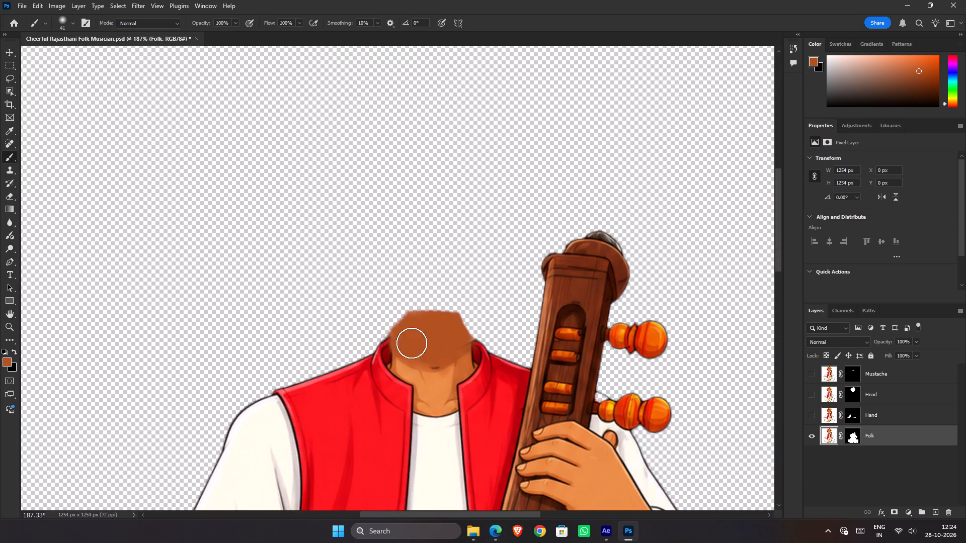
drag(412, 343, 434, 338)
key(b)
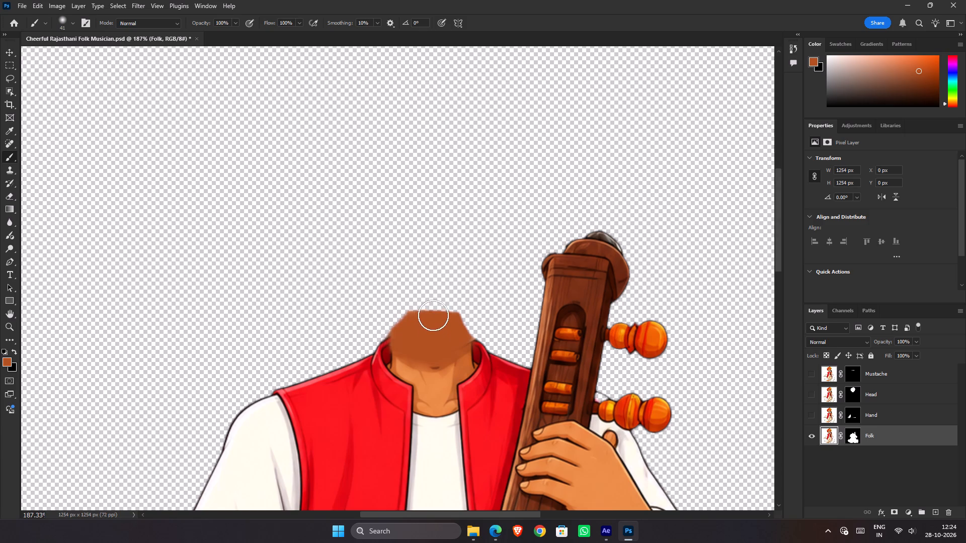
scroll(440, 315, down, 5)
key(b)
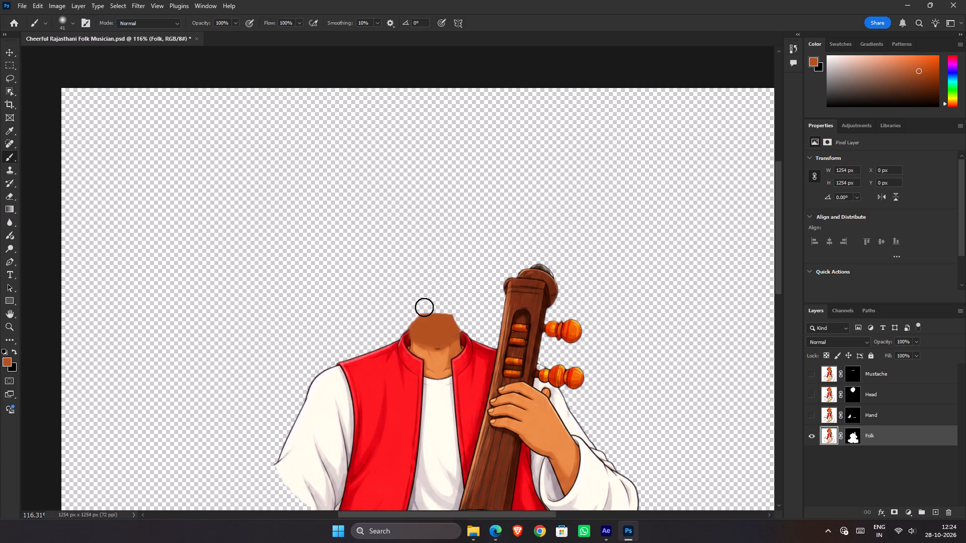
Clone the red collar's top edge over the adjoining brown paint on both sides of the neck with a 12 px Clone Stamp.
key(v)
key(v)
key(v)
scroll(413, 320, up, 1)
scroll(412, 323, down, 1)
scroll(411, 324, up, 14)
key(s)
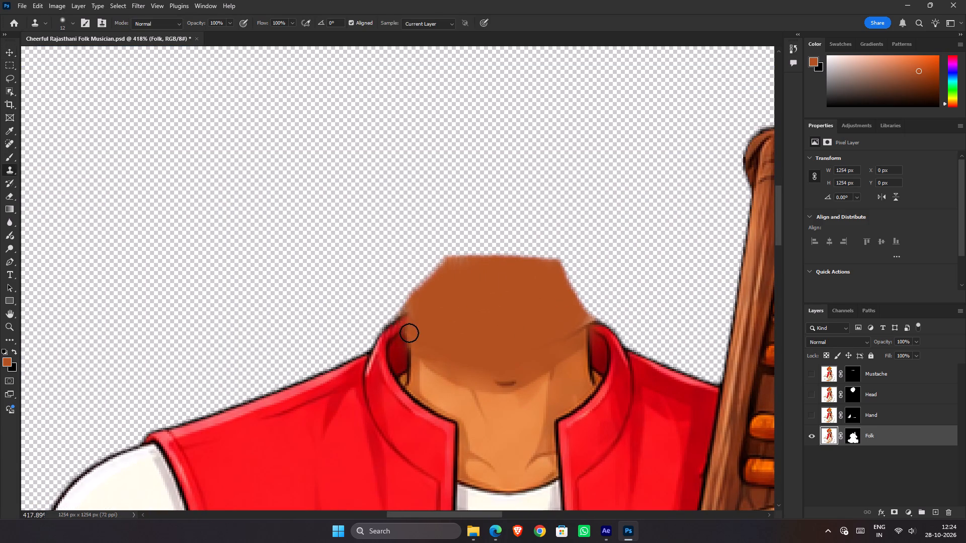
alt+click(394, 330)
click(408, 321)
click(413, 319)
alt+click(596, 328)
alt+click(589, 338)
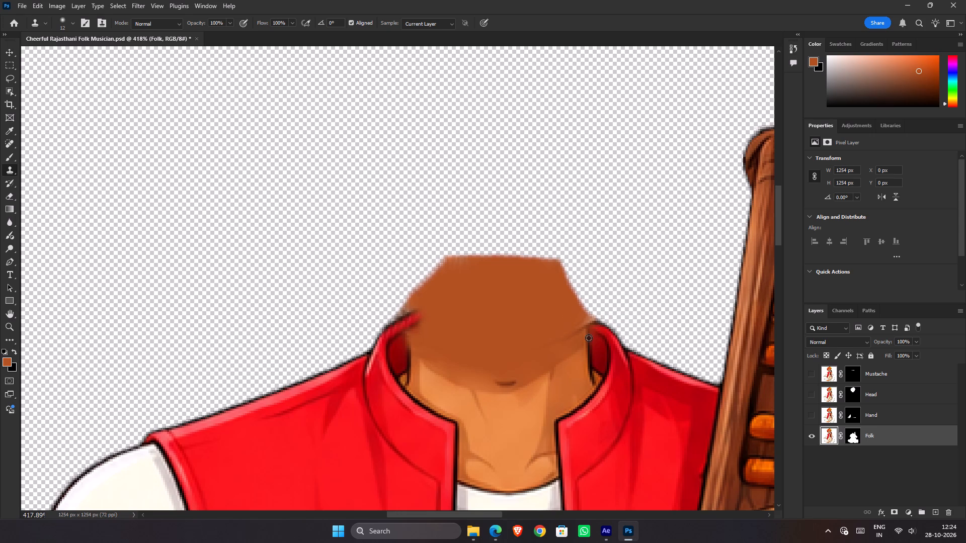
double_click(589, 322)
Make the Mustache, Head and Hand layers visible again, then save and close the musician PSD.
scroll(592, 392, down, 10)
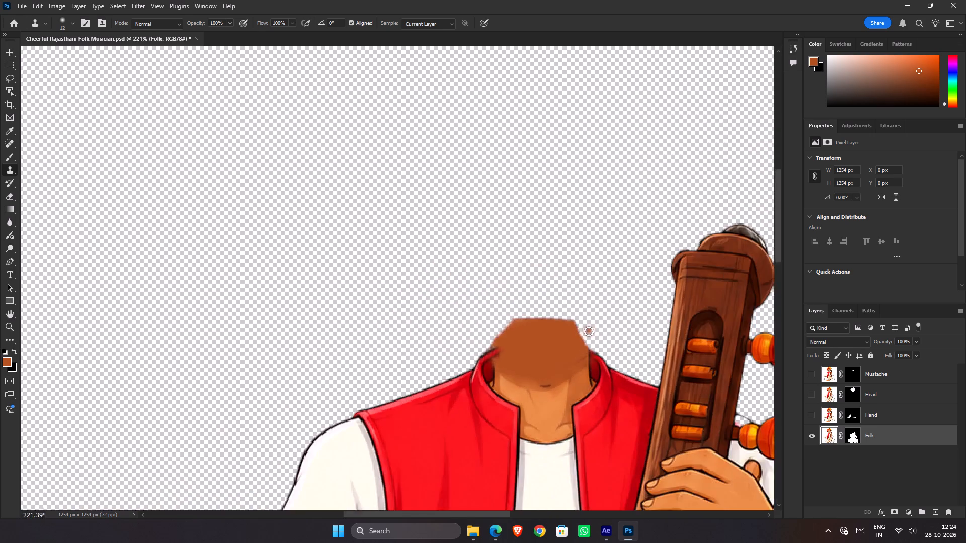
scroll(589, 331, down, 4)
key(ctrl+s)
drag(811, 418, 807, 327)
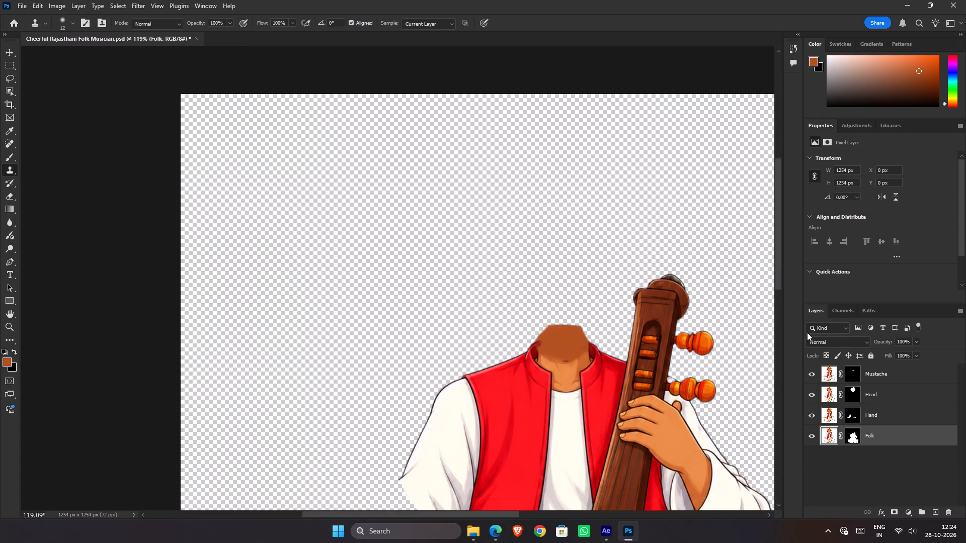
key(ctrl+s)
key(ctrl+w)
Switch to After Effects and save the project.
key(alt+Tab)
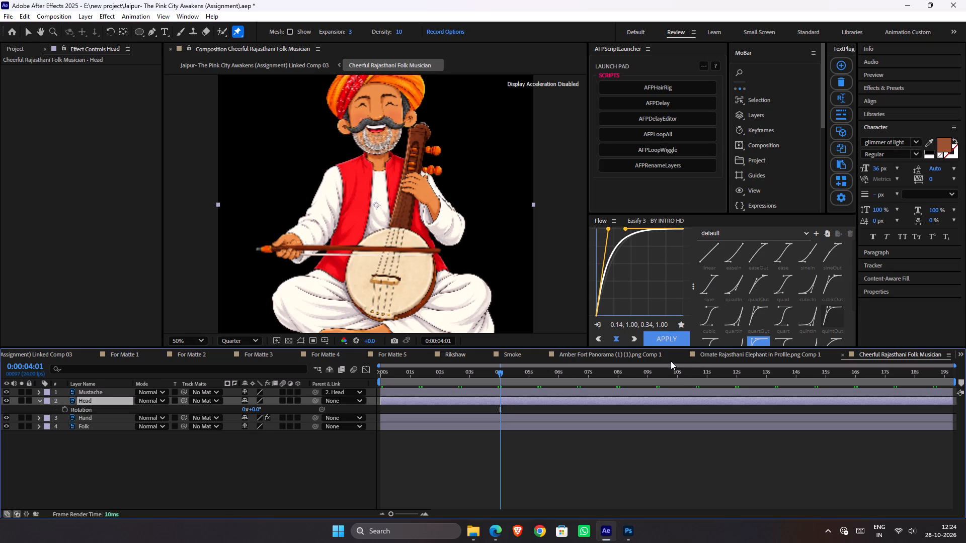
key(ctrl+s)
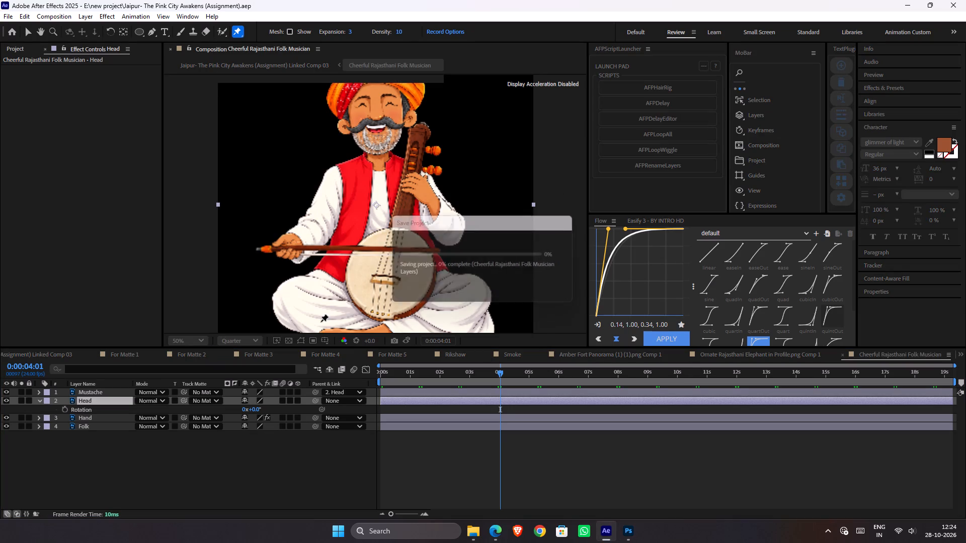
Move the Head layer's anchor point up to the lower beard, just above the neck.
key(v)
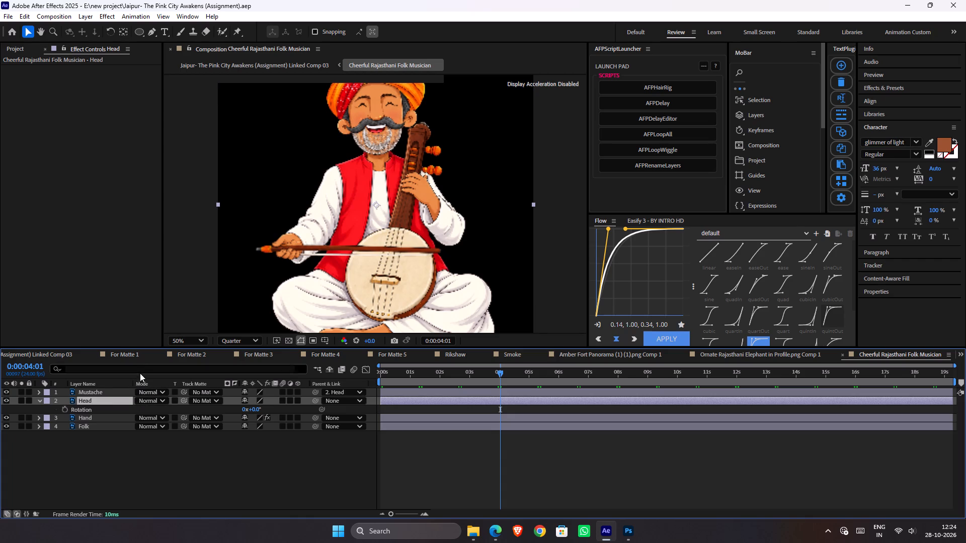
key(y)
drag(378, 204, 381, 151)
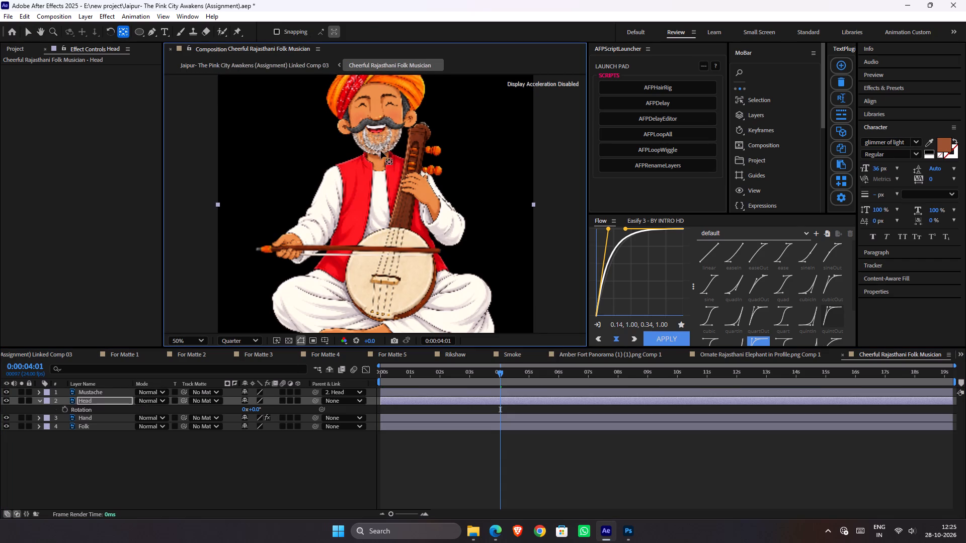
drag(381, 151, 380, 147)
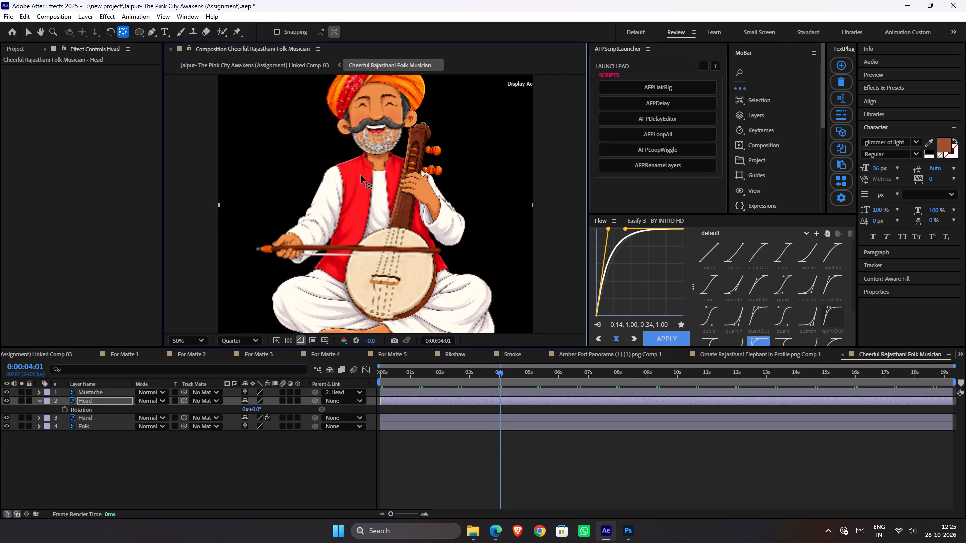
Keyframe the Head layer's Rotation at 4° on 0:00:00:00 and -4° on 0:00:00:14.
drag(394, 372, 313, 374)
click(64, 408)
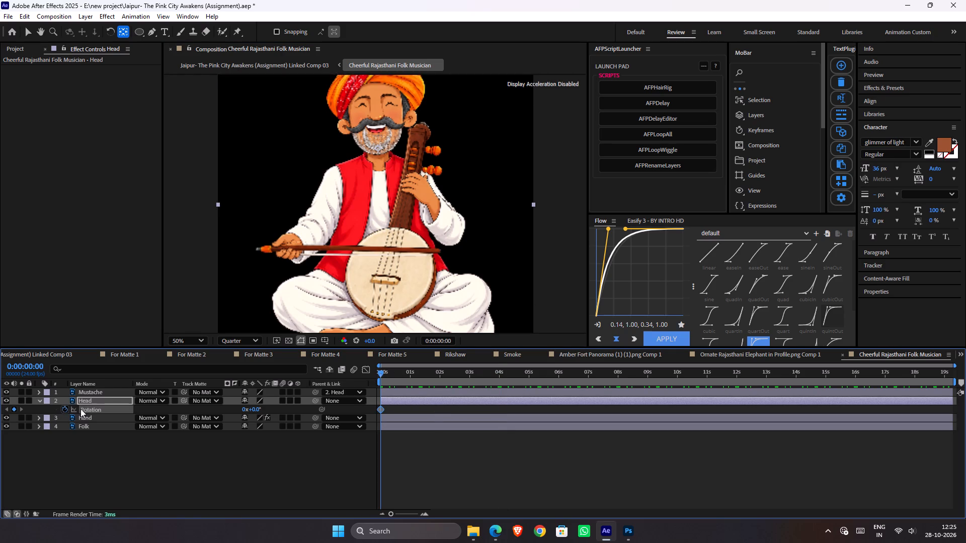
click(395, 379)
click(256, 410)
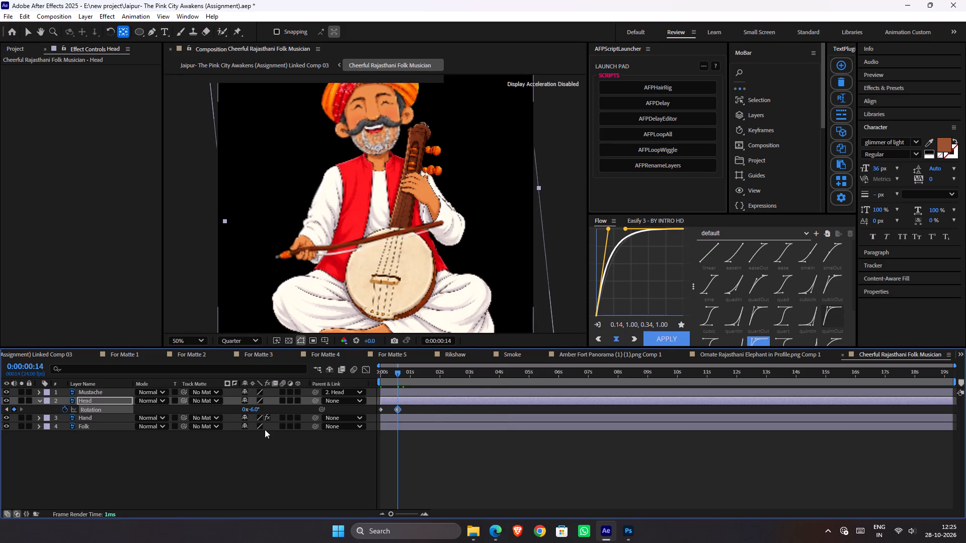
click(252, 409)
text(-4)
key(Return)
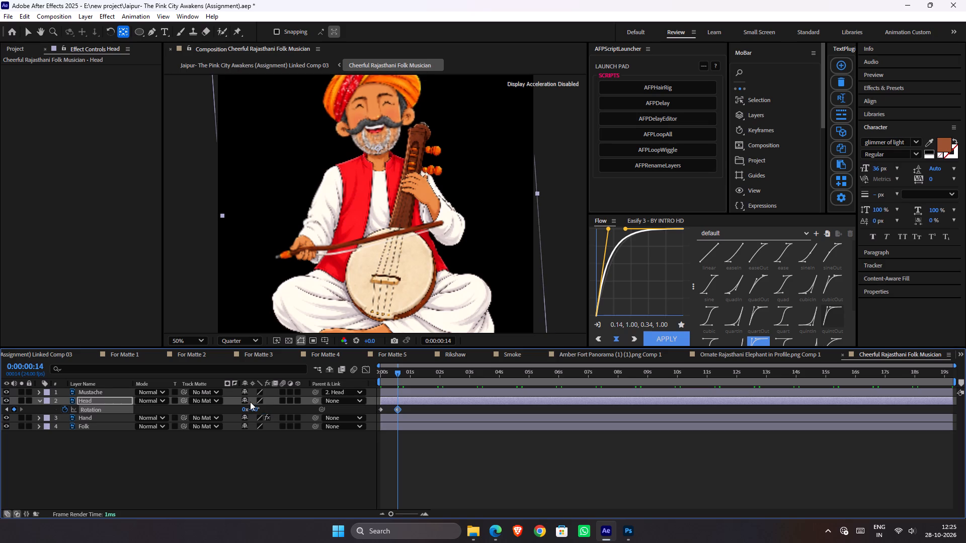
key(j)
click(253, 409)
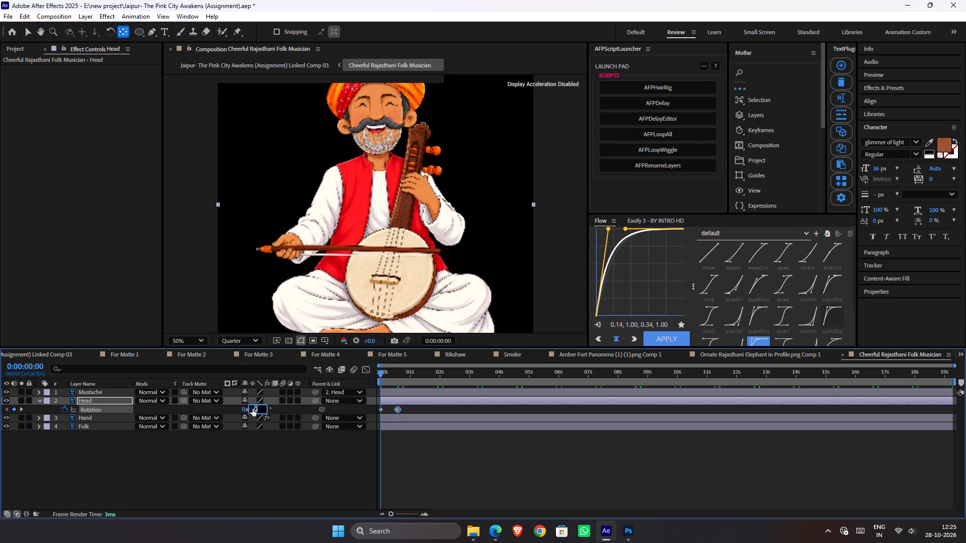
key(4)
key(Return)
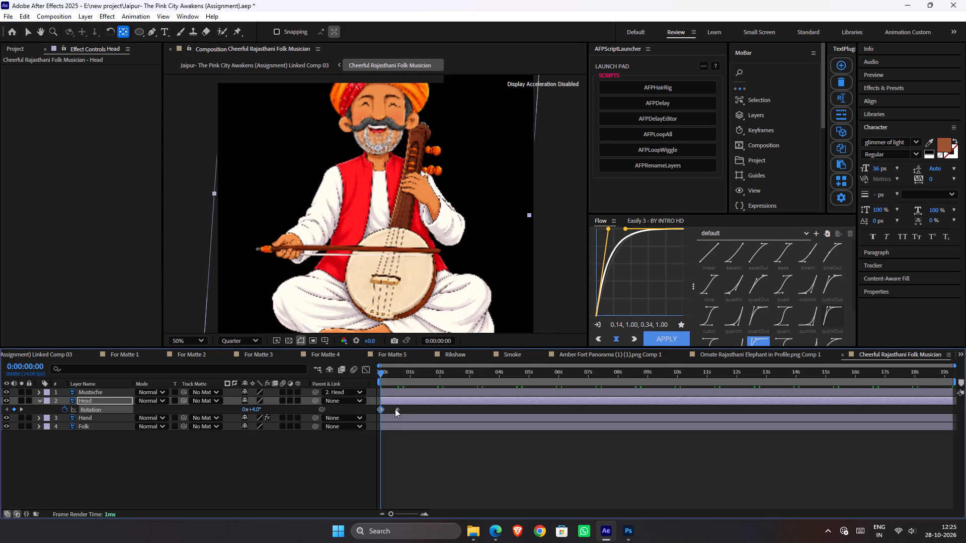
Apply Easy Ease to both of the Head layer's Rotation keyframes.
drag(408, 411, 365, 414)
key(F9)
Add the expression loopOut('pingpong') to the Head layer's Rotation.
alt+click(68, 408)
text(loop)
key(Down)
key(Down)
key(Return)
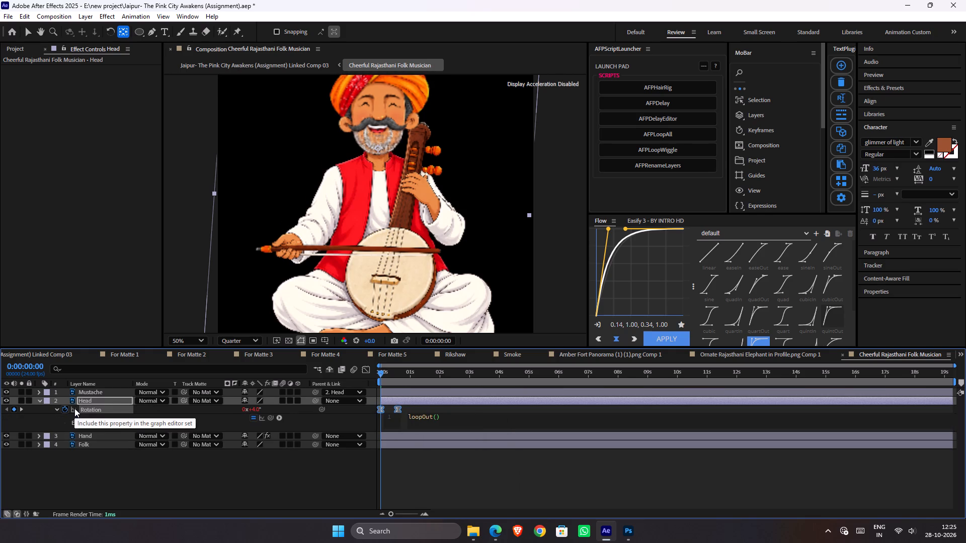
key(apostrophe)
key(Up)
key(Down)
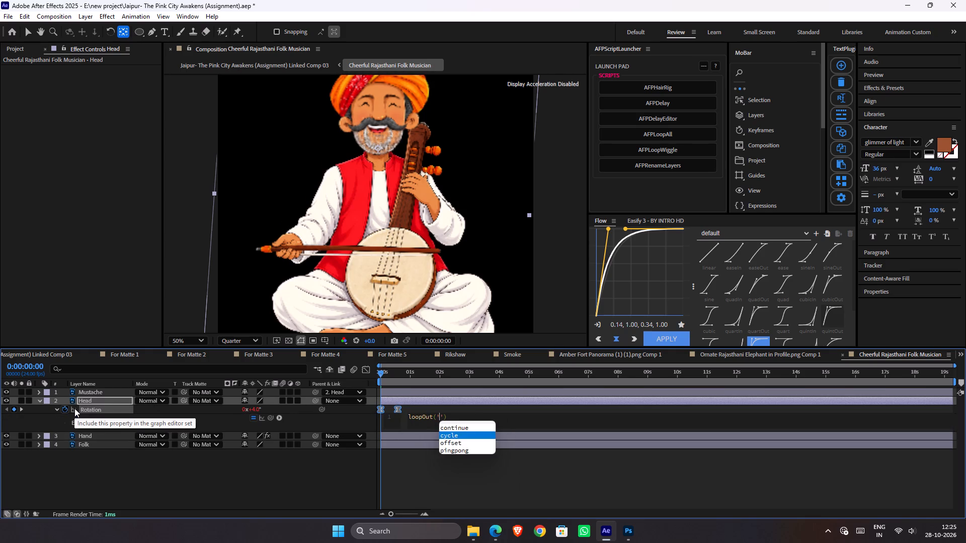
key(Down)
key(Down)
key(Return)
key(Return)
Preview the head swing, slow it by moving the second Rotation keyframe to just before 1 second, and preview again.
key(space)
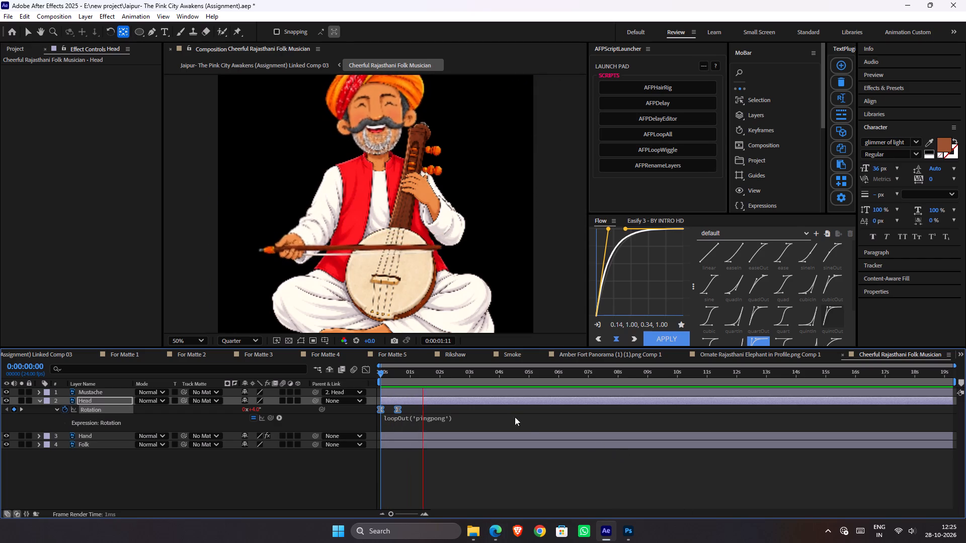
key(space)
click(396, 409)
key(ctrl+z)
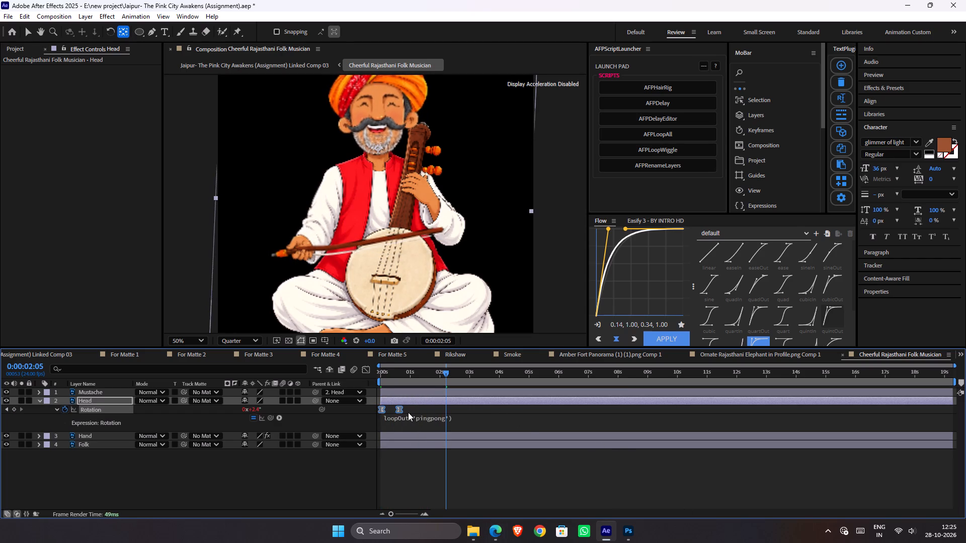
click(411, 412)
drag(397, 412, 407, 412)
drag(414, 379, 343, 376)
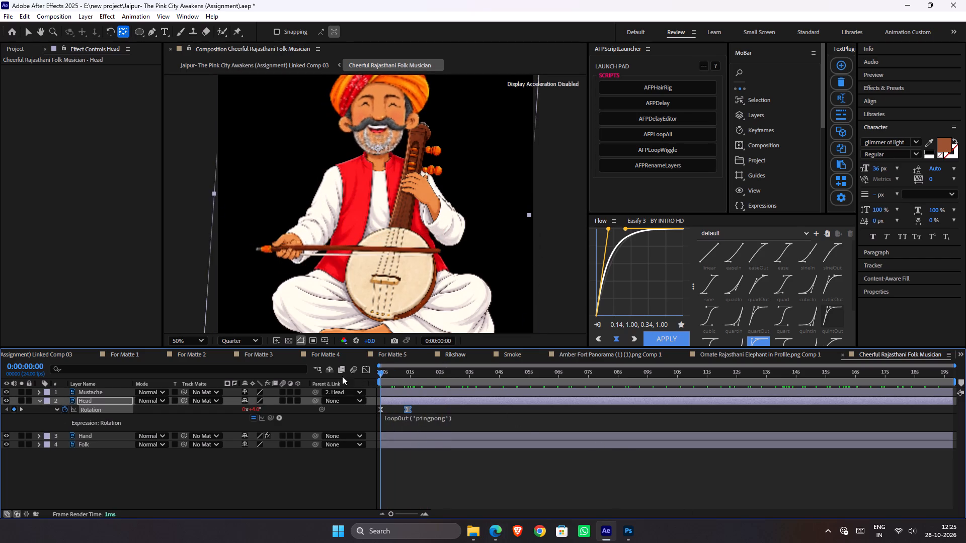
key(space)
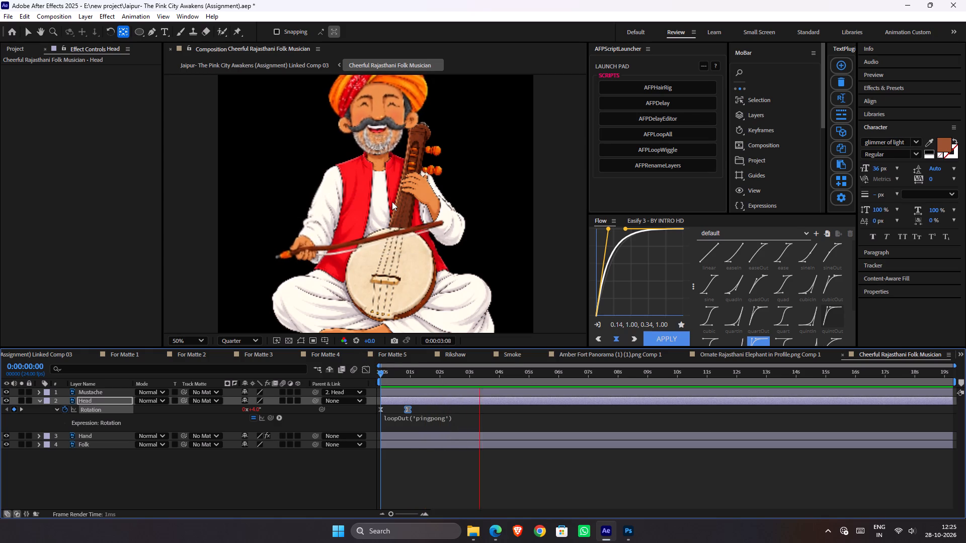
key(space)
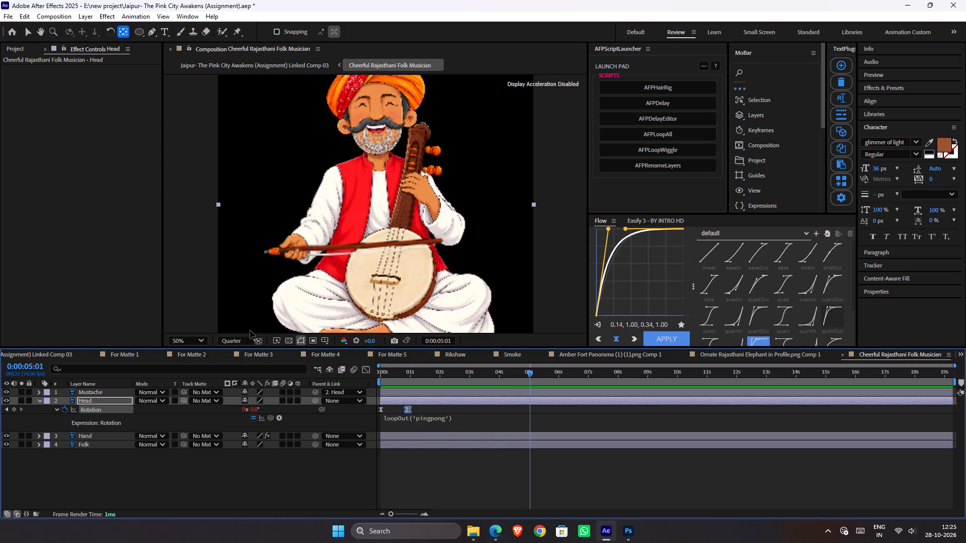
Set the composition preview resolution to Full and play the musician animation.
click(247, 335)
click(244, 343)
click(245, 370)
key(space)
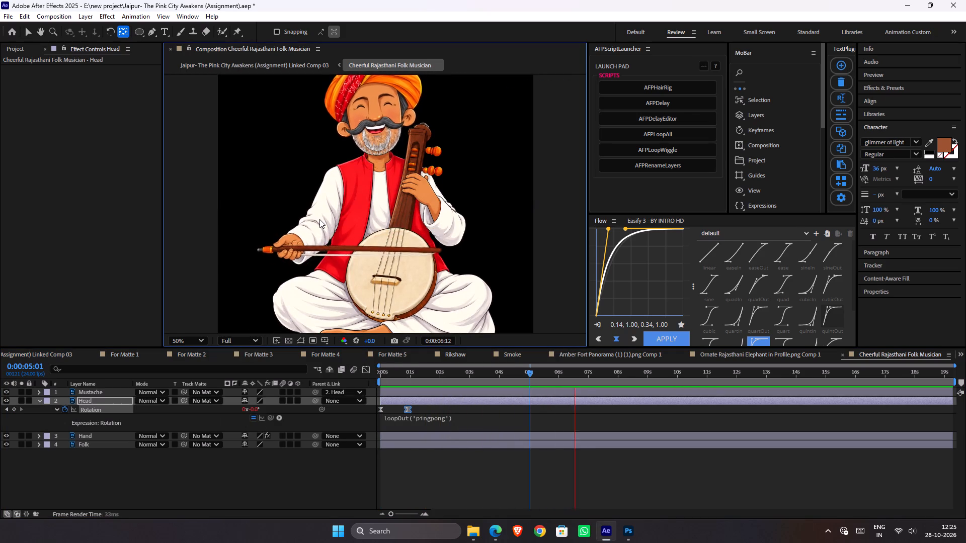
key(space)
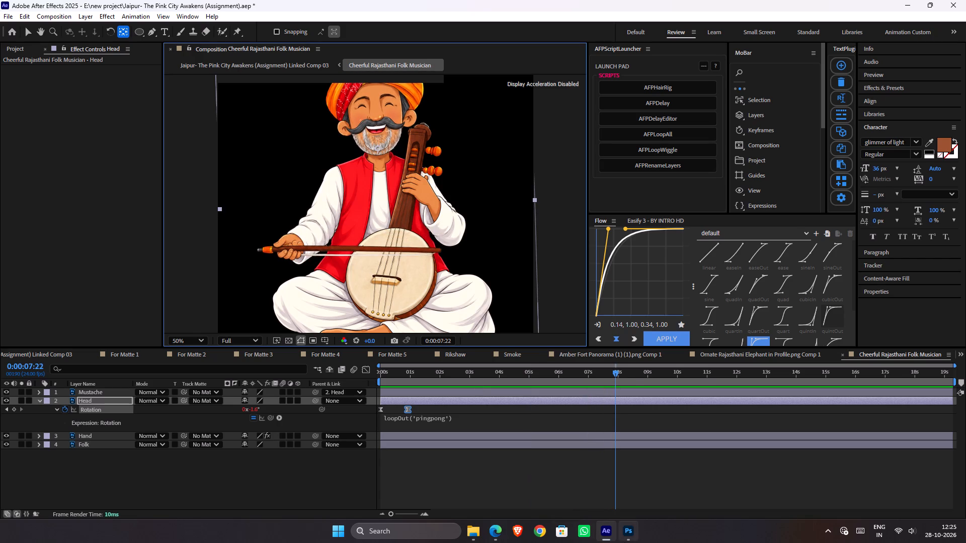
Reopen the musician PSD in Photoshop and hide the Mustache, Head and Hand layers.
click(626, 541)
click(201, 147)
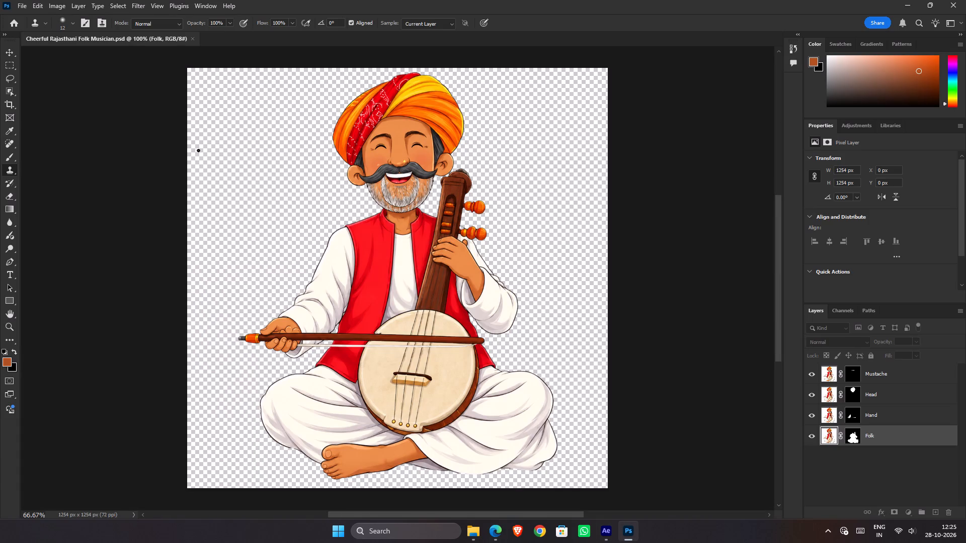
drag(811, 415, 798, 342)
Trim the cut sleeve edge near the elbow by painting black on the Folk layer's mask, and save the file.
click(852, 439)
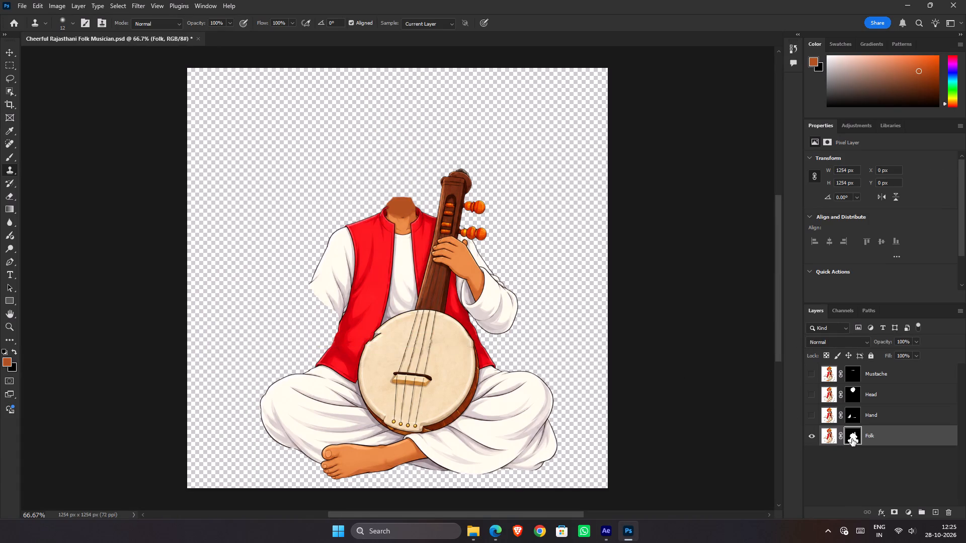
scroll(347, 276, up, 6)
scroll(277, 290, down, 1)
scroll(325, 311, up, 8)
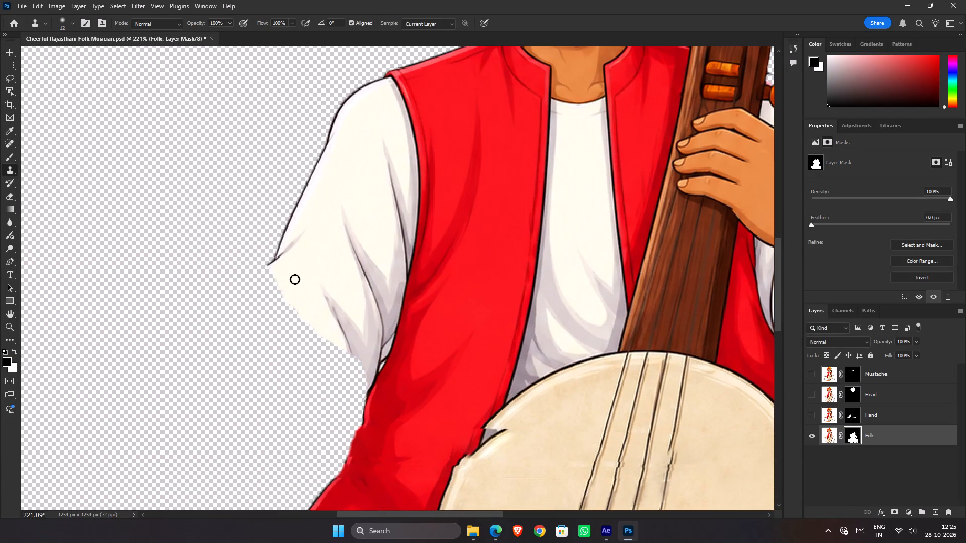
key(b)
alt+right_drag(258, 249, 243, 541)
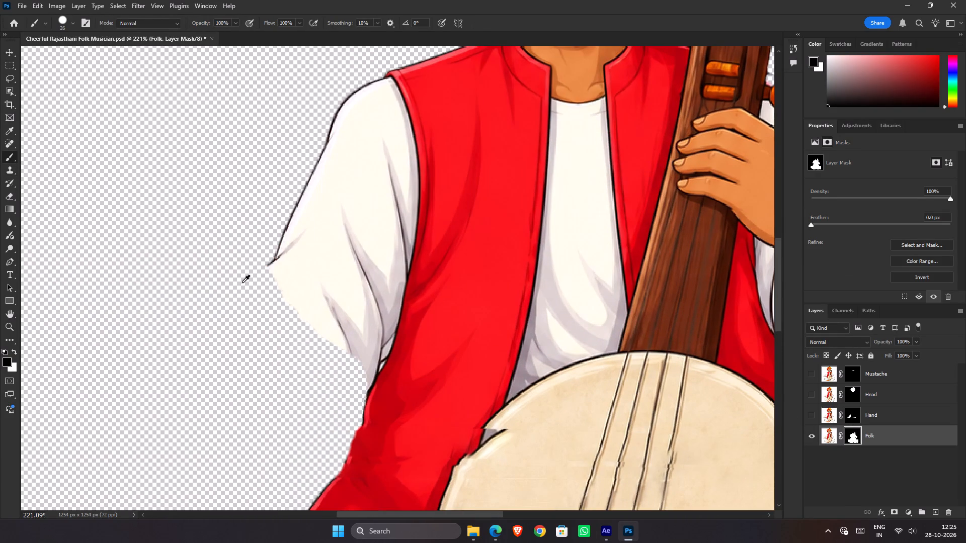
drag(258, 253, 253, 268)
drag(253, 268, 264, 264)
key(ctrl+z)
drag(262, 257, 262, 280)
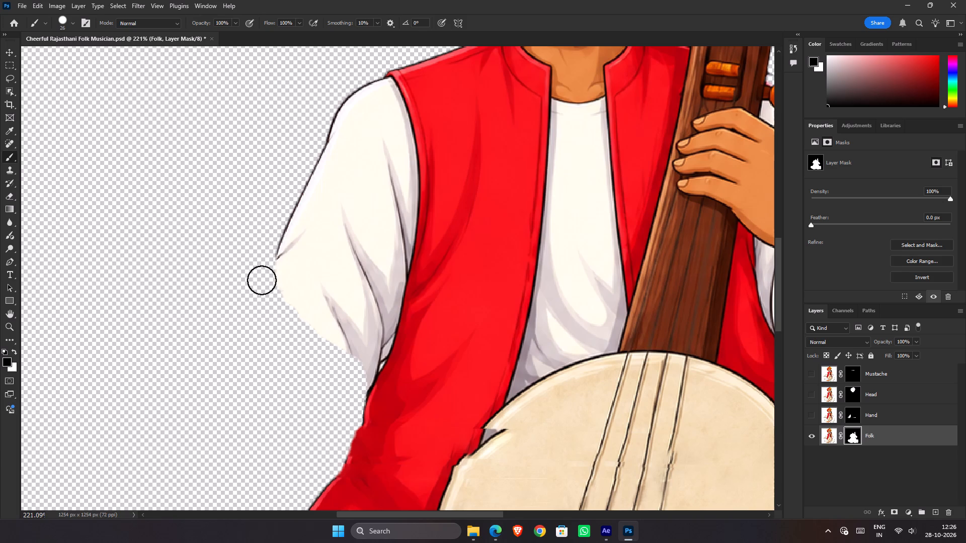
drag(262, 280, 262, 282)
key(ctrl+s)
Show the Mustache, Head and Hand layers again, then save and close the musician PSD.
drag(811, 375, 807, 431)
key(ctrl+s)
key(ctrl+w)
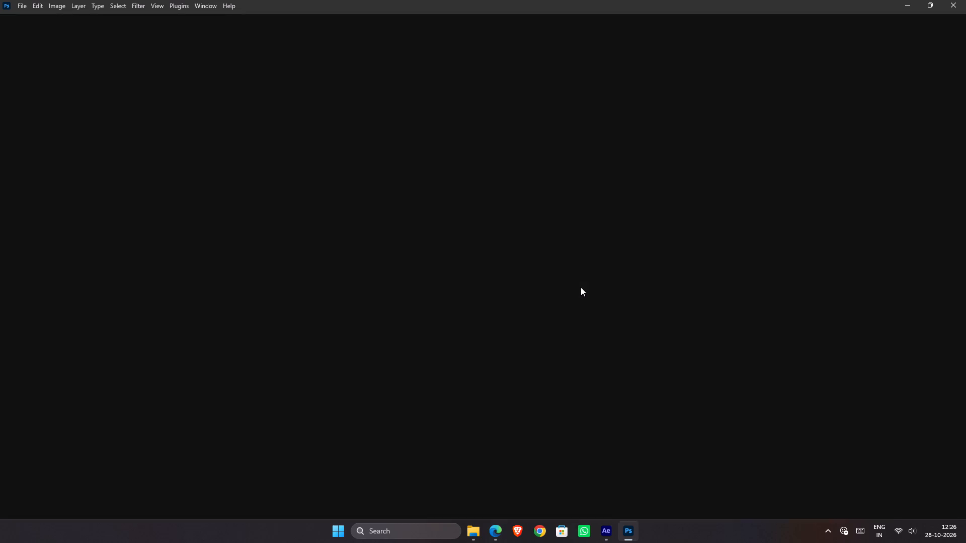
Switch to After Effects and set the musician composition's preview resolution to Quarter.
key(alt+Tab)
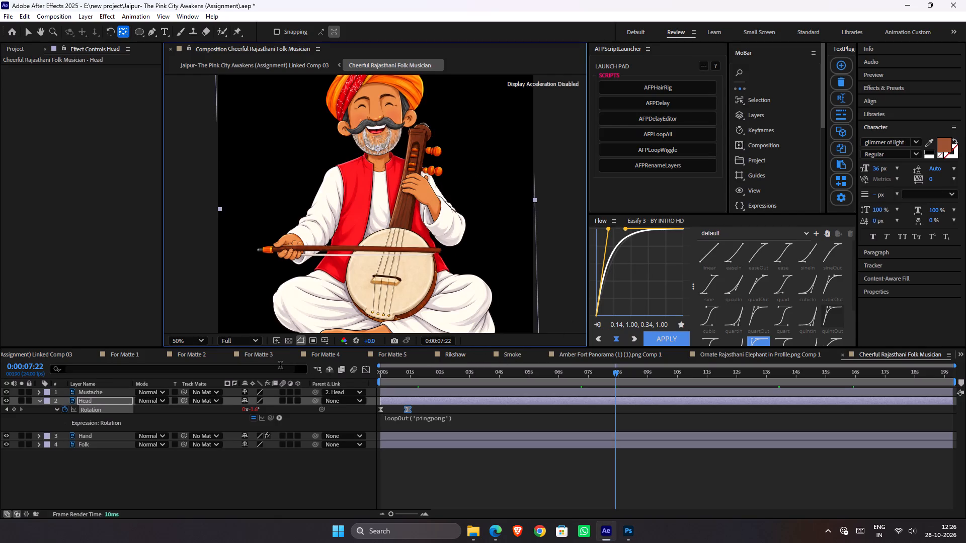
click(244, 341)
click(240, 411)
Return to the composition Jaipur- The Pink City Awakens (Assignment) Linked Comp 03 and save the project.
key(Tab)
click(109, 400)
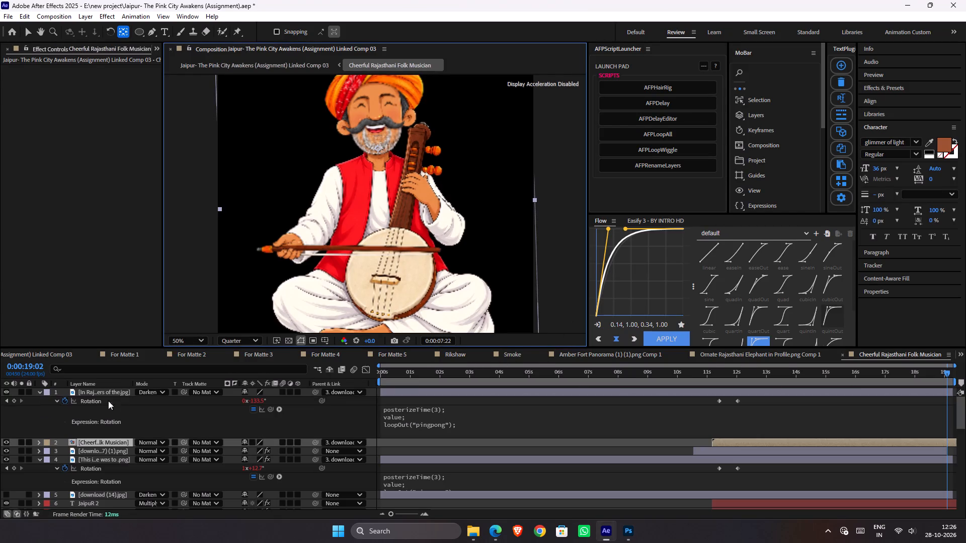
key(ctrl+s)
Preview the Jaipur title reveal with the musician from 0:00:10:23 and again from 0:00:10:08, saving the project between playbacks.
drag(717, 375, 706, 376)
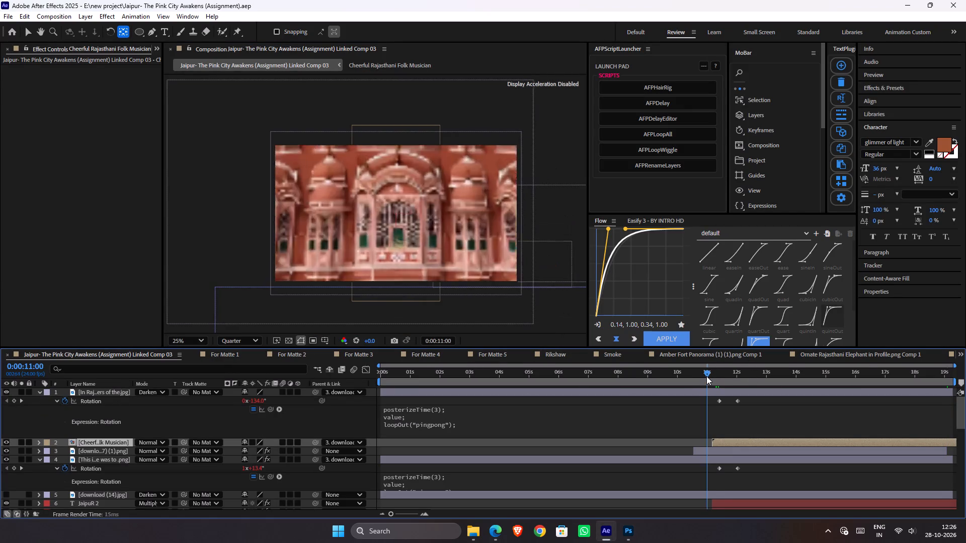
drag(706, 376, 706, 376)
key(space)
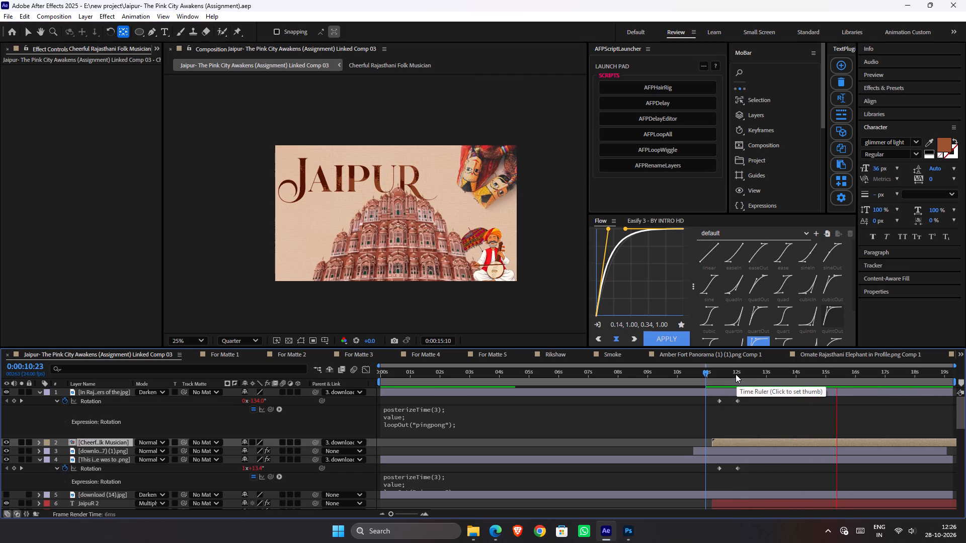
key(space)
drag(703, 375, 687, 373)
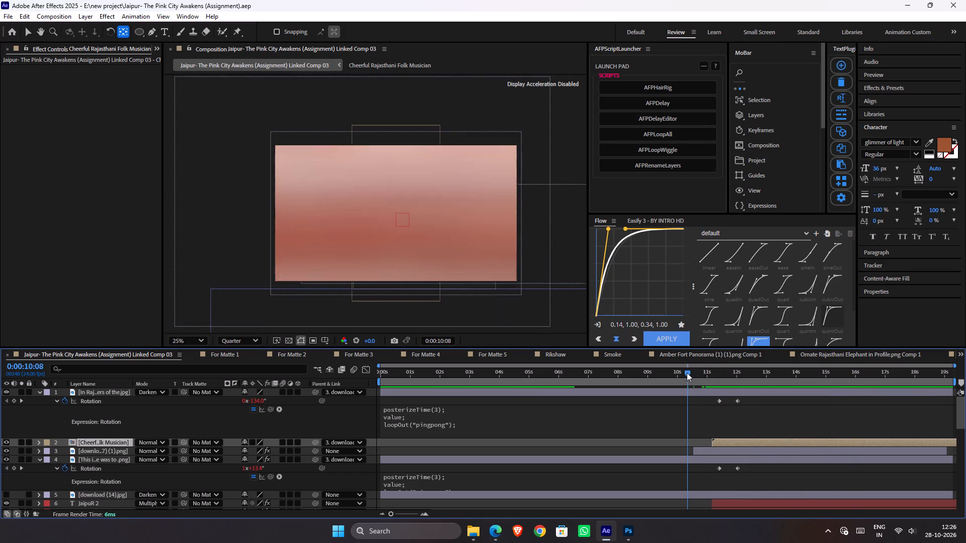
key(space)
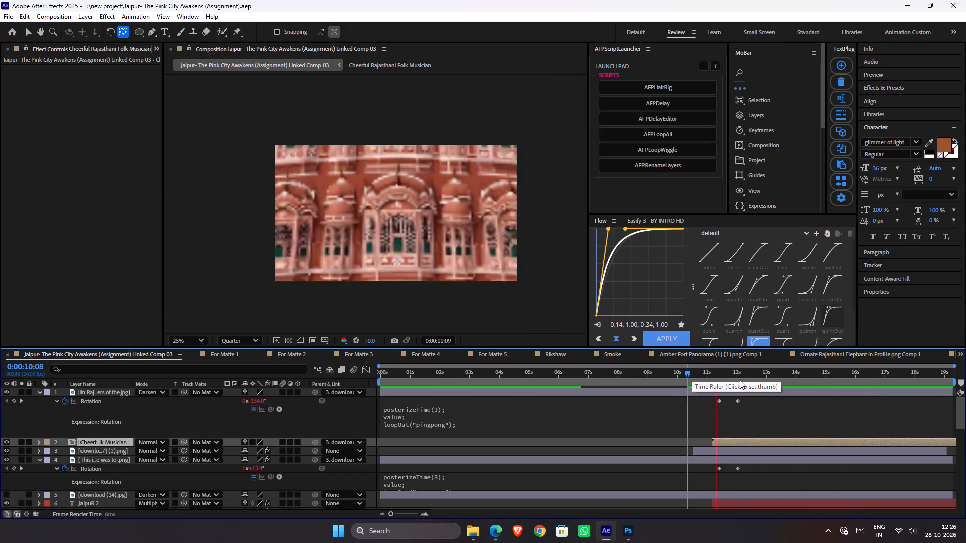
key(space)
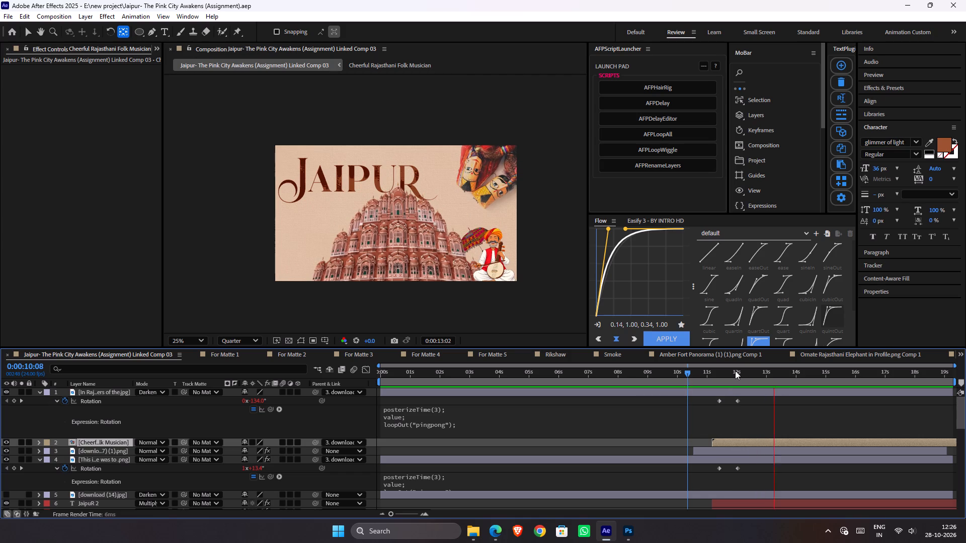
key(ctrl+s)
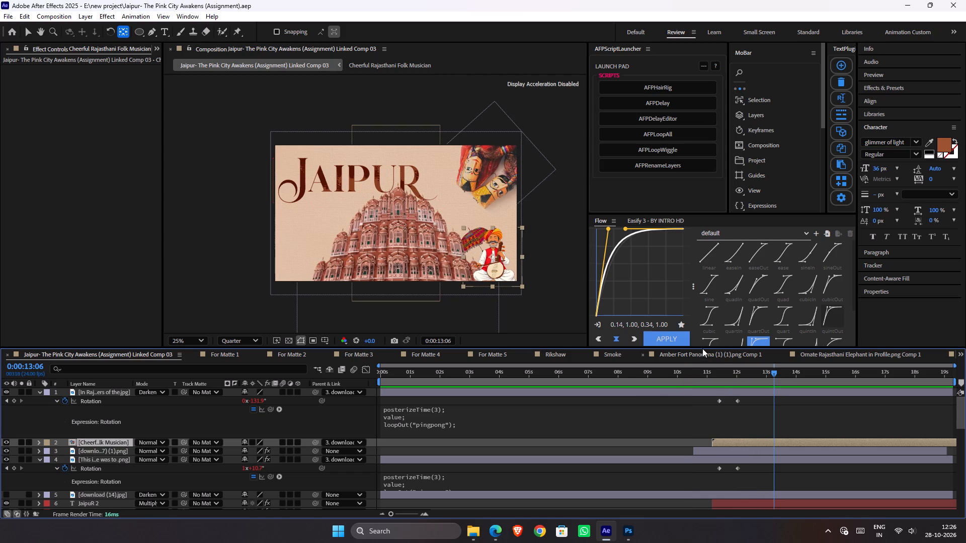
key(space)
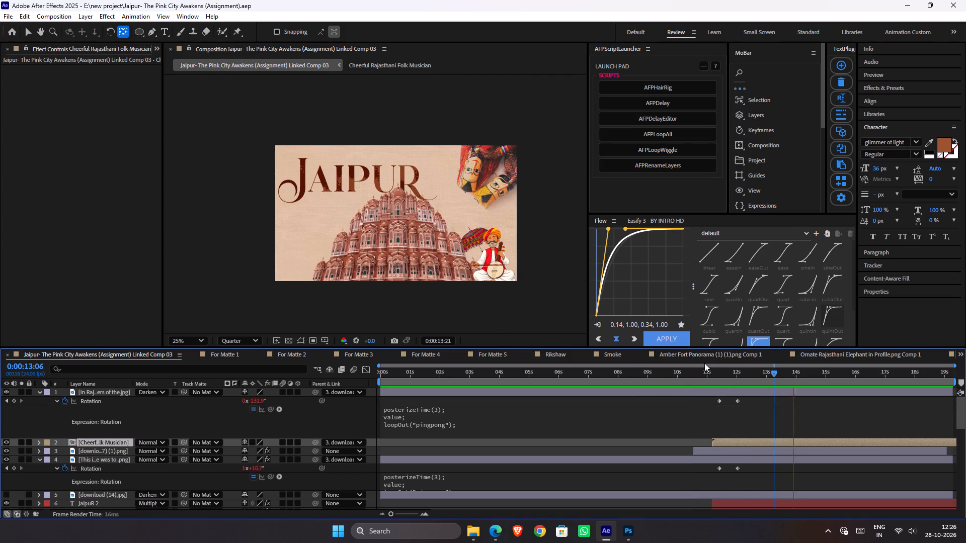
key(space)
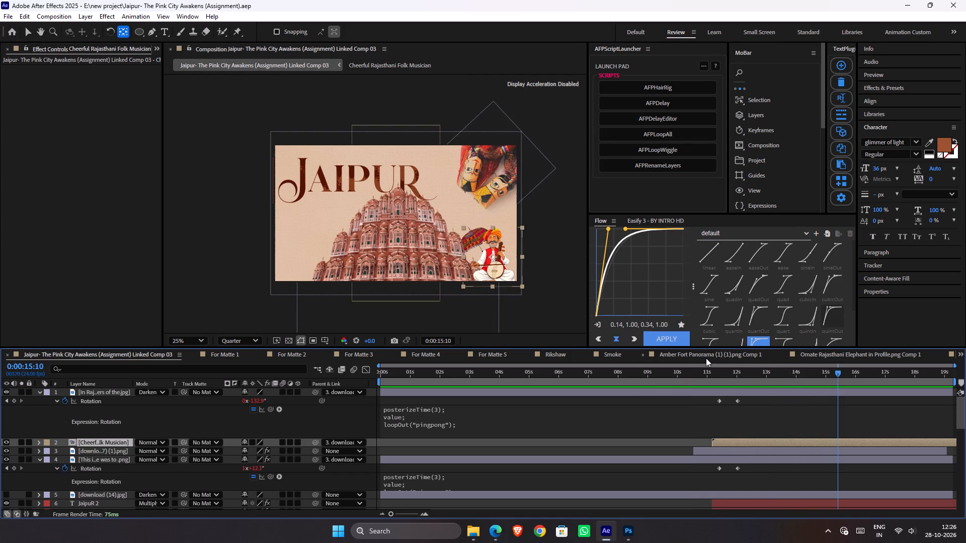
Switch to Edge and search Pinterest for rajasthani bangles.
click(489, 530)
click(37, 69)
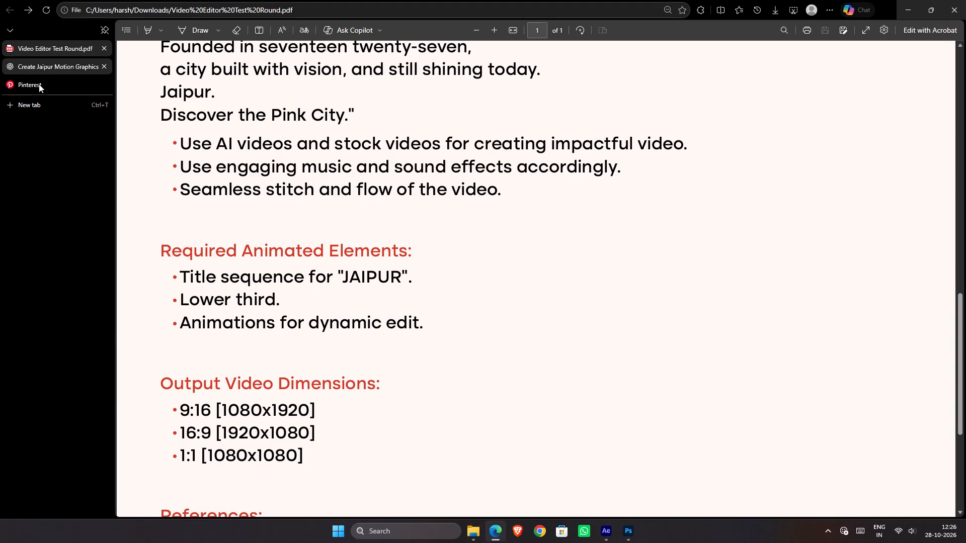
click(48, 85)
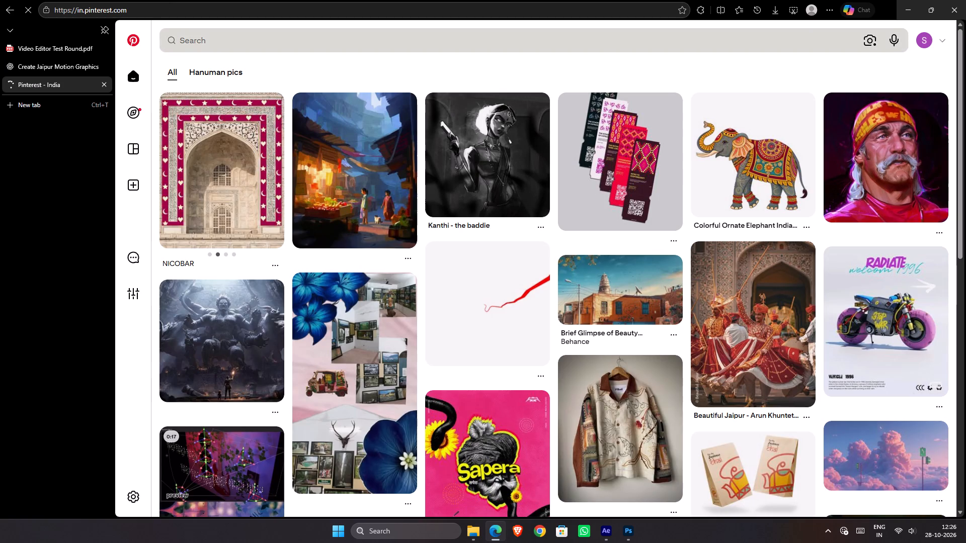
click(265, 43)
text(rjas)
key(BackSpace)
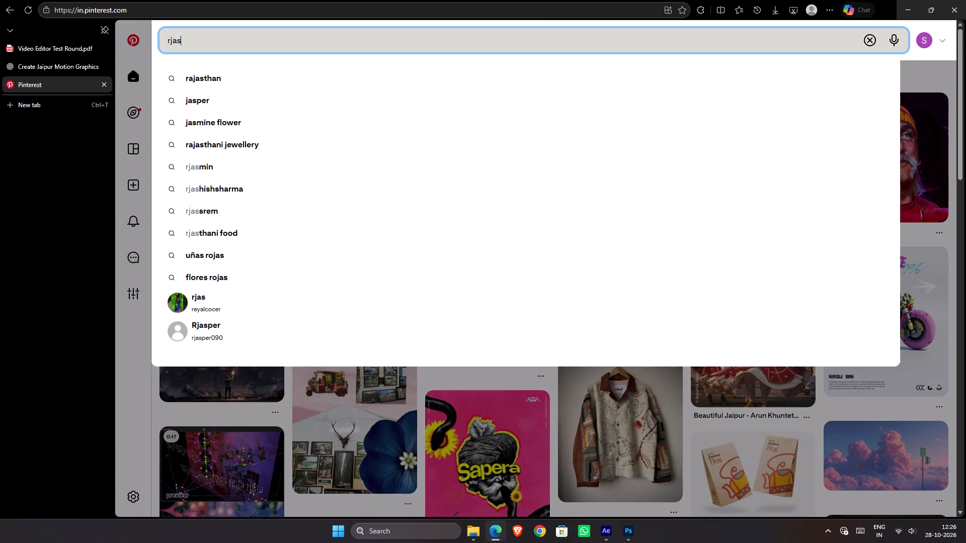
key(BackSpace)
key(BackSpace)
key(a)
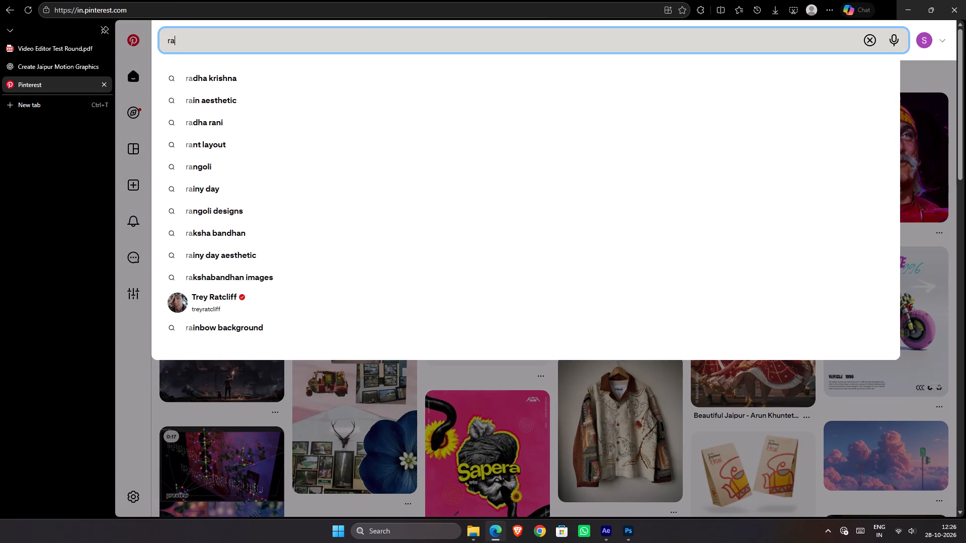
text(jasthani bangles)
key(Return)
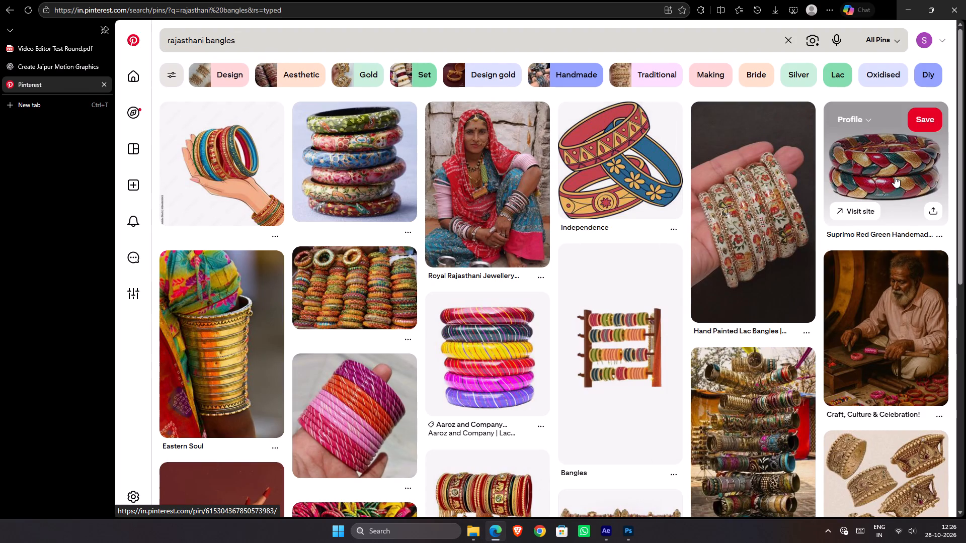
Browse the rajasthani bangles results for a cleanly isolated, colourful bangle image suited to the title scene.
scroll(785, 168, down, 2)
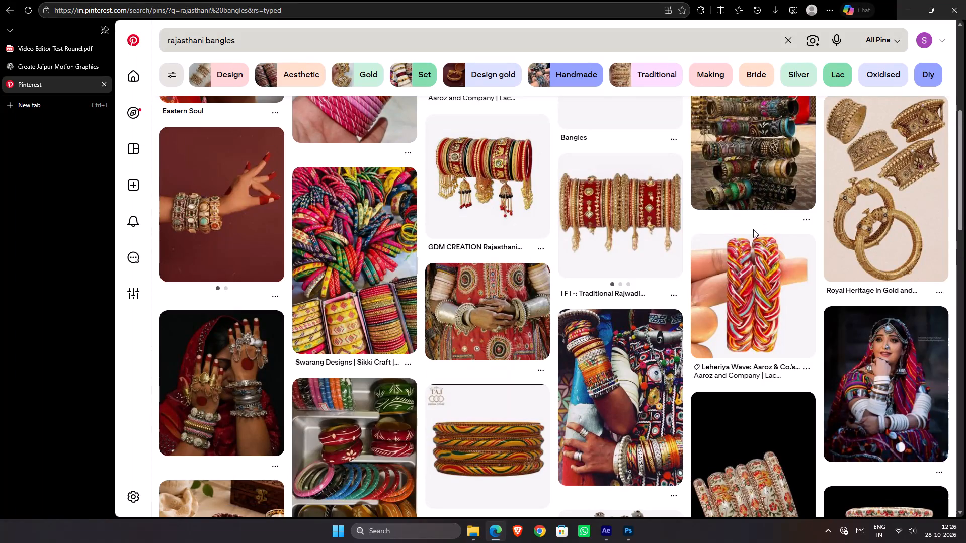
scroll(754, 221, down, 1)
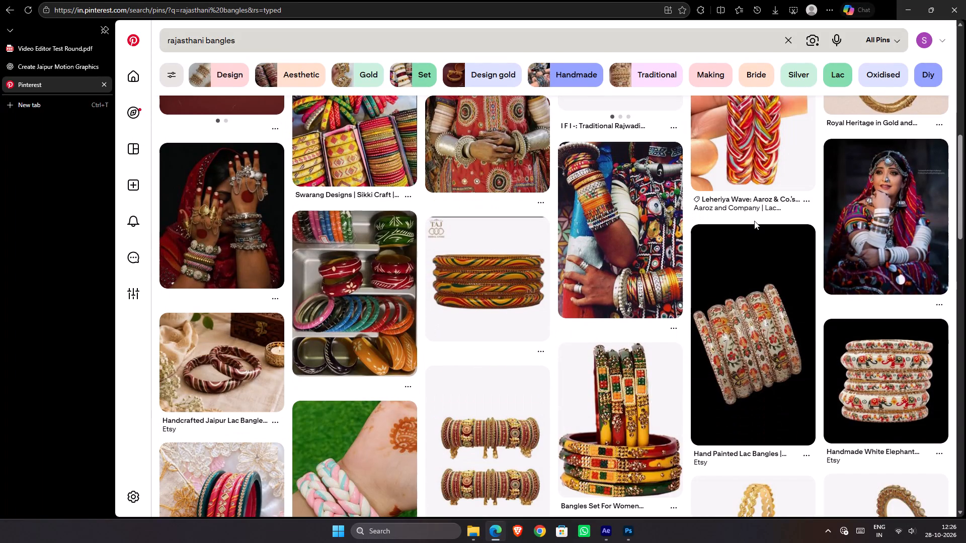
scroll(766, 218, down, 1)
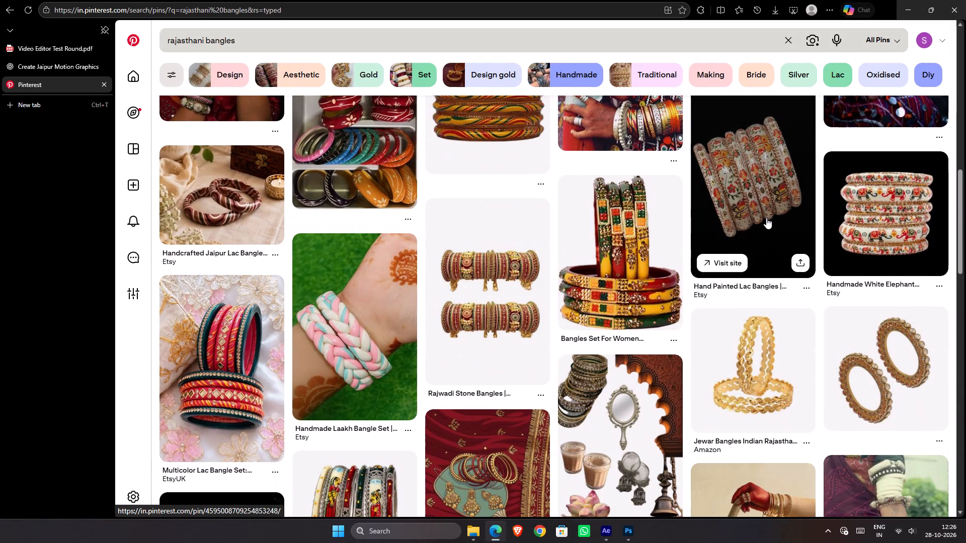
scroll(766, 218, down, 1)
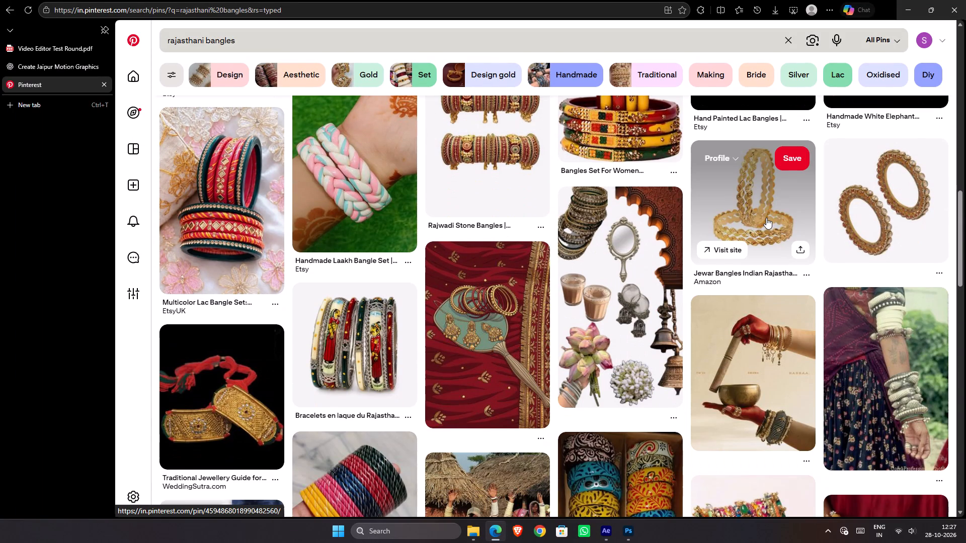
scroll(766, 218, down, 1)
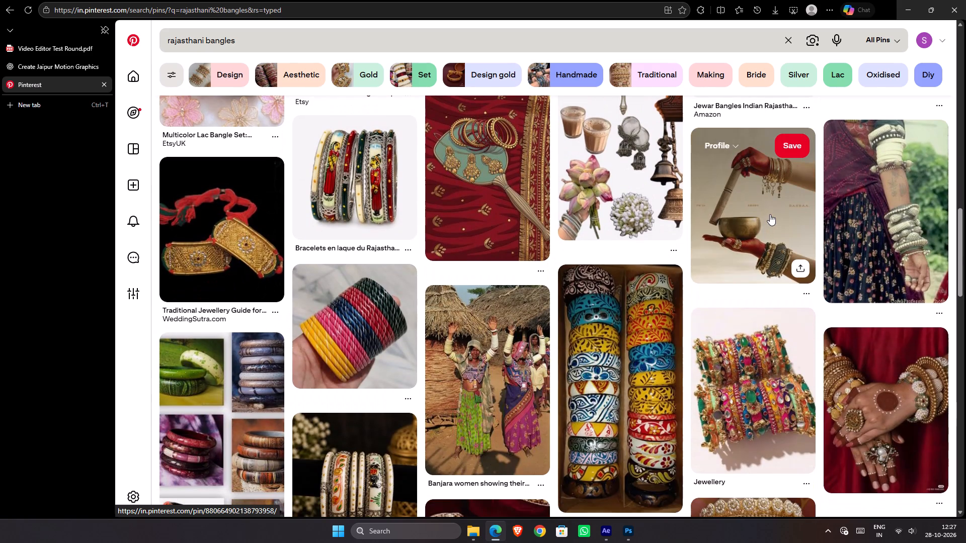
scroll(770, 214, down, 1)
scroll(762, 220, up, 2)
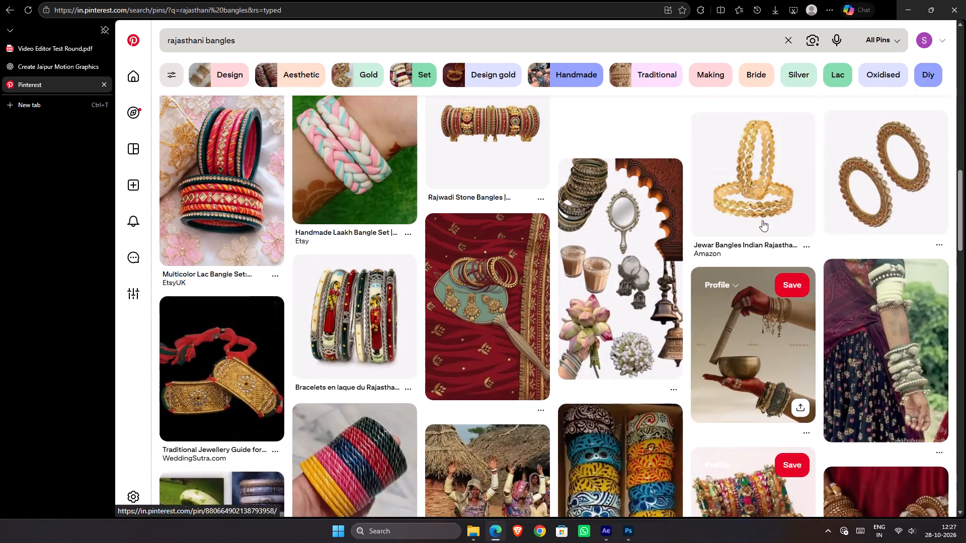
scroll(762, 220, up, 1)
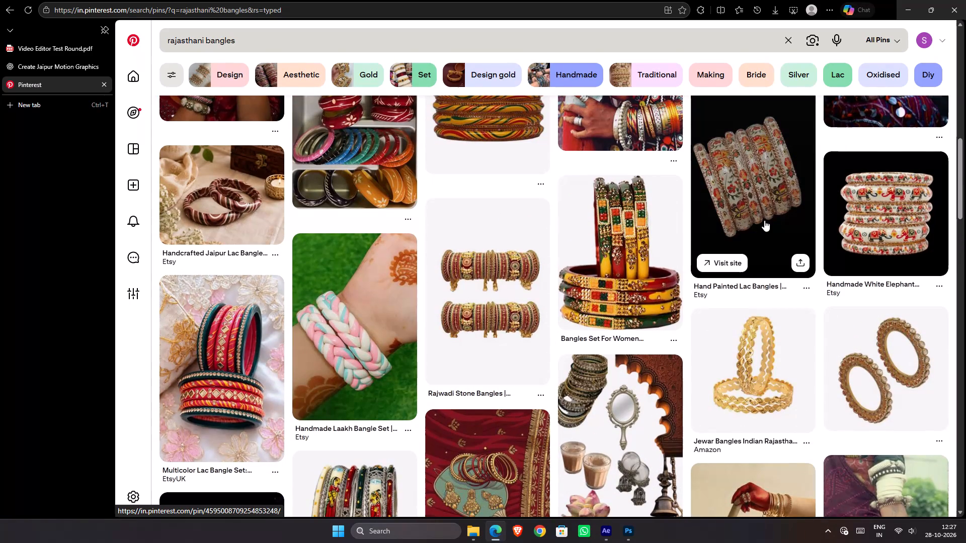
scroll(766, 219, up, 1)
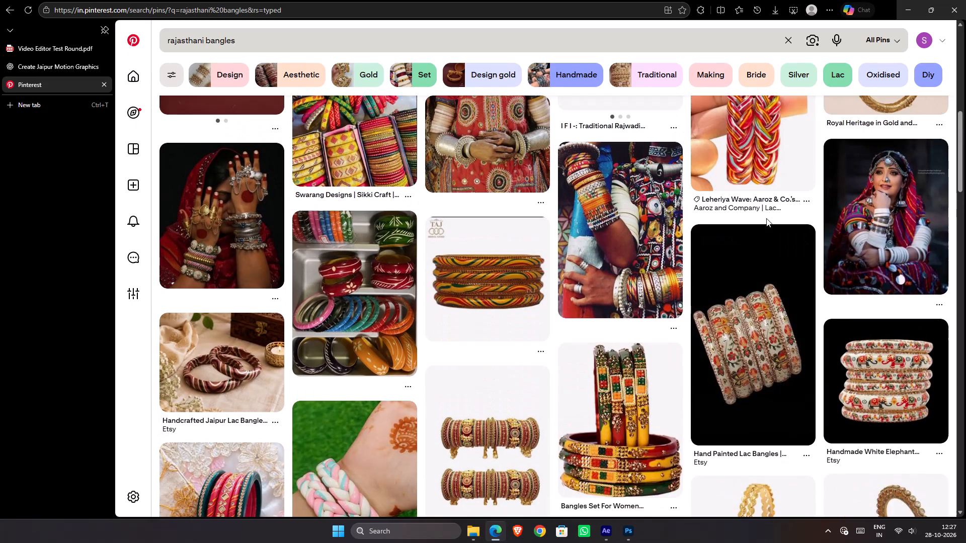
scroll(766, 218, up, 2)
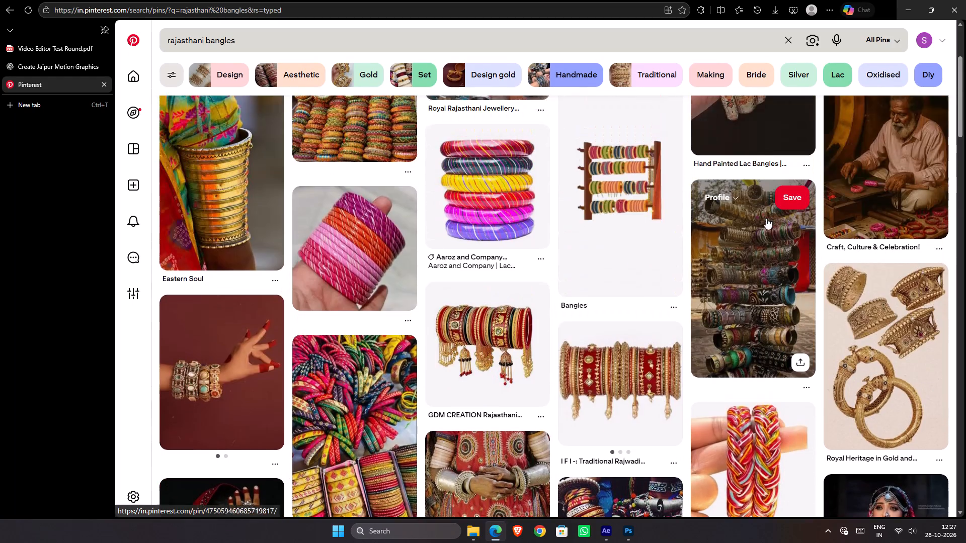
scroll(766, 218, up, 1)
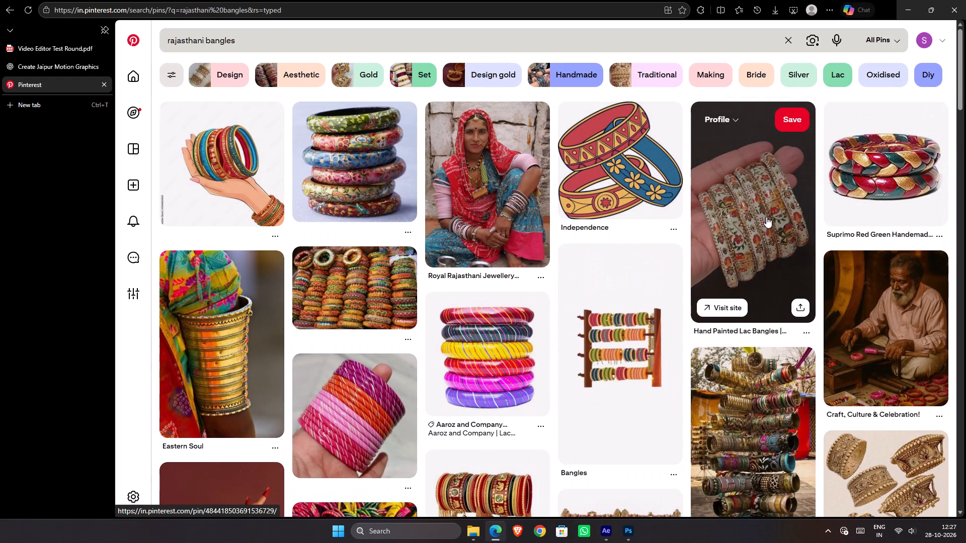
scroll(768, 207, up, 2)
scroll(768, 207, down, 7)
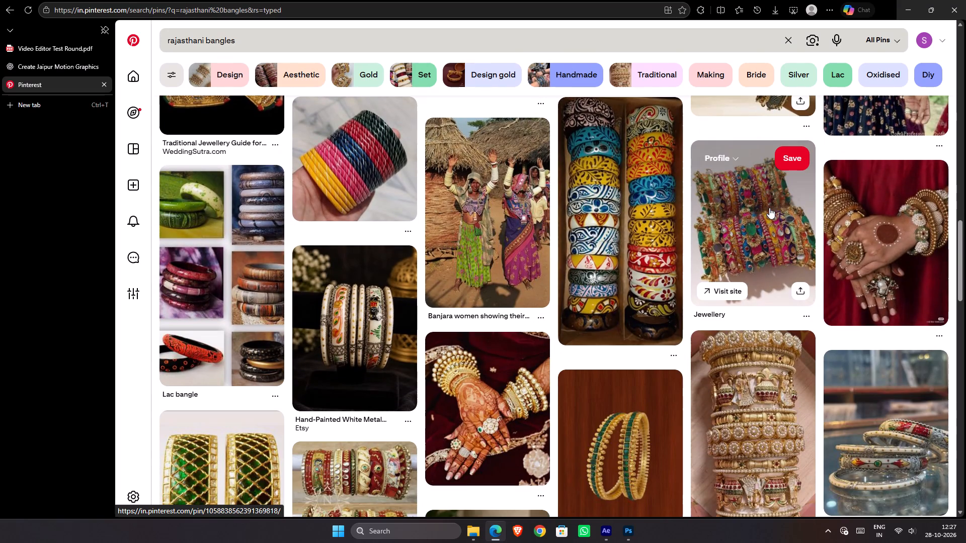
scroll(769, 208, down, 1)
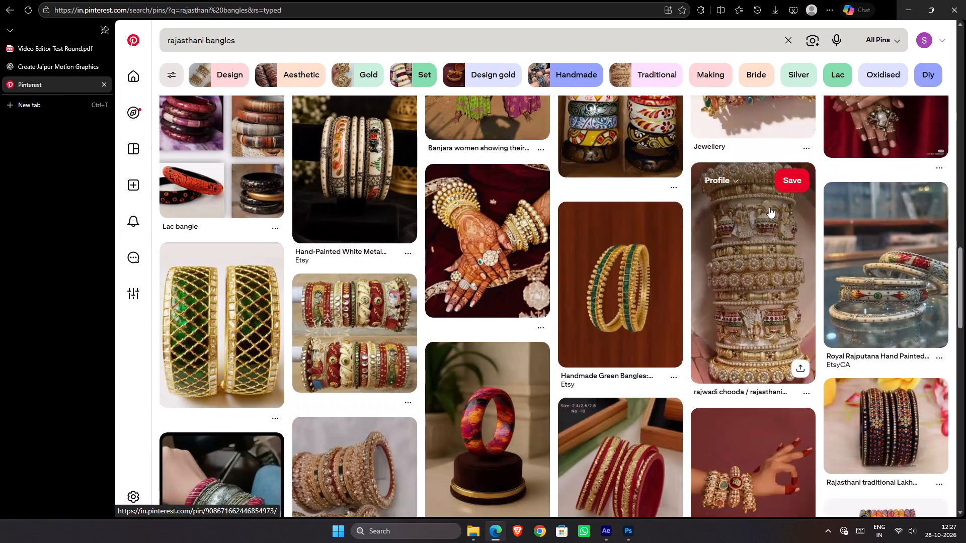
scroll(766, 208, down, 1)
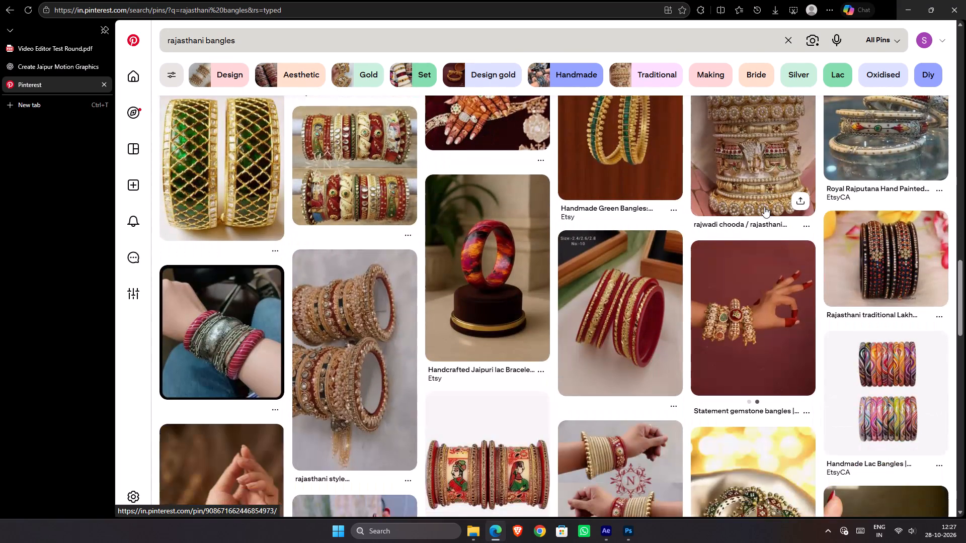
scroll(764, 207, up, 1)
scroll(764, 207, down, 1)
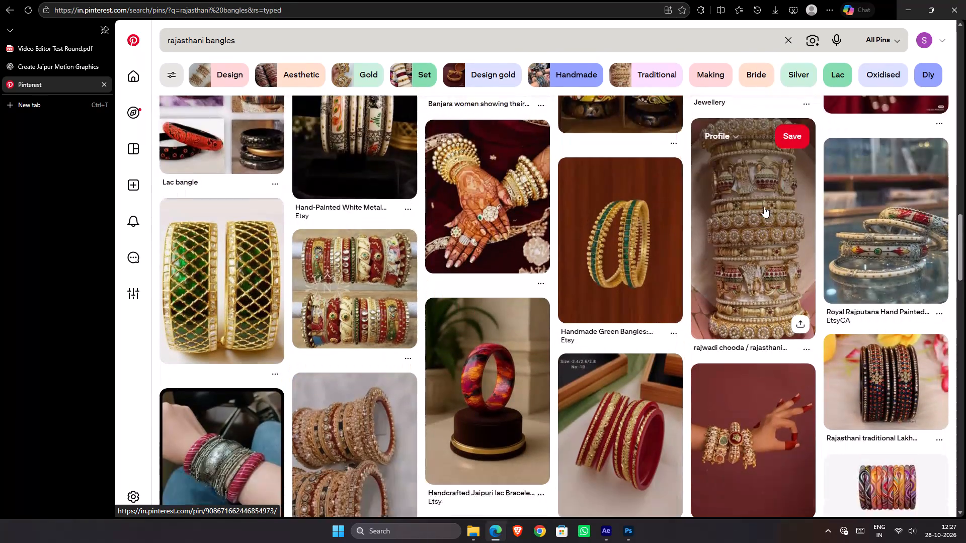
scroll(763, 207, down, 1)
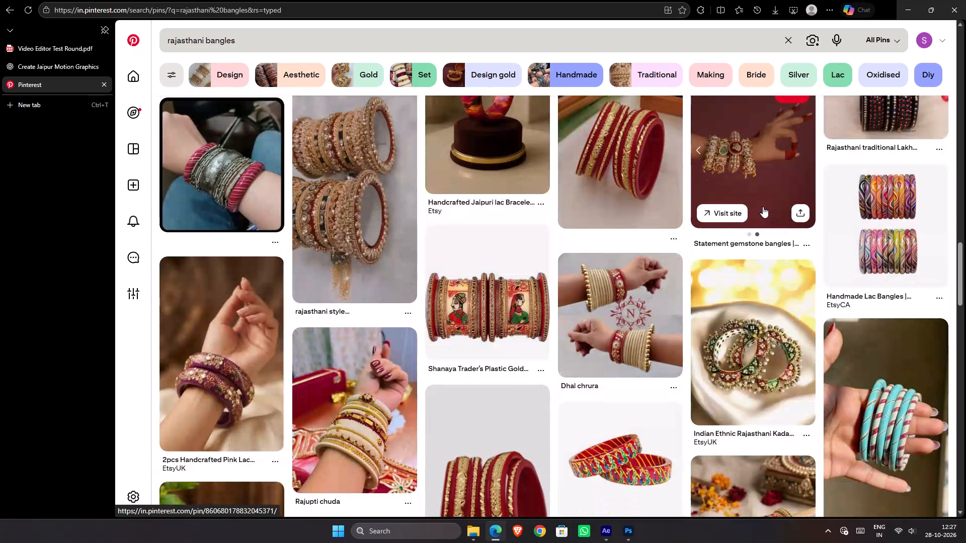
scroll(763, 207, down, 1)
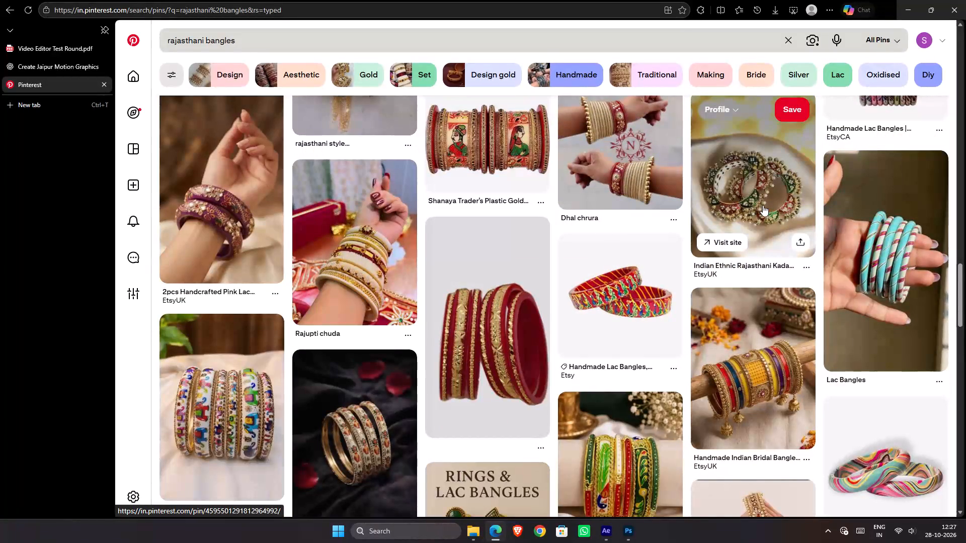
scroll(763, 205, down, 1)
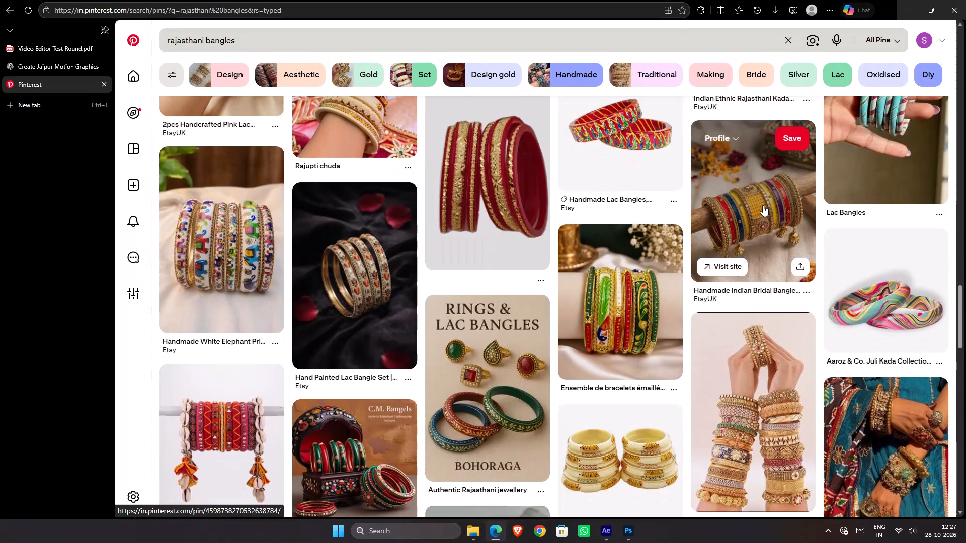
scroll(763, 205, down, 1)
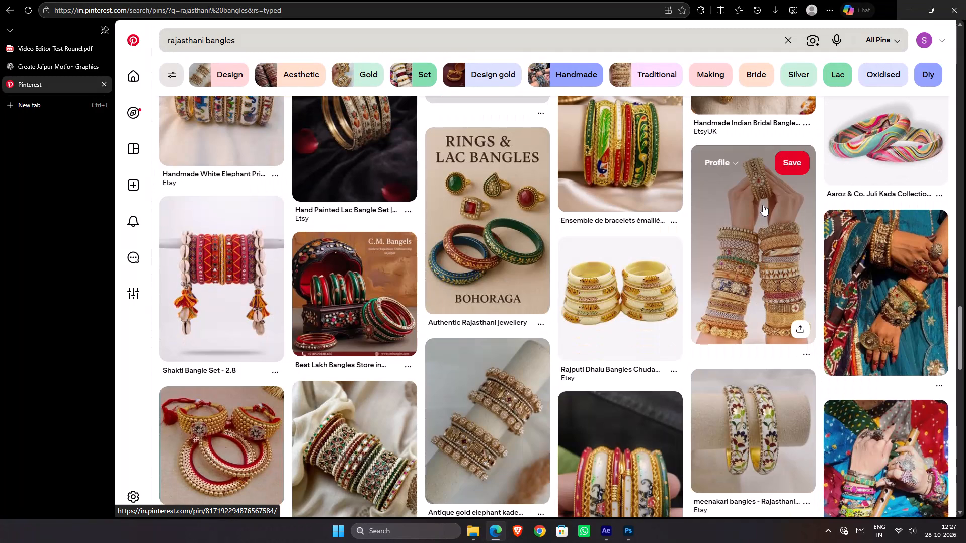
scroll(727, 198, down, 1)
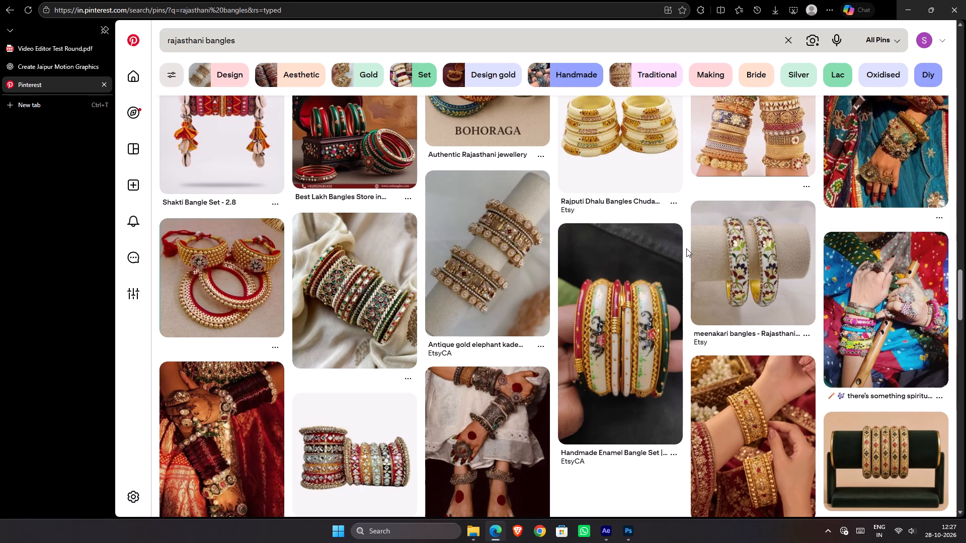
scroll(686, 248, down, 1)
scroll(687, 245, up, 2)
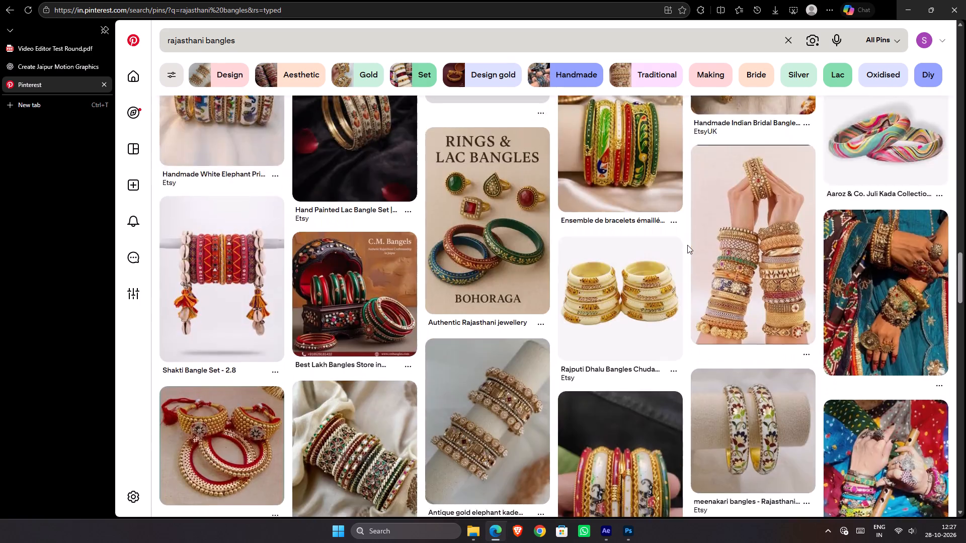
scroll(687, 245, up, 2)
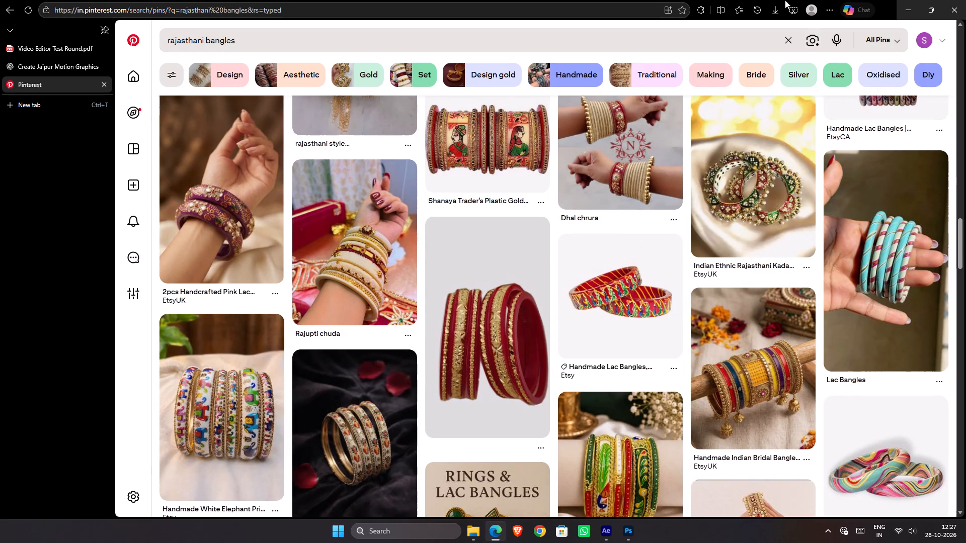
scroll(622, 314, up, 2)
scroll(626, 307, down, 2)
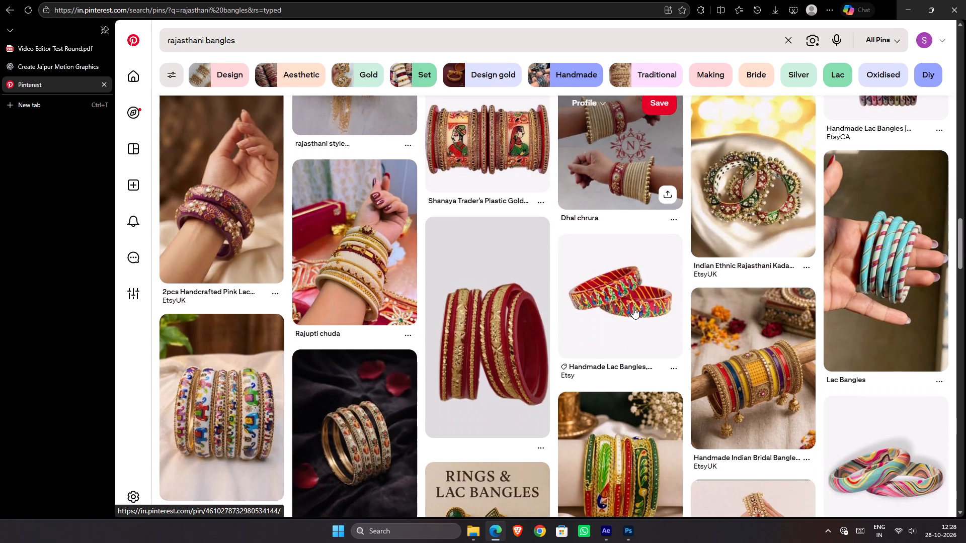
Open the red Handmade Lac Bangles pin with the peacock Leheriya design and download its image.
click(642, 310)
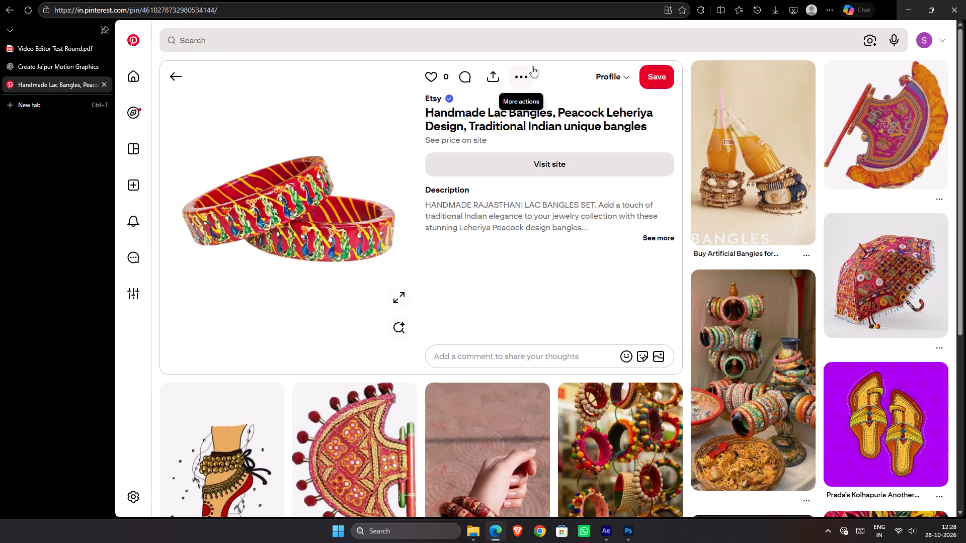
click(532, 66)
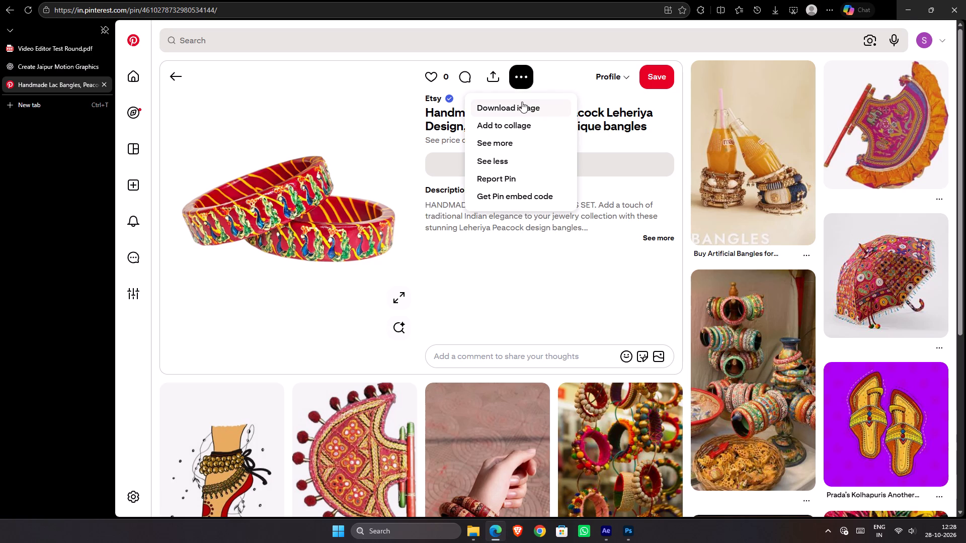
click(522, 102)
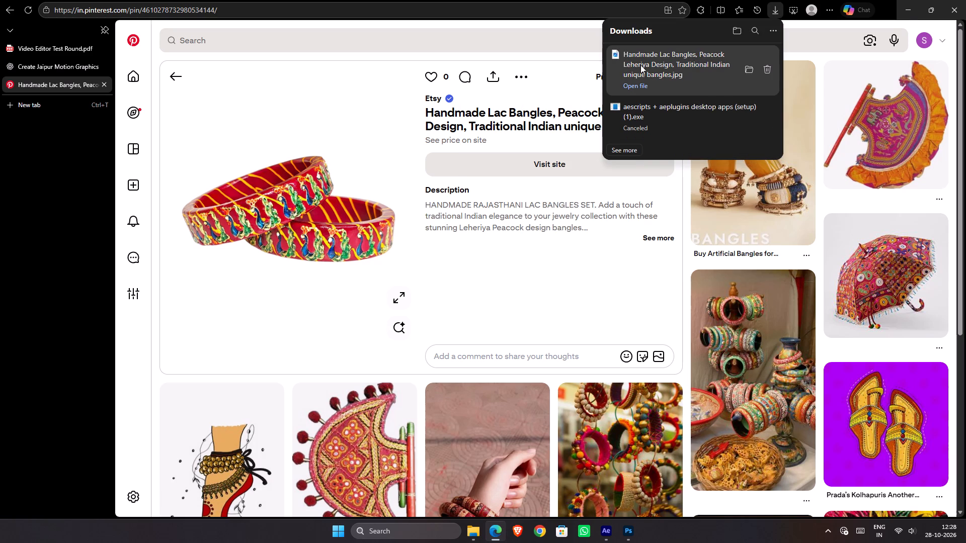
Switch to Photoshop and open the downloaded Handmade Lac Bangles JPG as a new document.
drag(656, 64, 656, 458)
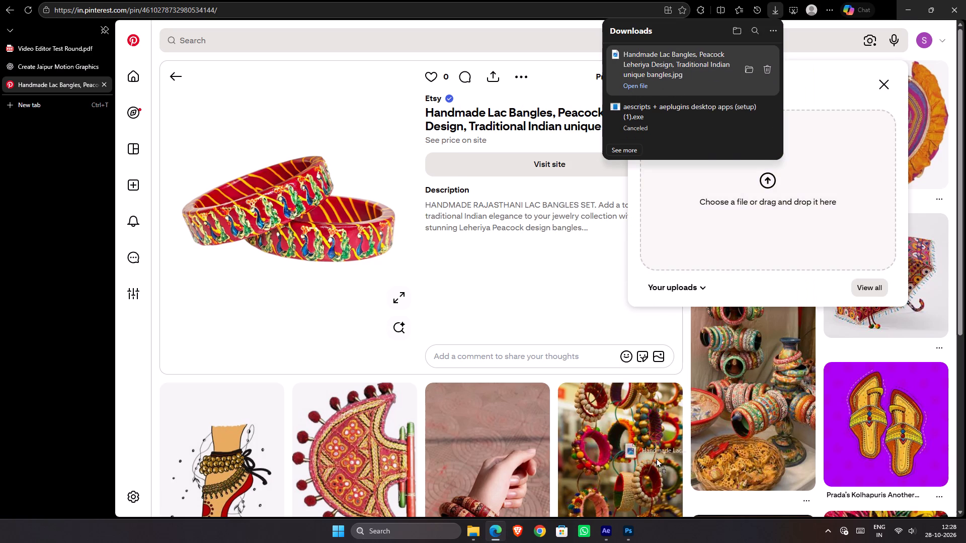
drag(656, 458, 478, 350)
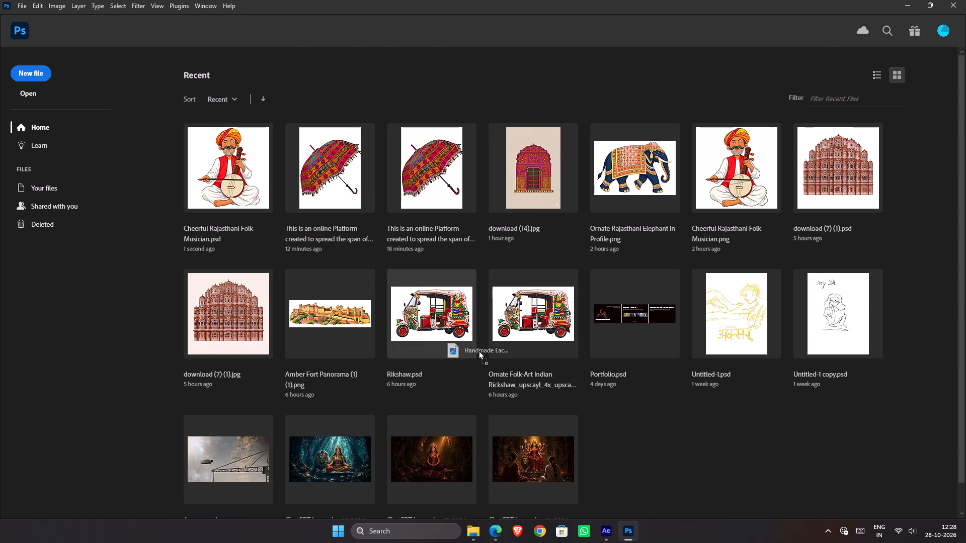
drag(478, 350, 474, 347)
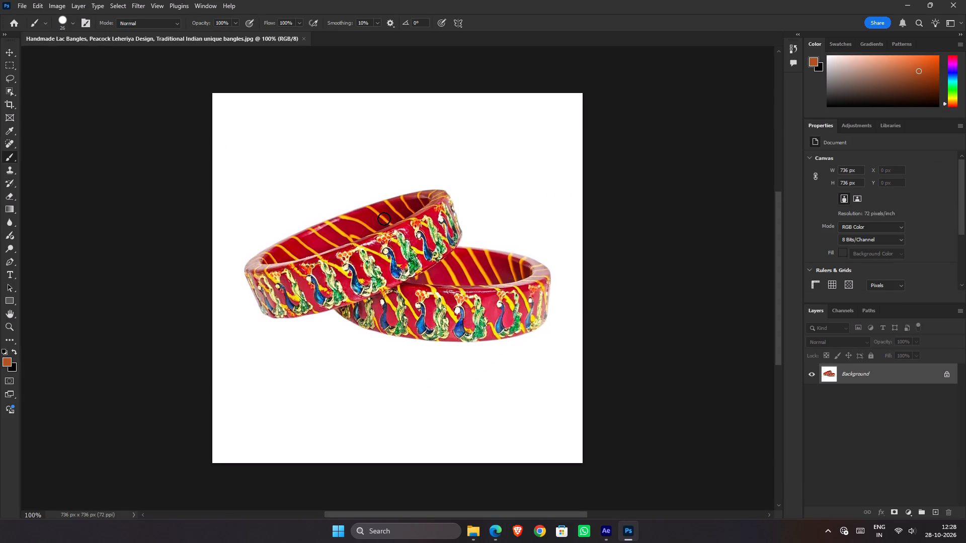
Select both bangles with the Object Selection tool in Lasso mode and hide the white background with a layer mask.
key(w)
key(w)
drag(320, 215, 257, 248)
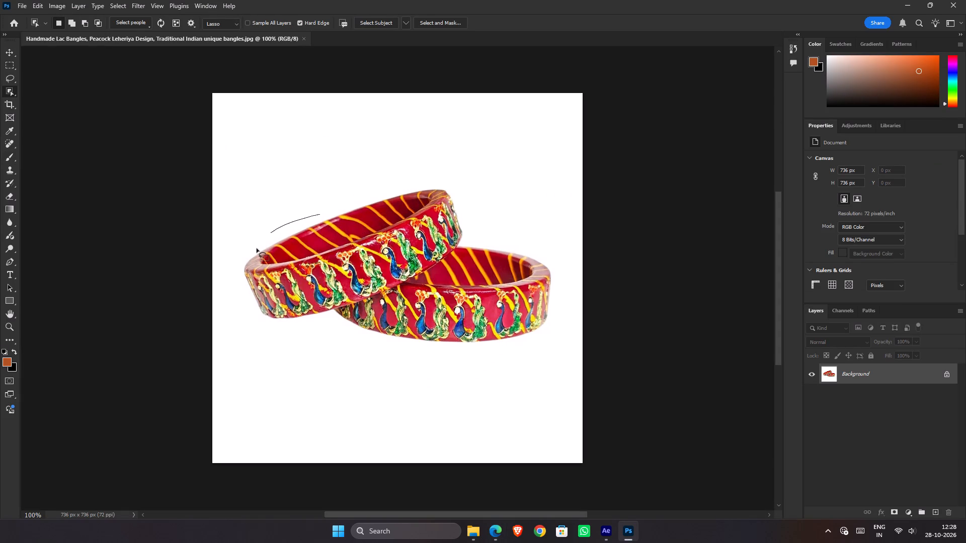
drag(257, 248, 342, 202)
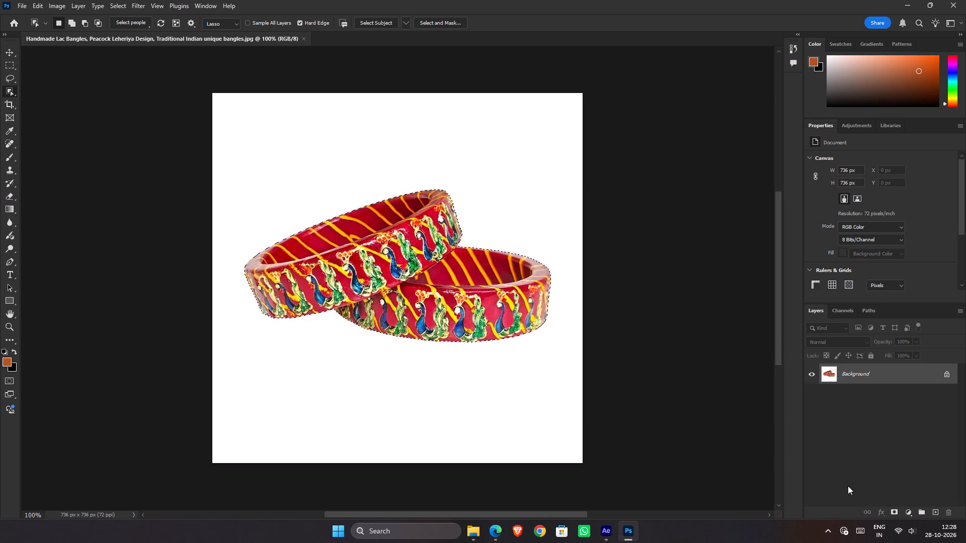
click(893, 512)
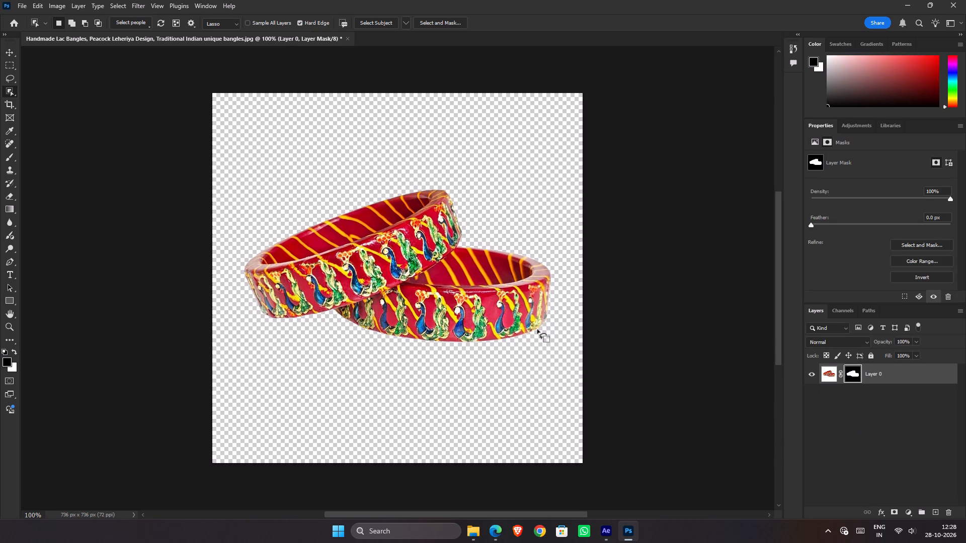
Save the masked bangles as a PNG in Downloads with the Large file size option and close the document.
key(ctrl+s)
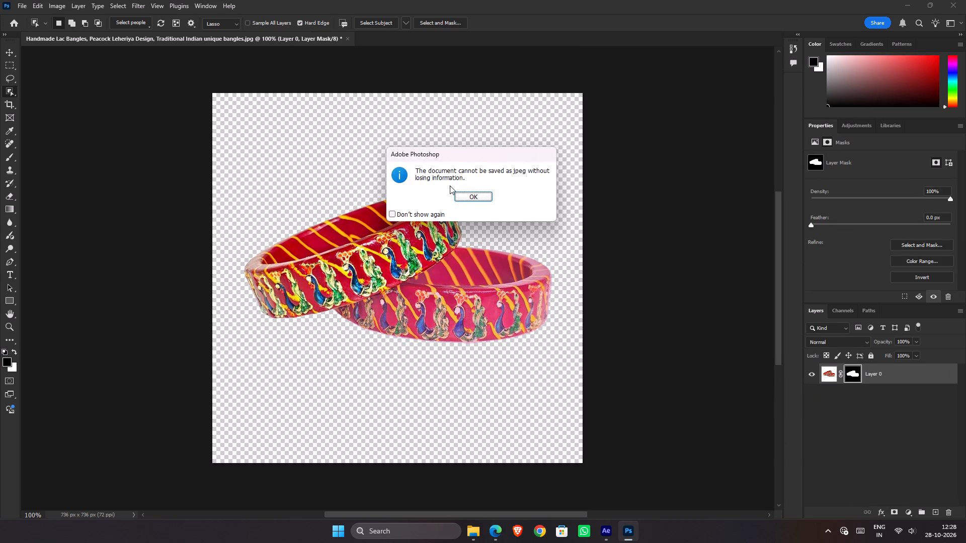
click(468, 197)
click(408, 216)
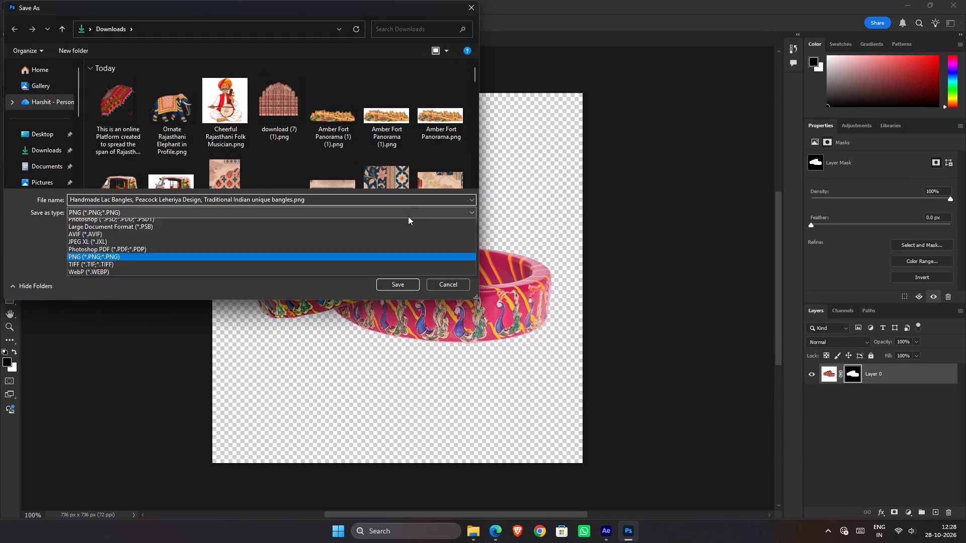
click(408, 216)
click(403, 288)
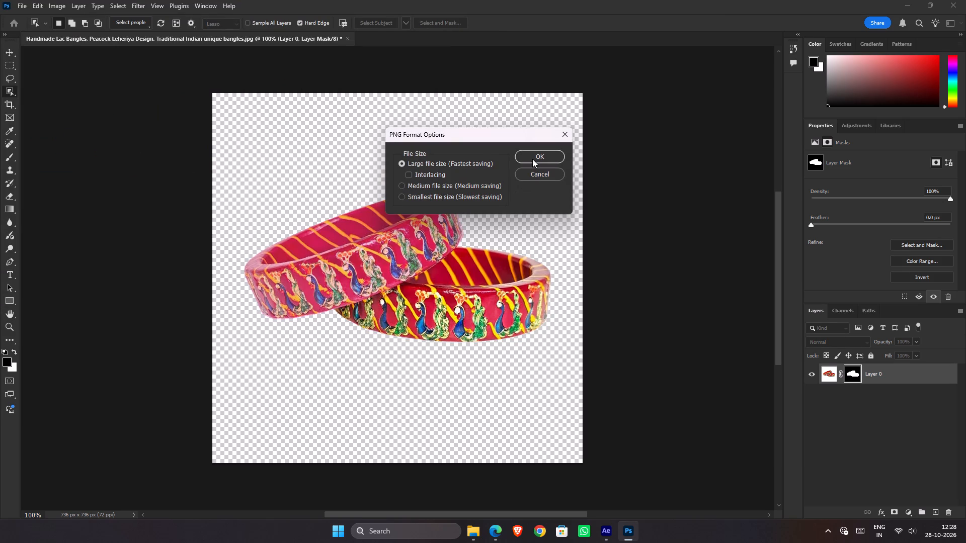
click(534, 156)
key(ctrl+w)
Bring the cut-out bangles PNG from the Downloads folder into the main Jaipur composition's timeline in After Effects.
key(alt+Tab)
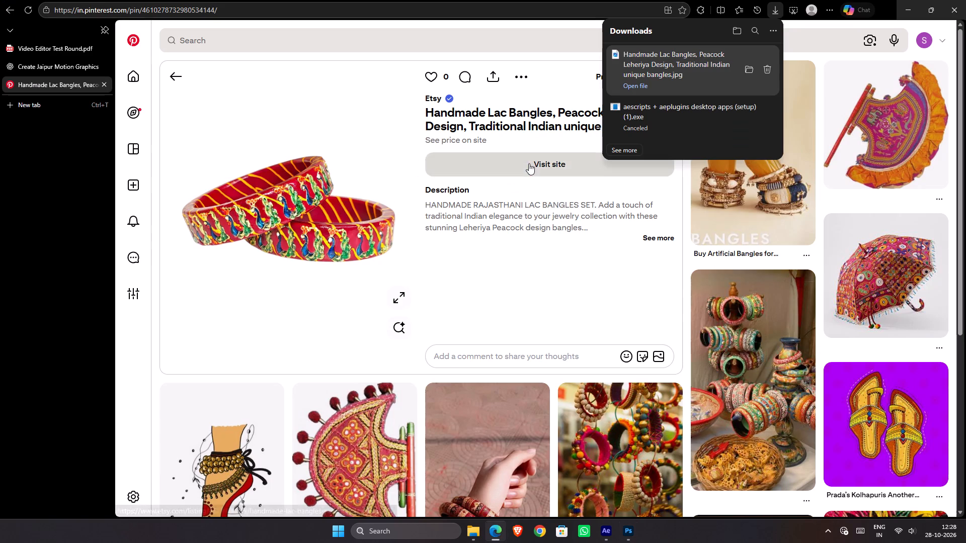
key(alt+Tab)
key(alt+Tab)
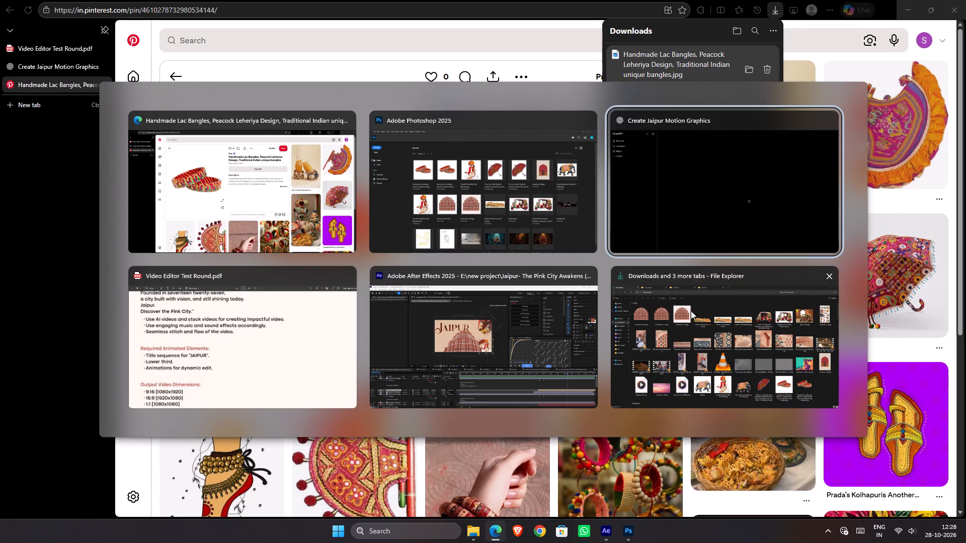
alt+click(665, 325)
drag(812, 429, 779, 455)
key(alt+Tab)
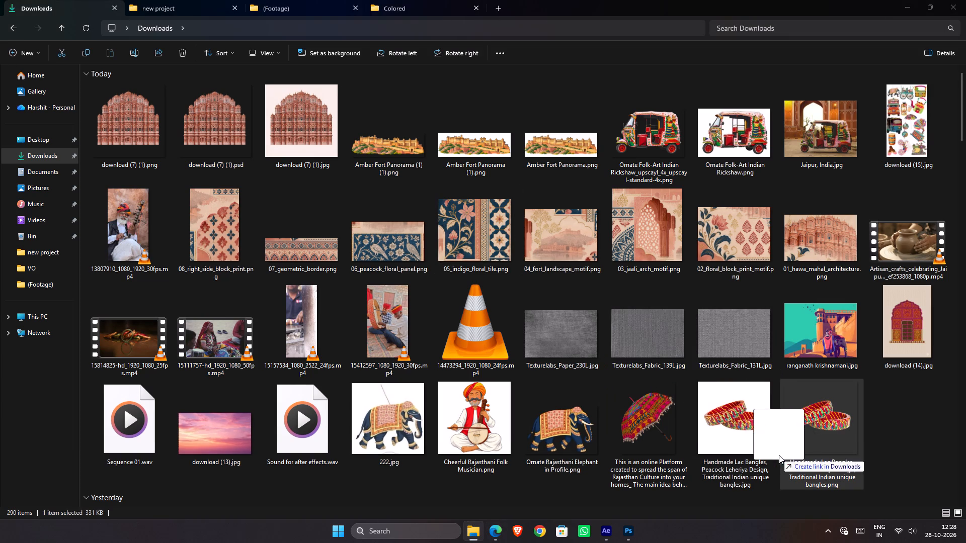
drag(779, 455, 767, 450)
key(alt+Tab)
key(alt+Tab)
key(alt+Tab)
key(alt+Tab)
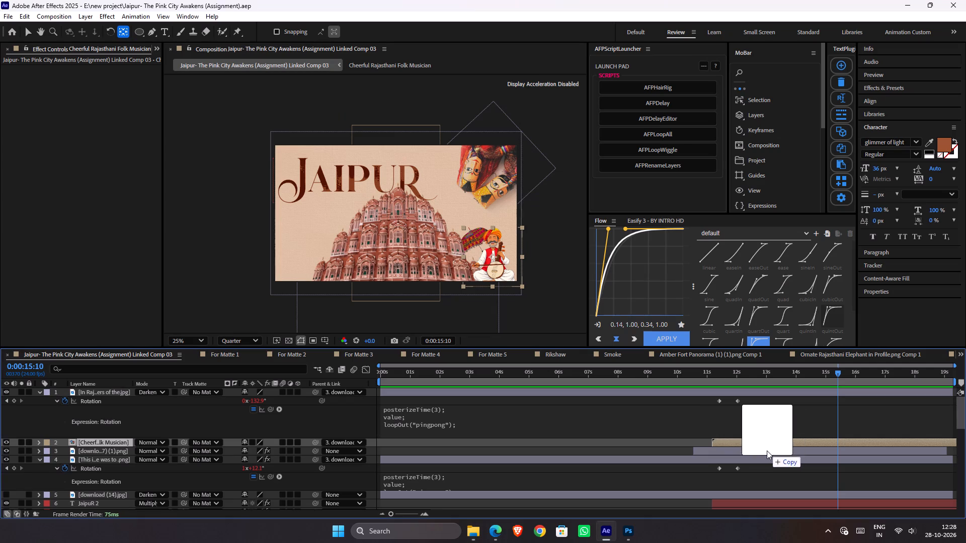
drag(767, 450, 670, 447)
Shift the bangles layer in time so it starts at about 11 s, in line with the musician layer.
click(423, 393)
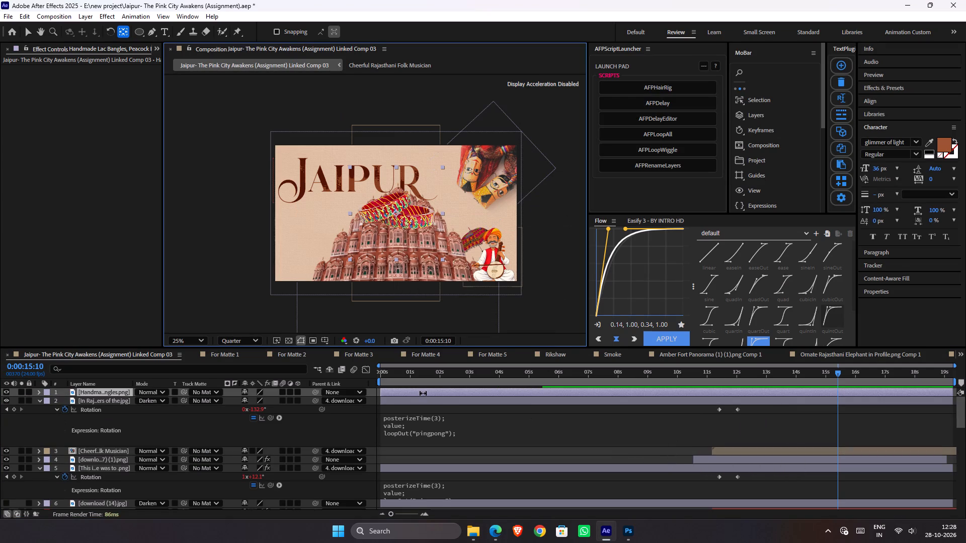
key(v)
drag(429, 393, 746, 392)
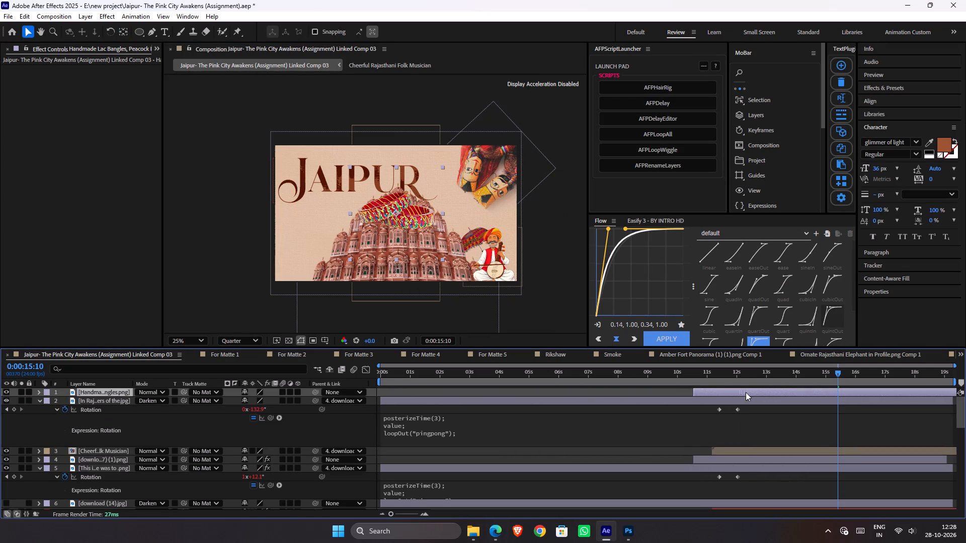
drag(746, 392, 763, 392)
Place the bangles to the left of the Hawa Mahal and stack their layer directly beneath the JaipuR title layers.
drag(406, 221, 363, 246)
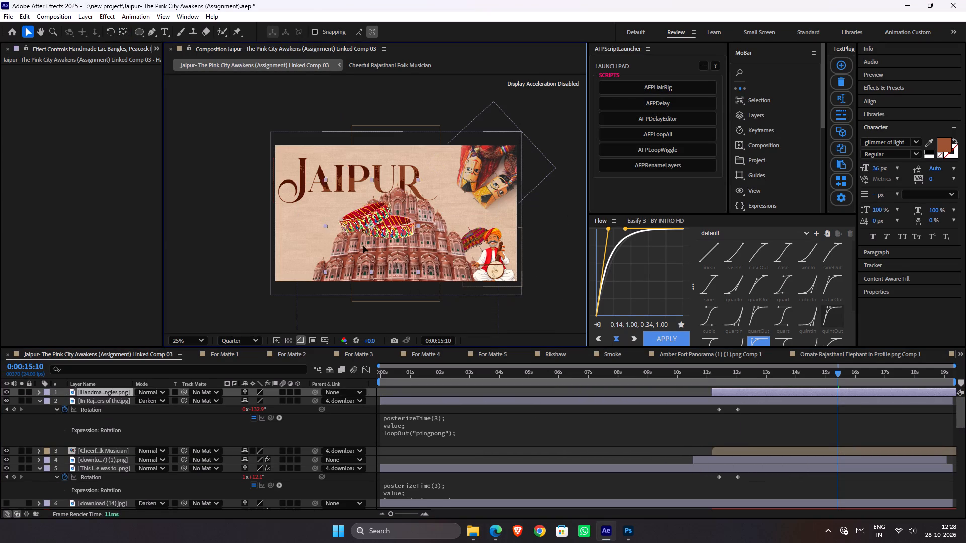
drag(363, 246, 339, 272)
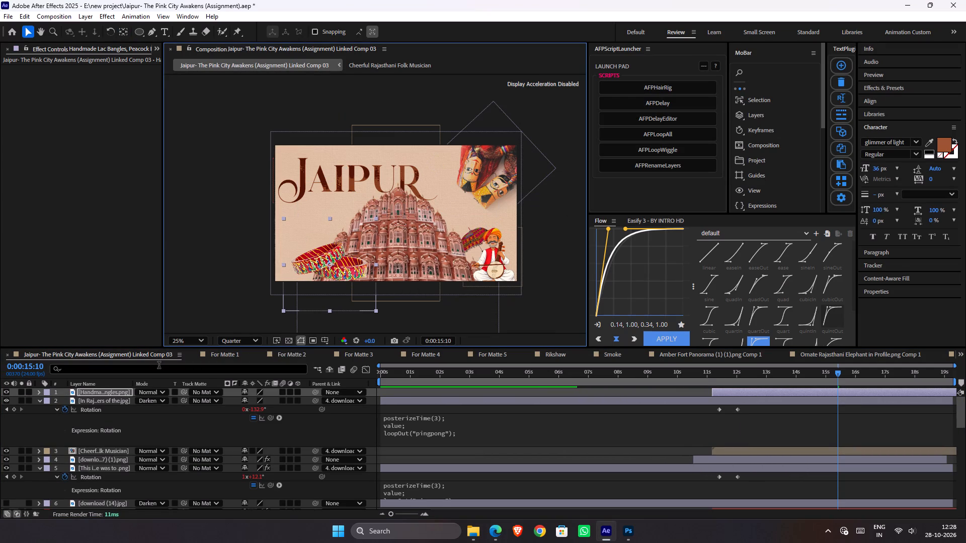
drag(118, 394, 104, 509)
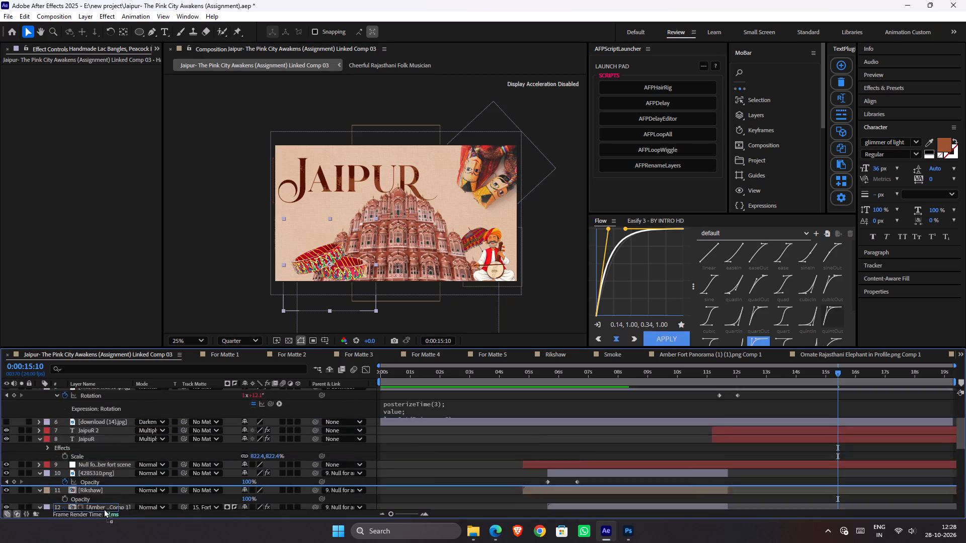
drag(104, 509, 108, 490)
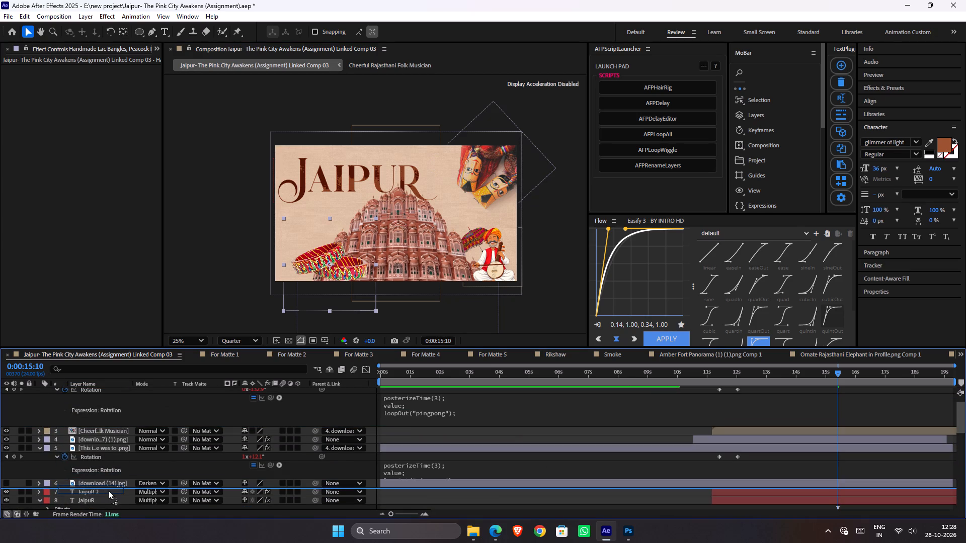
drag(108, 490, 109, 494)
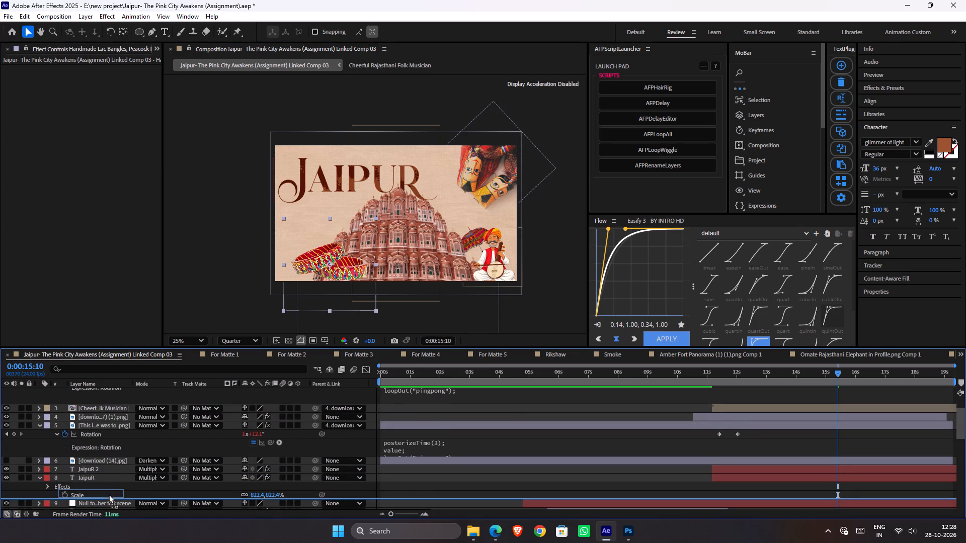
drag(109, 494, 110, 488)
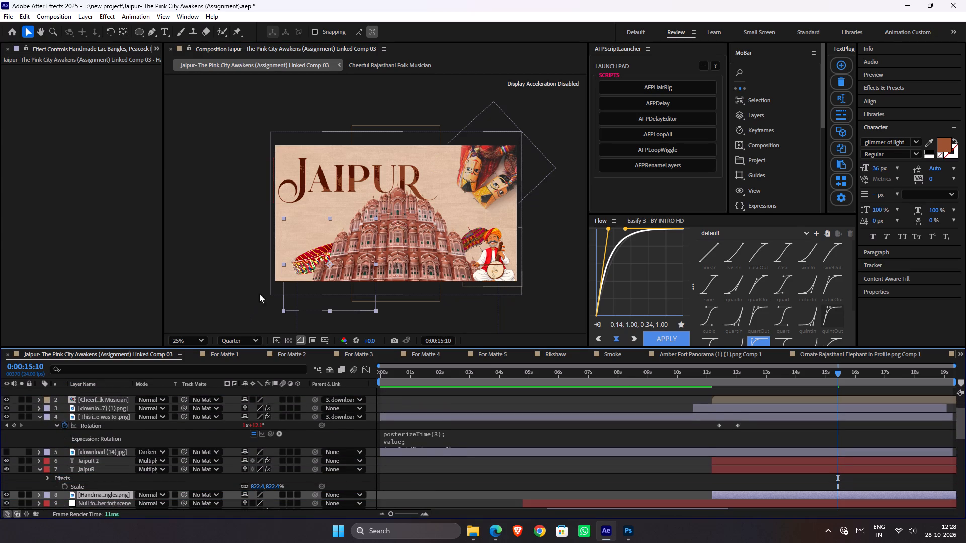
drag(311, 258, 298, 234)
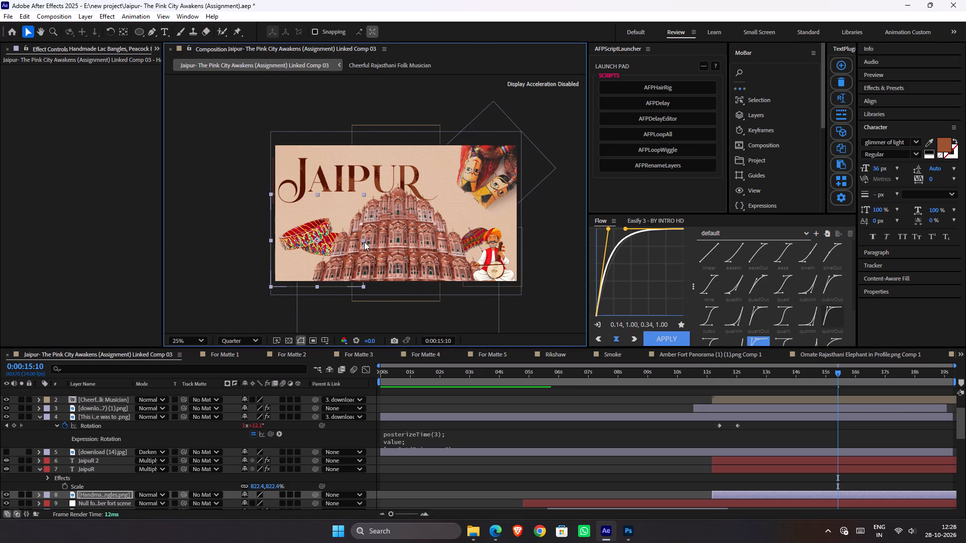
Set the bangles layer's opacity to 25%.
key(r)
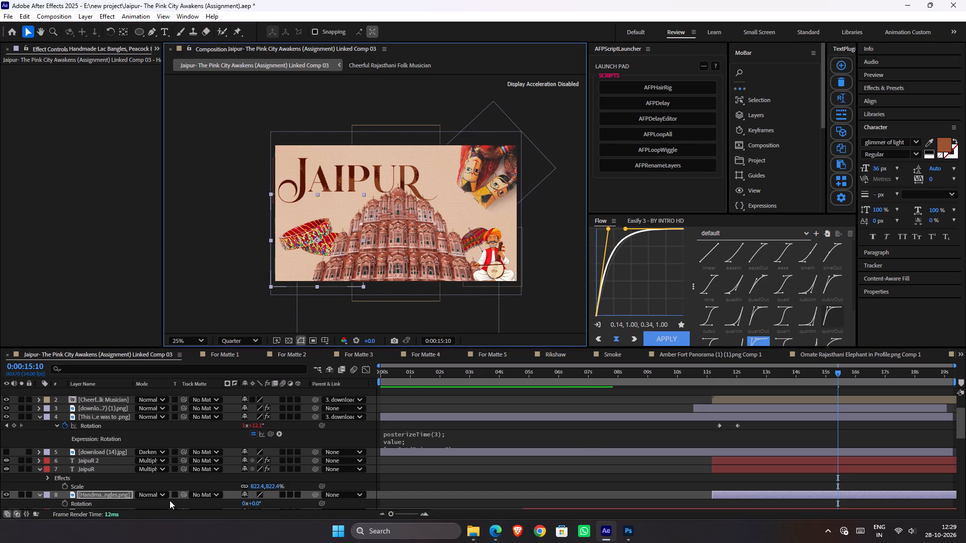
key(t)
drag(251, 503, 205, 503)
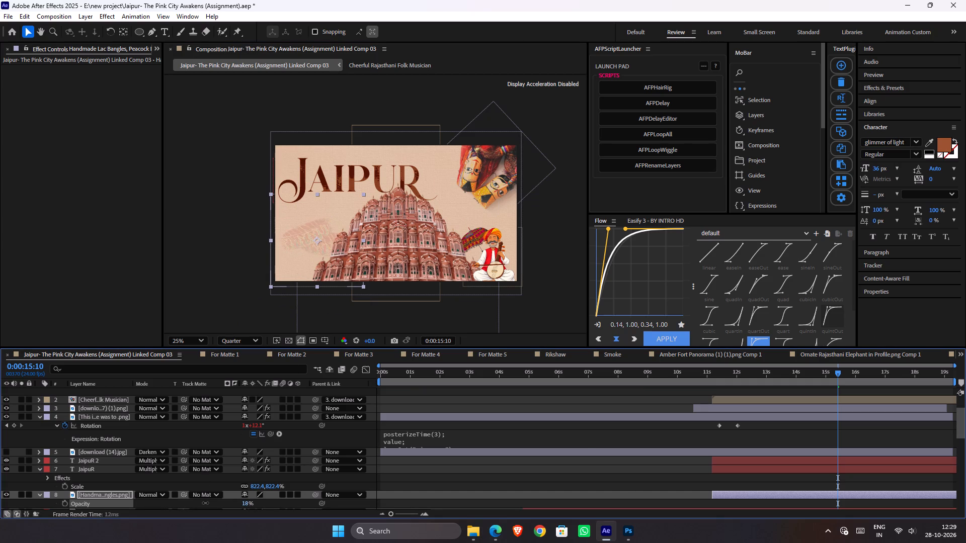
drag(205, 503, 208, 503)
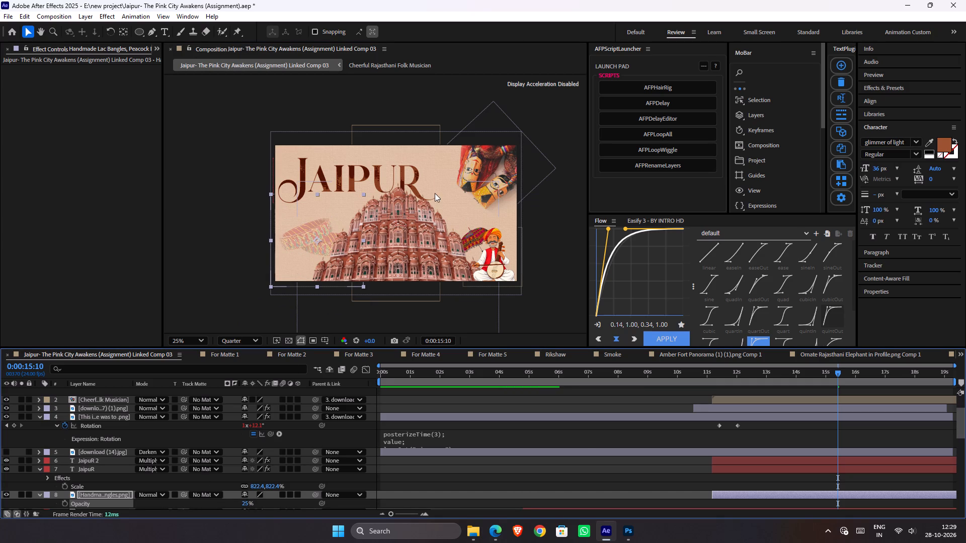
Tilt the bangles slightly counter-clockwise, scale them down and tuck them between the title and the Hawa Mahal's left side.
key(w)
drag(341, 220, 338, 212)
key(v)
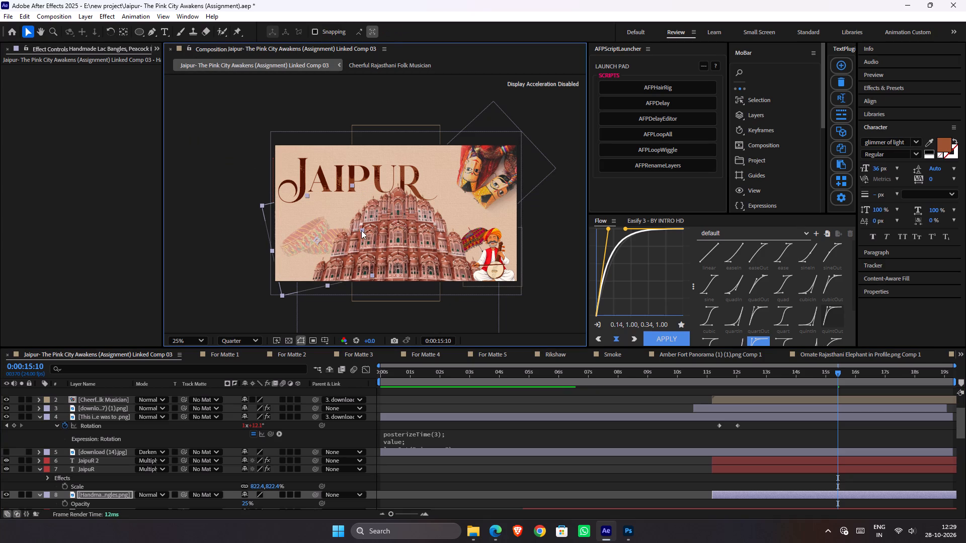
drag(361, 230, 351, 230)
drag(329, 246, 337, 244)
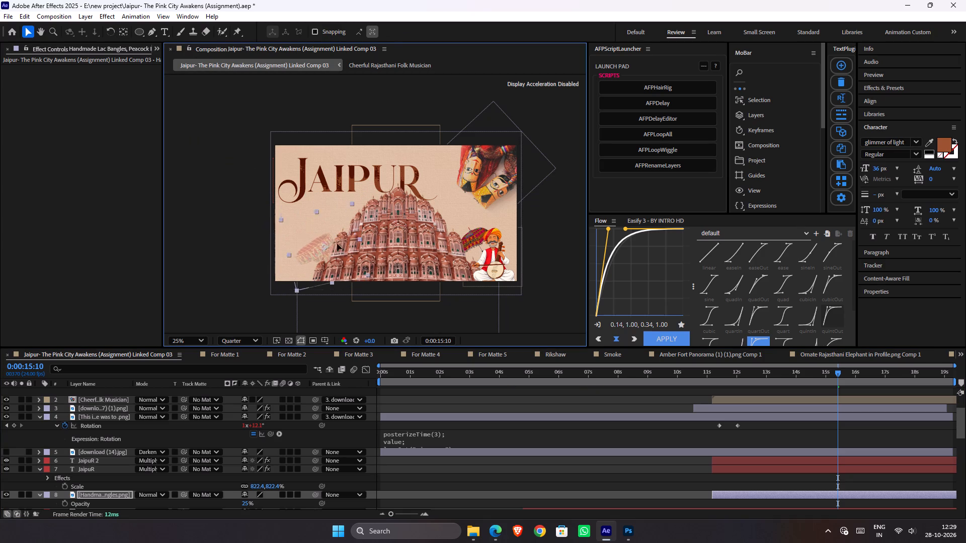
drag(337, 244, 338, 233)
Select the umbrella layer and enlarge the umbrella behind the musician.
click(477, 233)
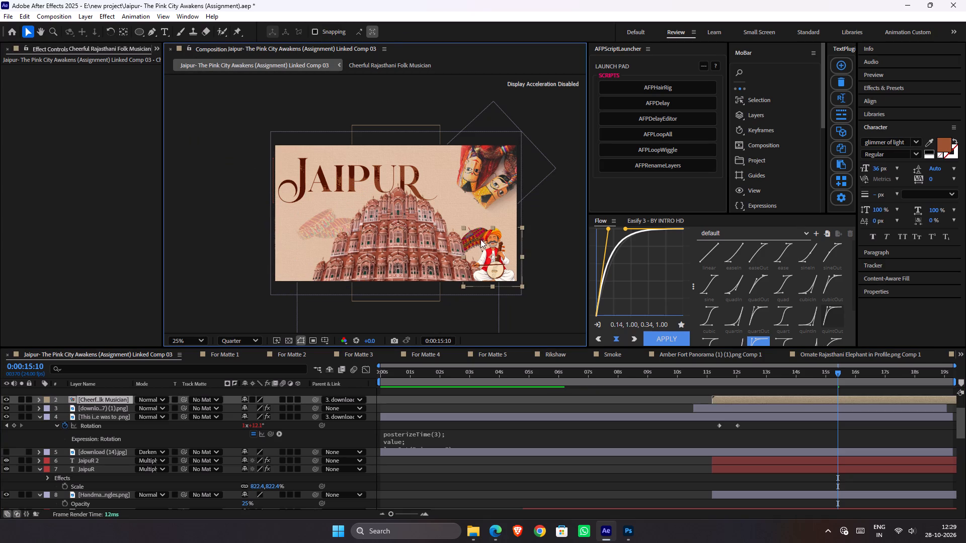
scroll(73, 486, down, 1)
click(104, 454)
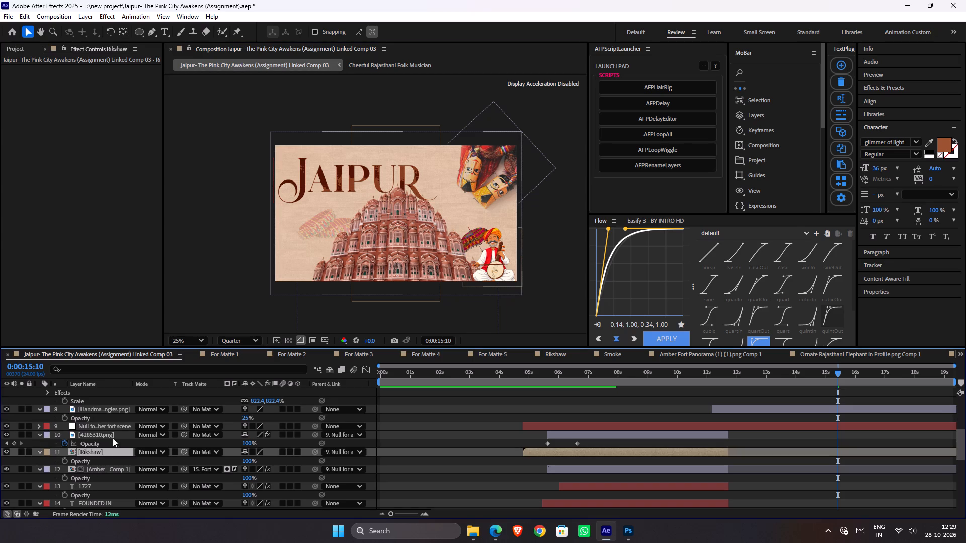
click(115, 413)
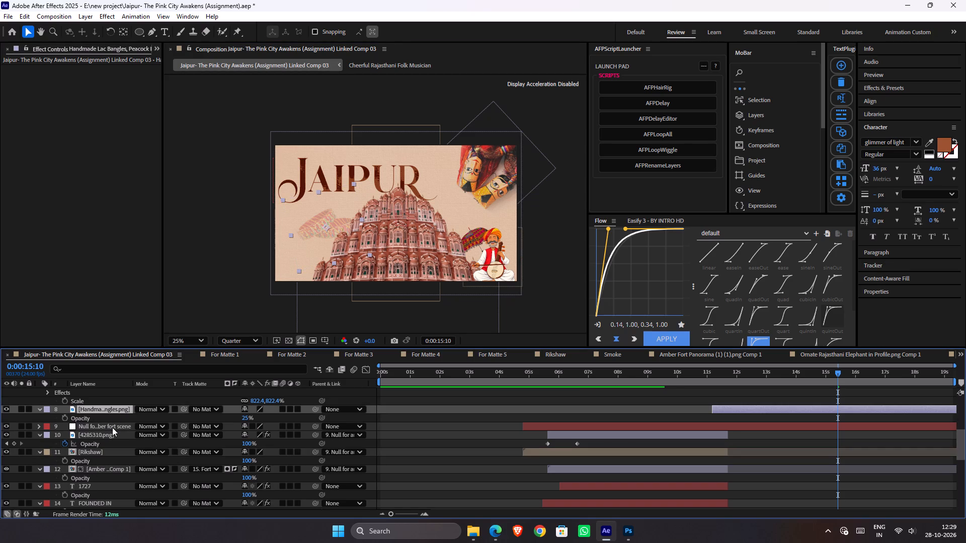
scroll(114, 422, up, 1)
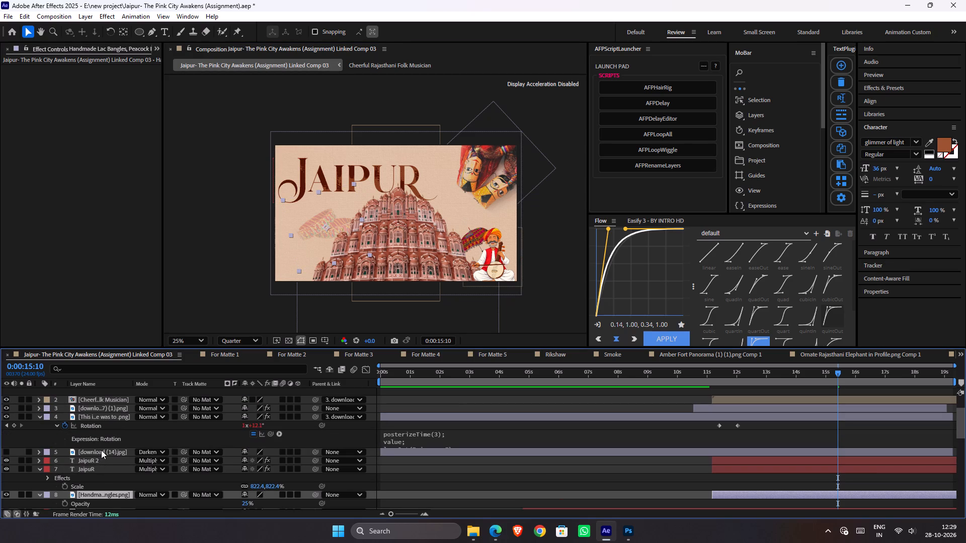
click(101, 450)
click(111, 416)
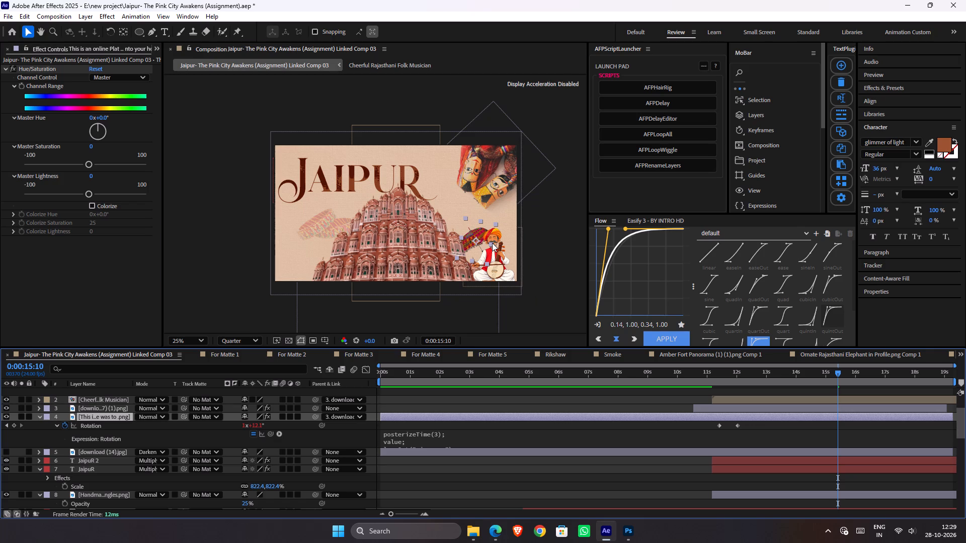
drag(492, 243, 501, 246)
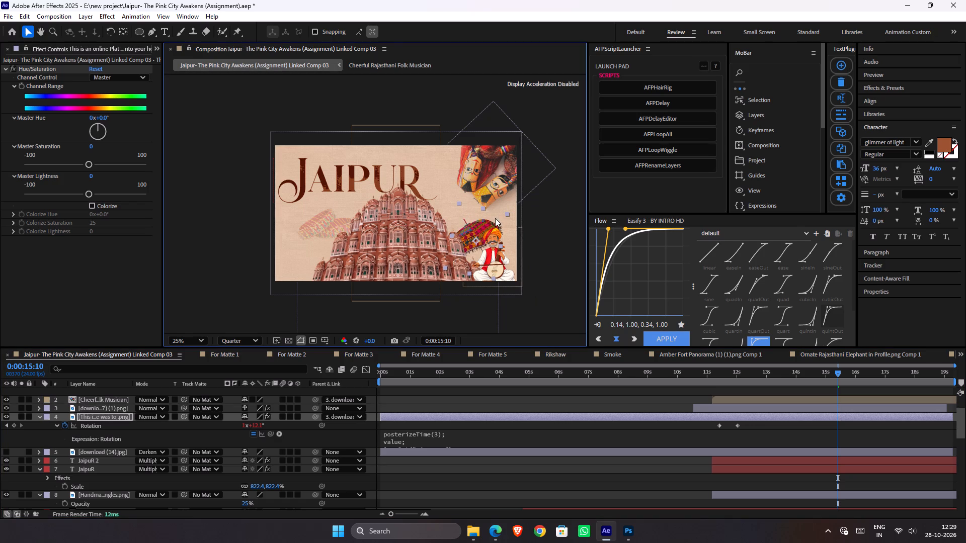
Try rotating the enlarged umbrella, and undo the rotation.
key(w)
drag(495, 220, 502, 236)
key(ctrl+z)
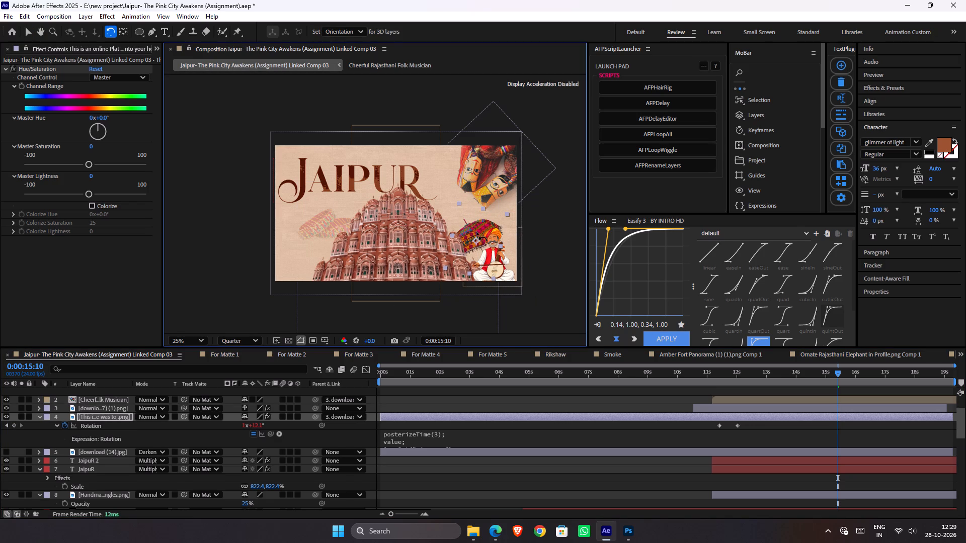
Set the umbrella layer's opacity to 50%.
key(t)
drag(248, 427, 226, 430)
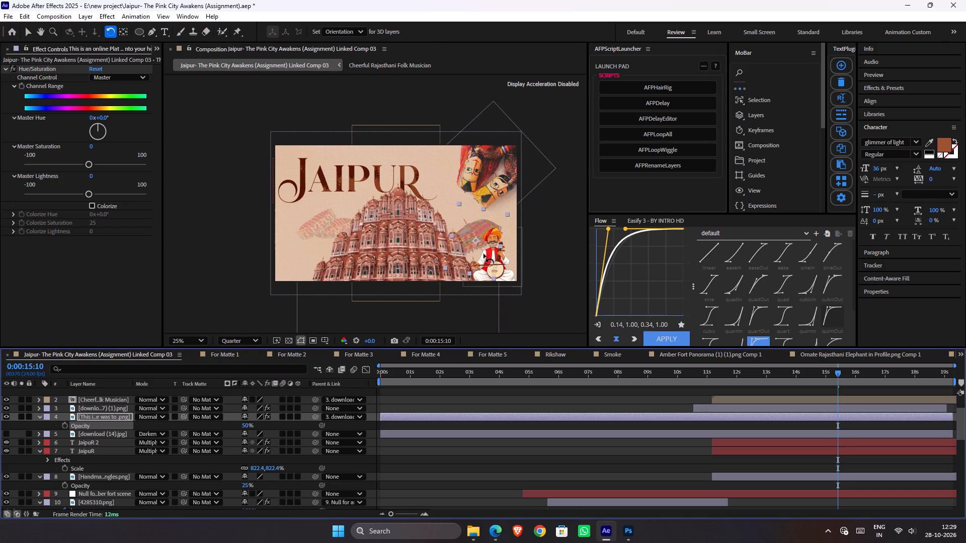
Move the umbrella to the scene's lower-left corner beside the Hawa Mahal and save the project.
key(v)
drag(484, 253, 309, 270)
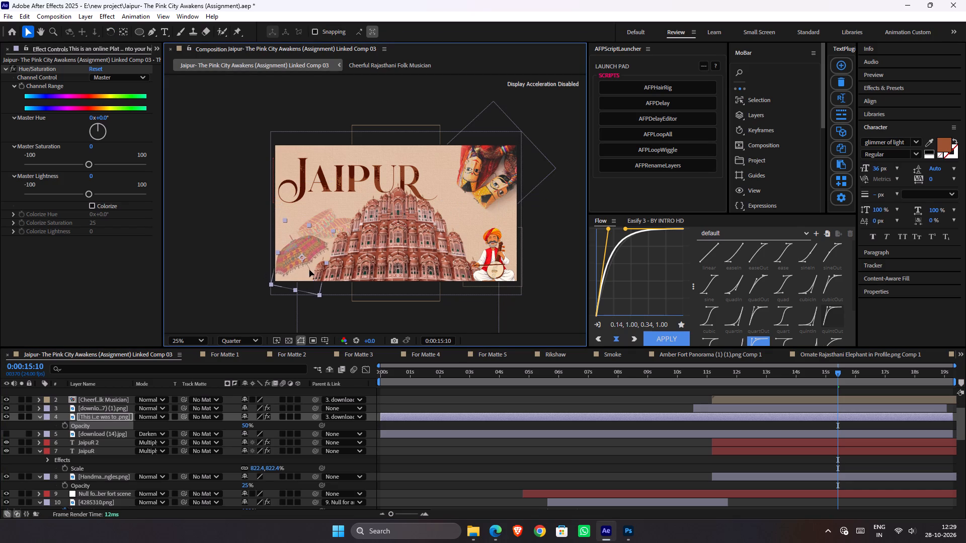
drag(309, 270, 310, 274)
click(536, 300)
key(ctrl+s)
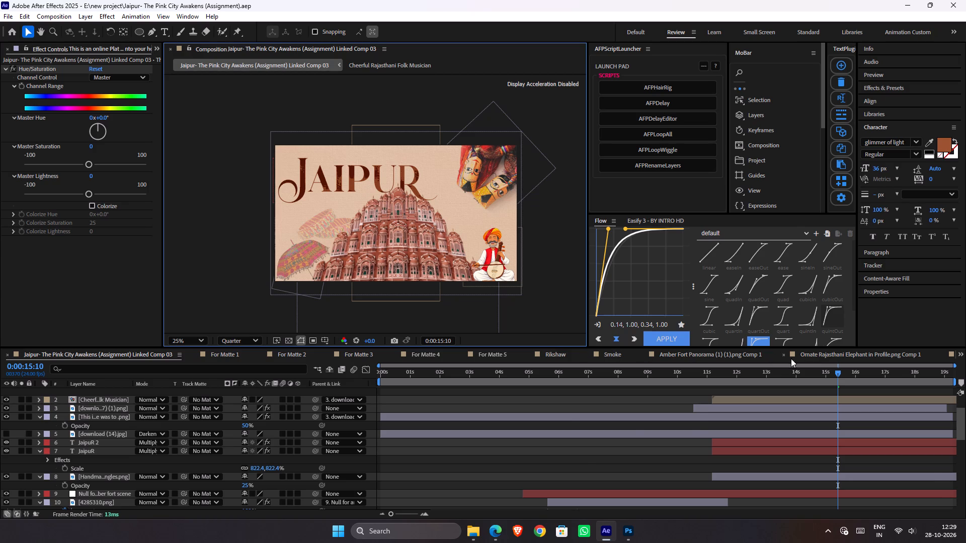
Copy the elephant comp layer from the Amber Fort Panorama comp and paste it into Linked Comp 03.
click(813, 358)
scroll(426, 438, up, 3)
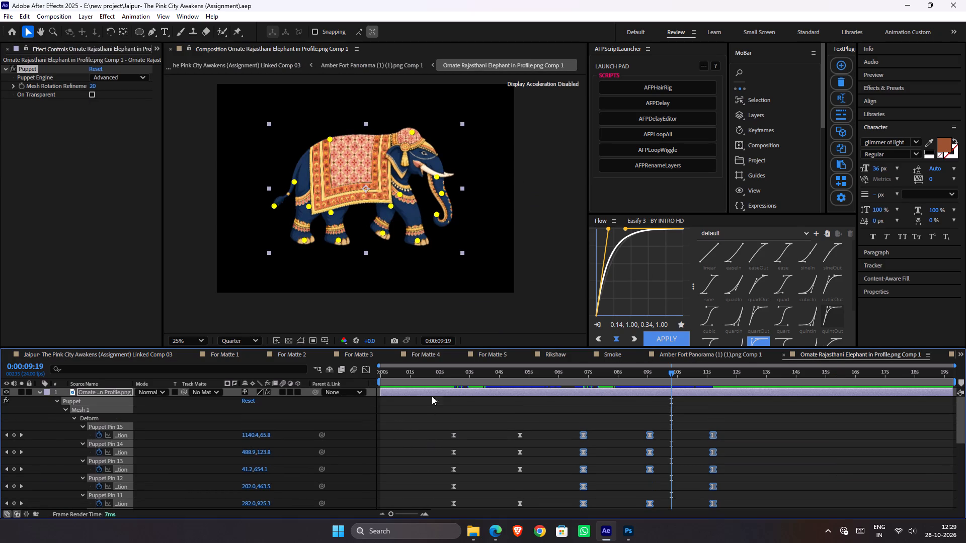
click(715, 353)
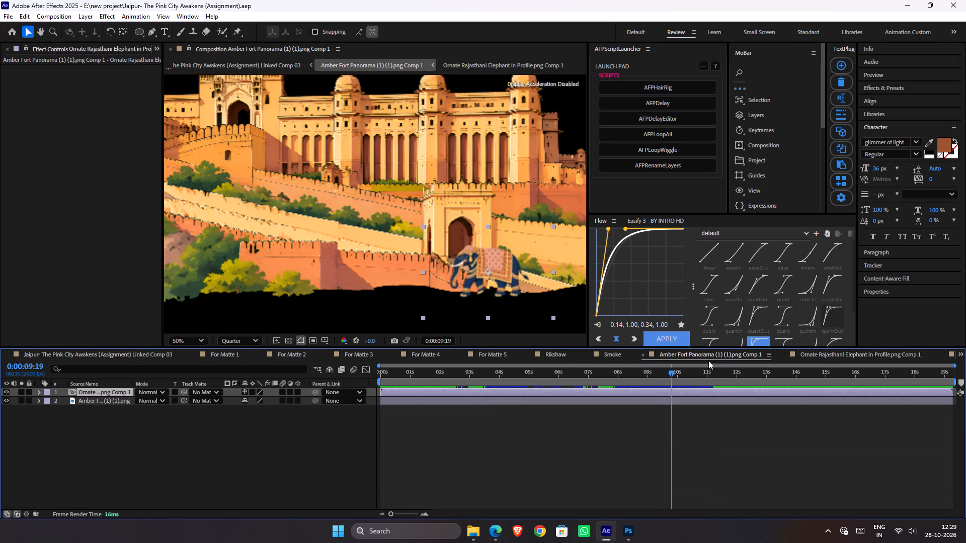
click(480, 394)
key(ctrl+c)
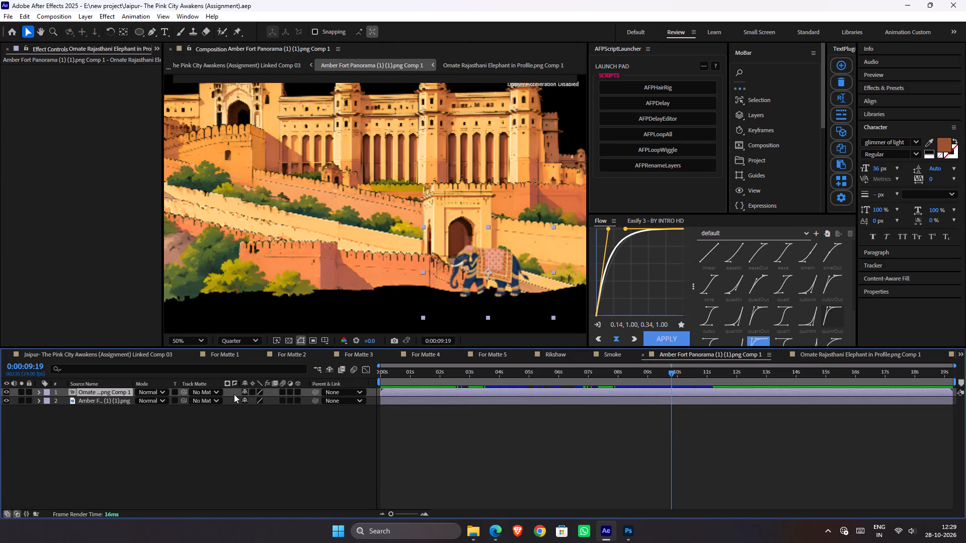
click(73, 354)
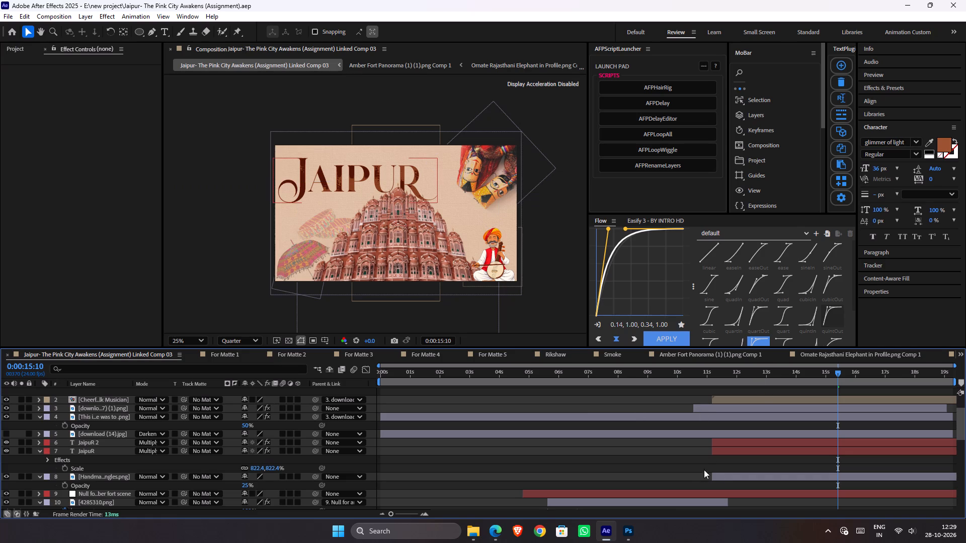
key(ctrl+v)
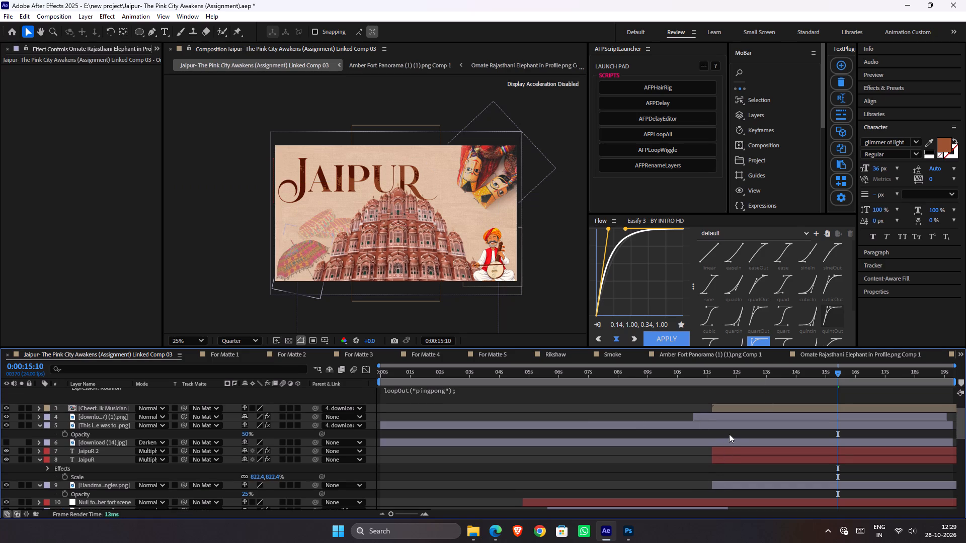
Place the elephant layer directly above the musician layer and shift its start to match the musician layer's, at about 11 s.
key(bracketleft)
scroll(748, 417, up, 4)
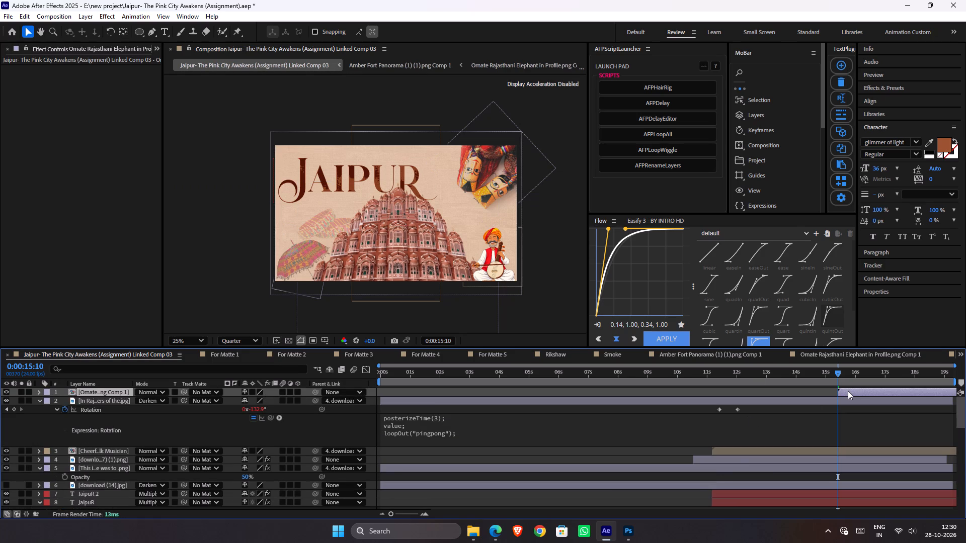
drag(115, 390, 116, 443)
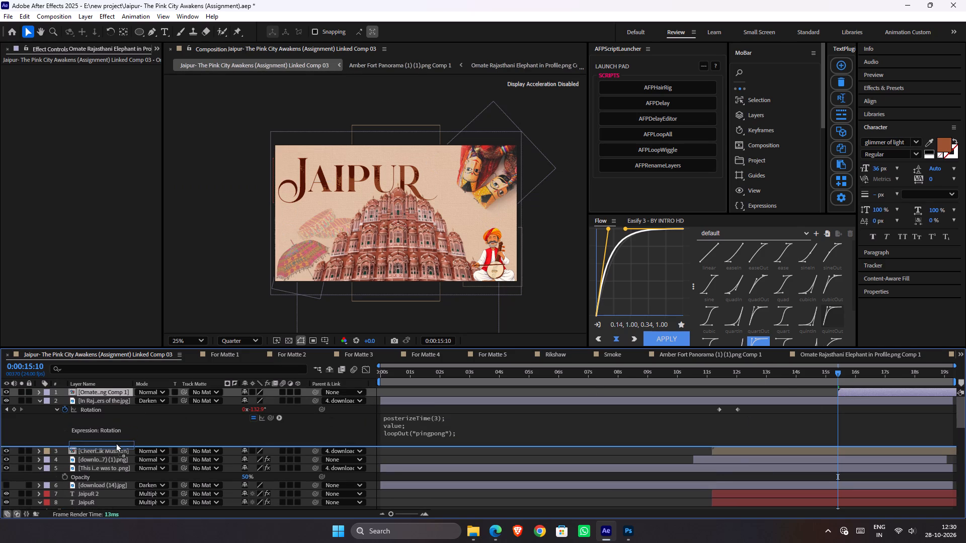
drag(116, 443, 114, 443)
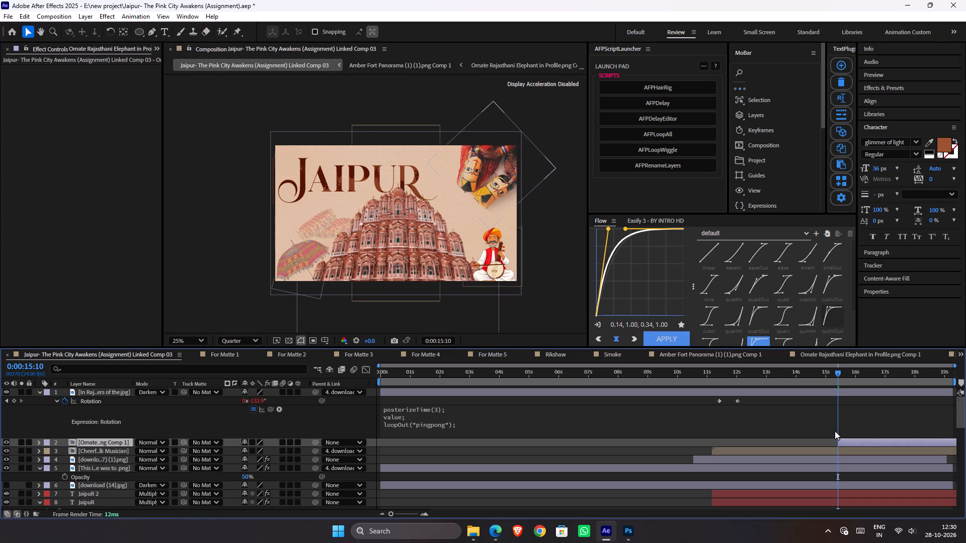
drag(852, 441, 727, 445)
At 0:00:14:01, move the elephant into the scene's lower-left corner, in front of the umbrella.
drag(787, 378, 797, 386)
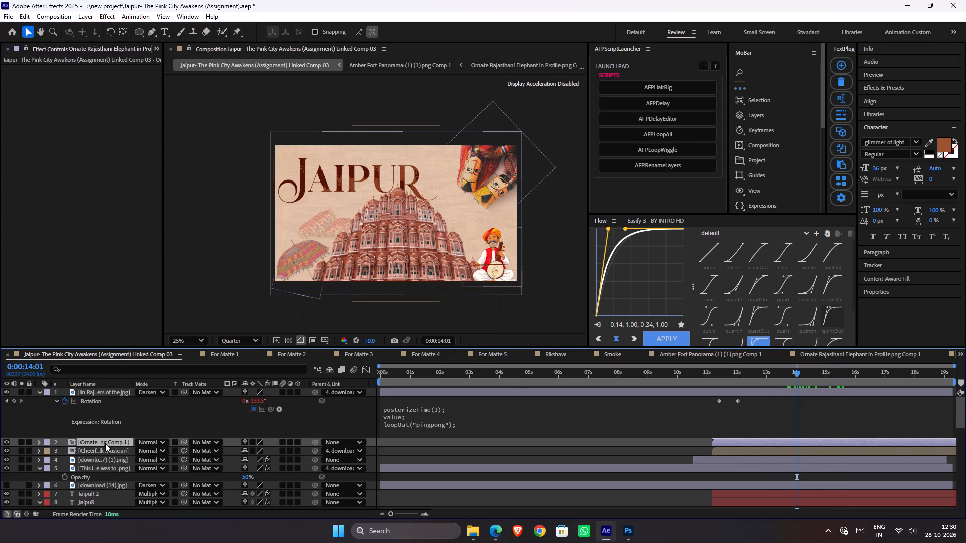
click(18, 442)
click(18, 442)
scroll(478, 260, down, 1)
drag(542, 249, 360, 231)
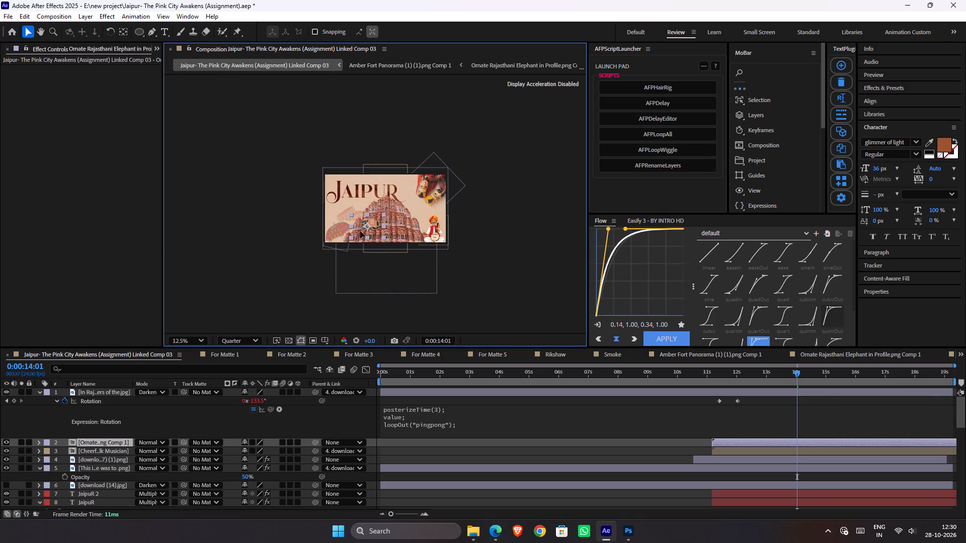
drag(360, 231, 348, 237)
scroll(367, 233, up, 1)
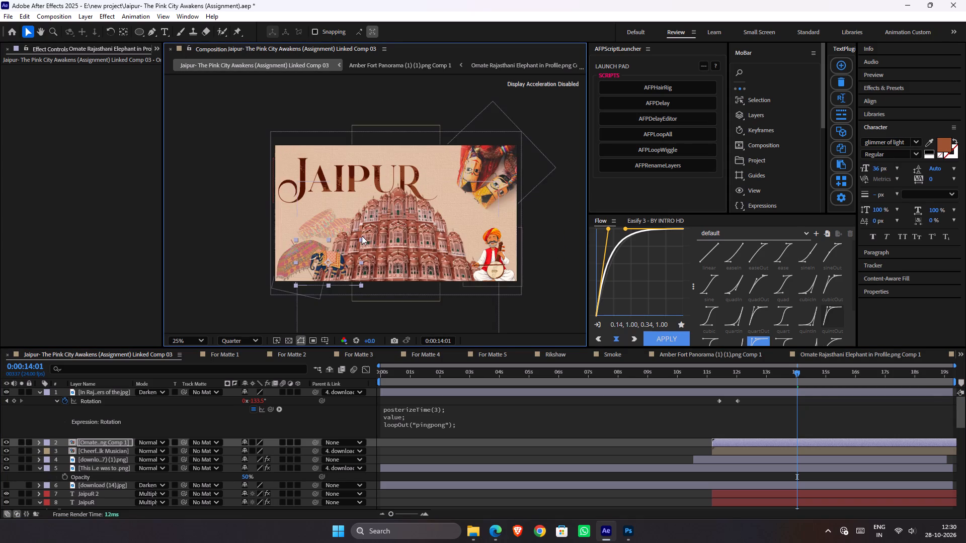
scroll(362, 236, up, 1)
scroll(341, 274, down, 1)
key(space)
drag(344, 267, 353, 248)
drag(344, 252, 324, 257)
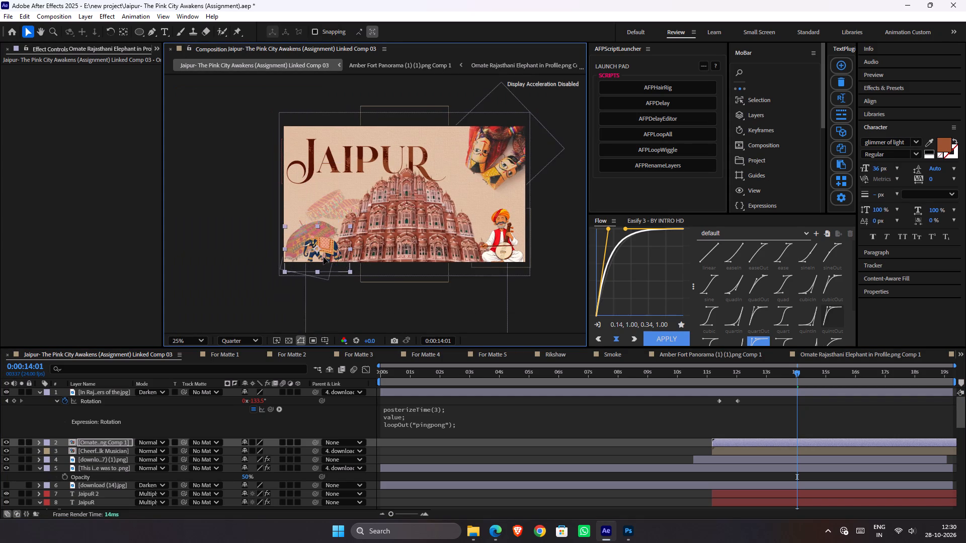
drag(324, 257, 322, 261)
Flip the elephant horizontally to face the Hawa Mahal, enlarge it slightly and reposition it in the lower-left corner.
right_click(325, 255)
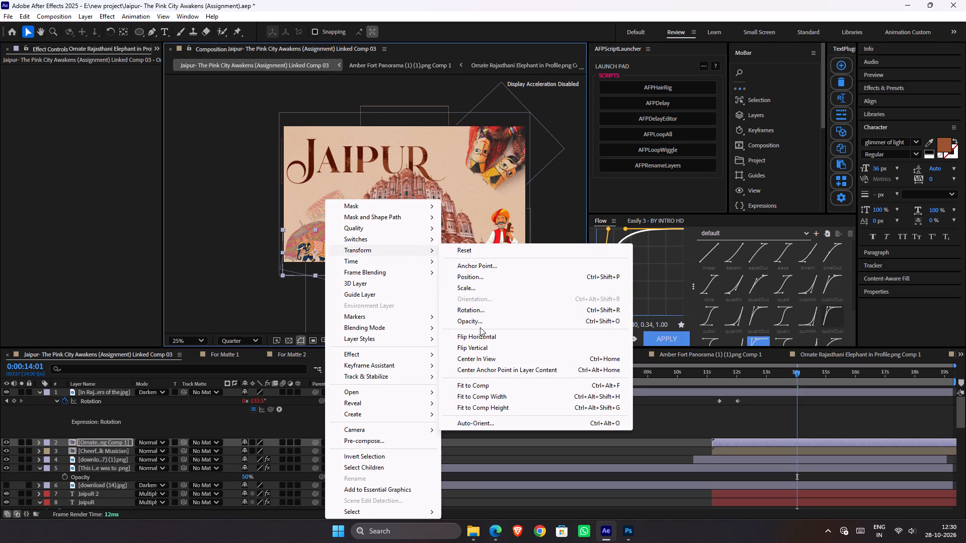
click(481, 331)
drag(317, 257, 302, 258)
click(334, 254)
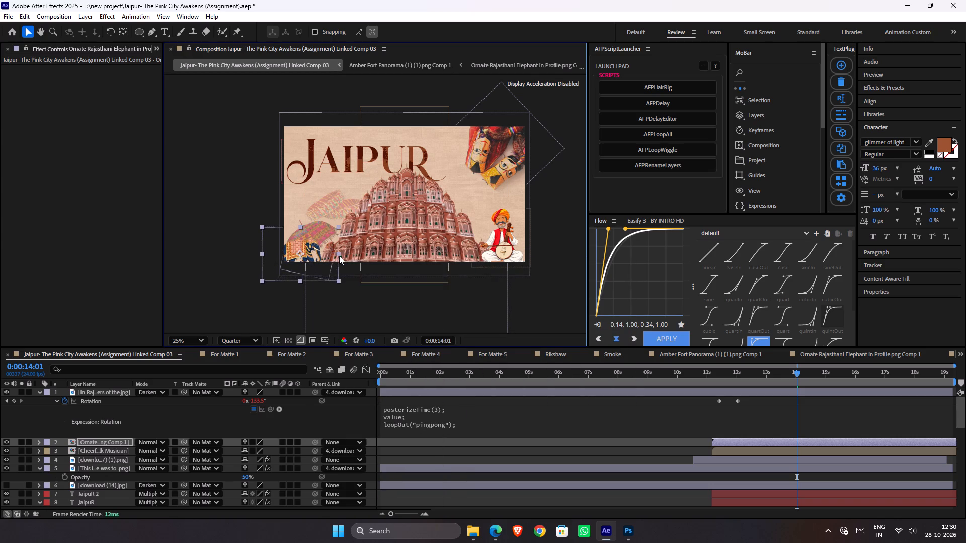
drag(320, 256, 327, 255)
Keyframe the elephant's position from 177.4, 1012.0 at the layer's start to 210.4, 1012.0 at 0:00:14:01.
key(p)
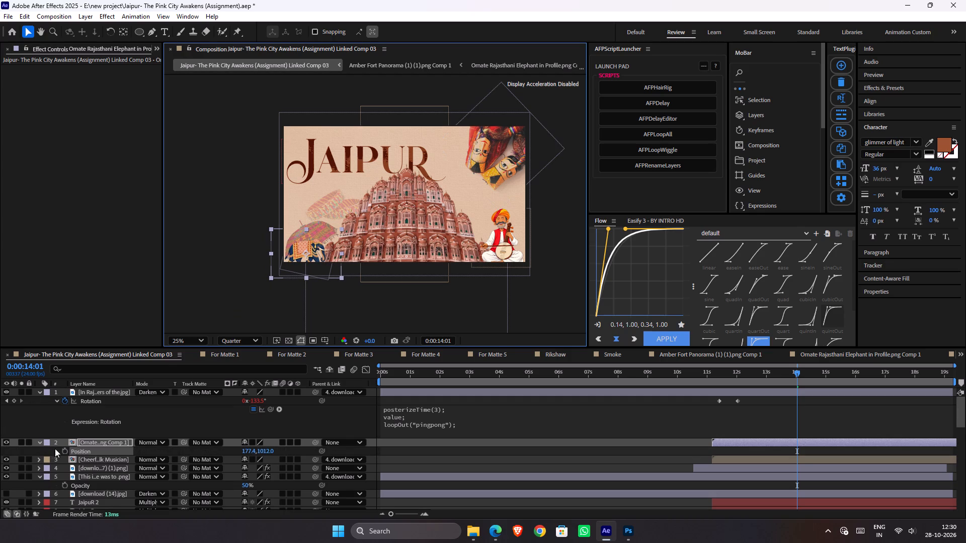
click(66, 451)
drag(797, 450, 753, 456)
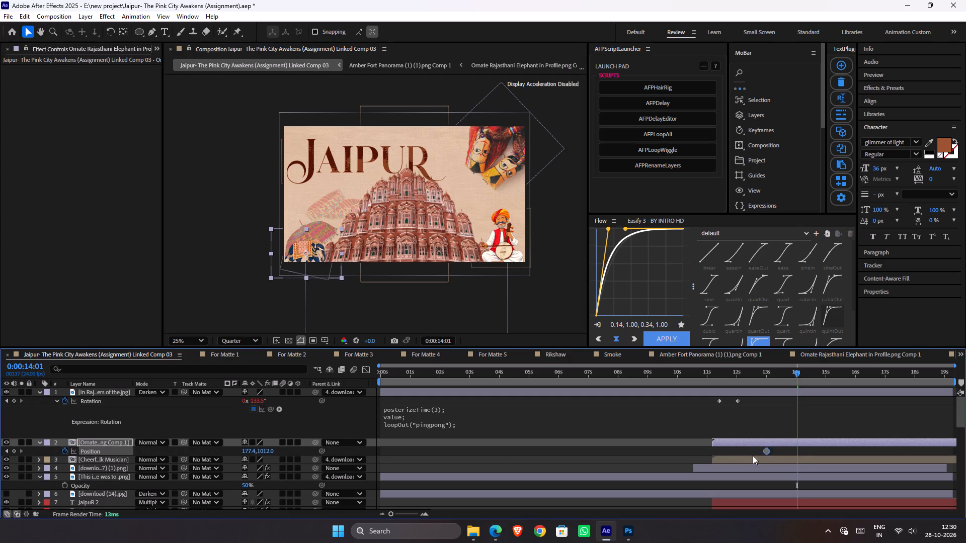
drag(753, 456, 710, 462)
drag(251, 450, 268, 452)
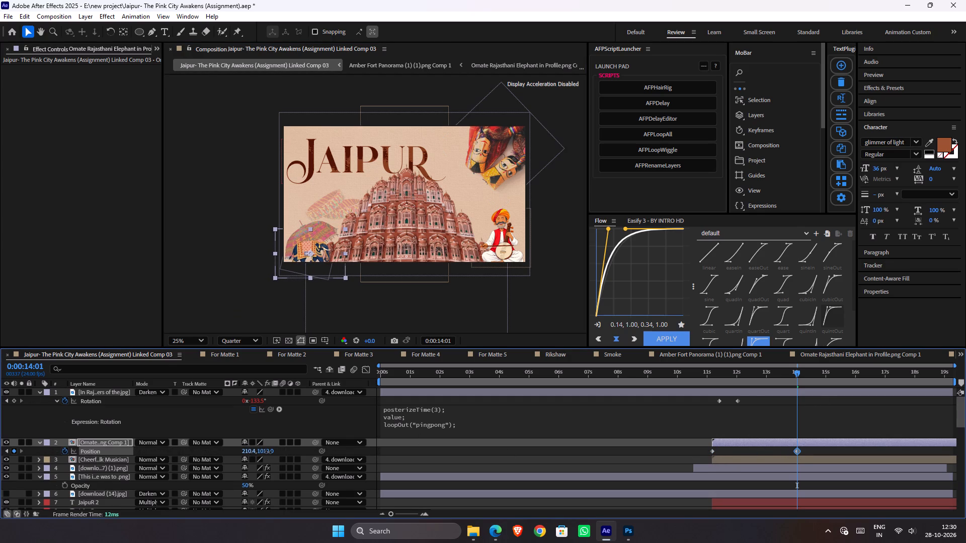
drag(268, 452, 270, 455)
Parent the elephant layer to the Hawa Mahal image layer, download (7) (1).png.
drag(319, 442, 301, 452)
drag(301, 452, 285, 467)
Preview the elephant's walk and slow it by moving its second position keyframe to about 18 s, checking playback again.
drag(718, 379, 713, 381)
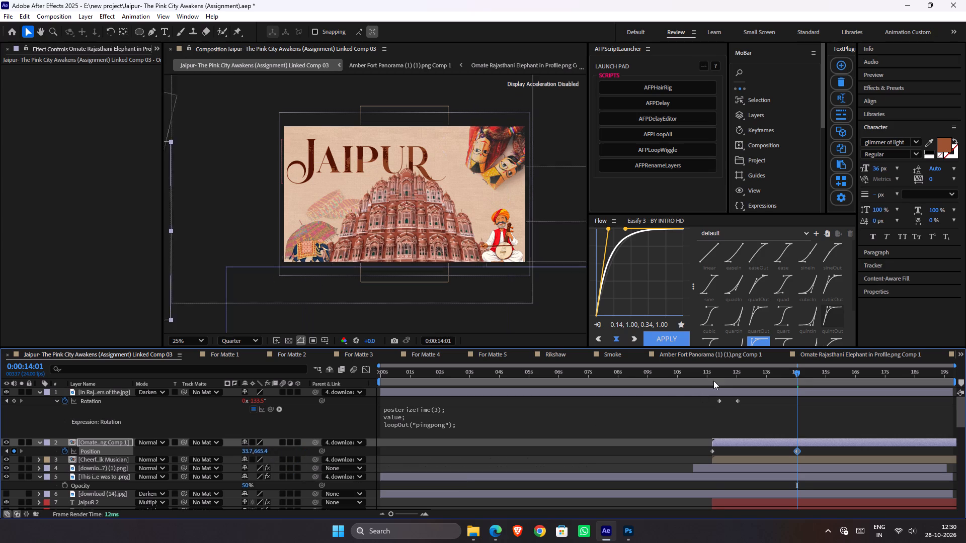
drag(713, 381, 706, 382)
key(space)
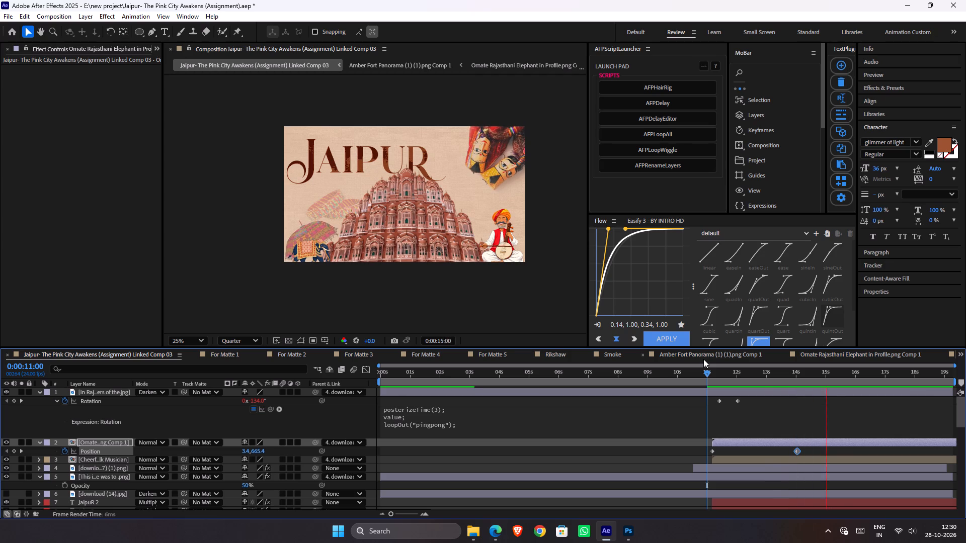
key(space)
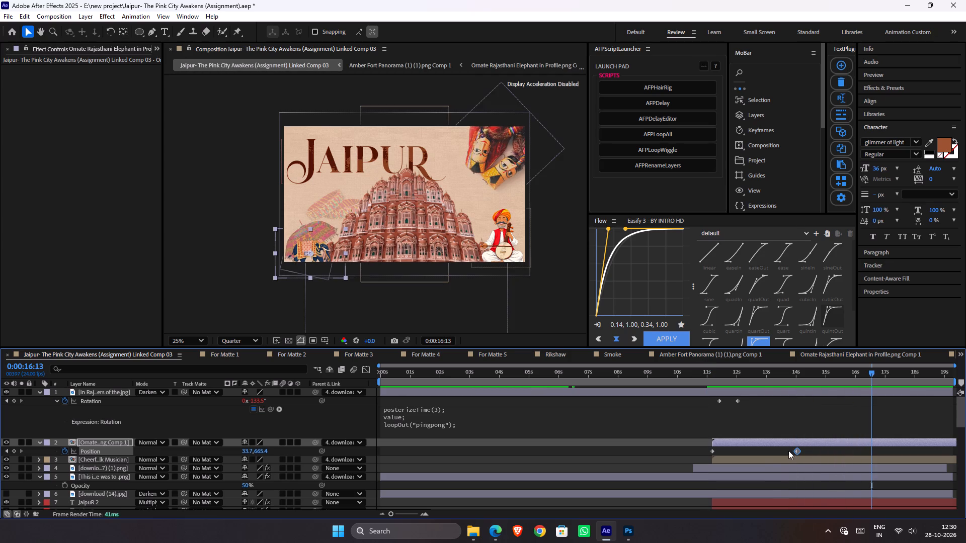
drag(796, 453, 911, 468)
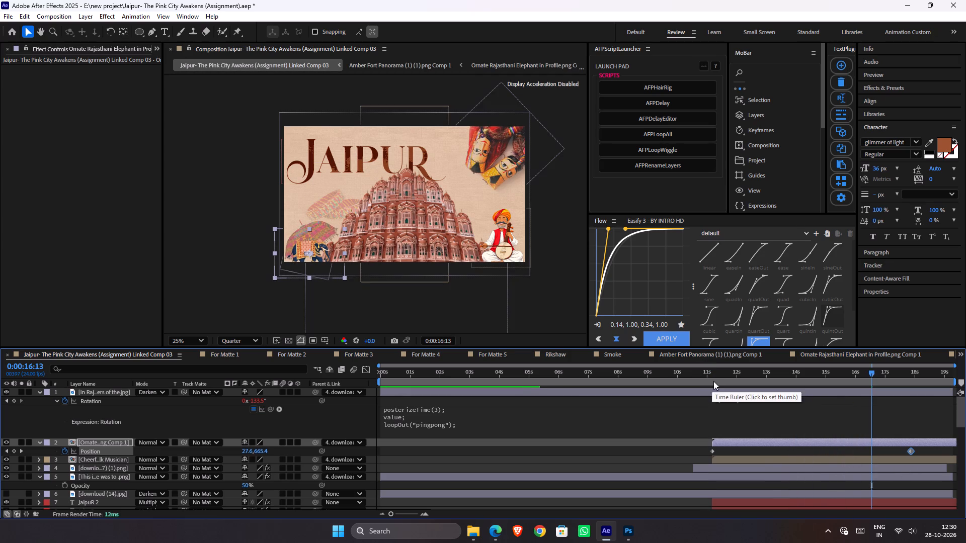
drag(713, 381, 704, 382)
click(708, 377)
key(space)
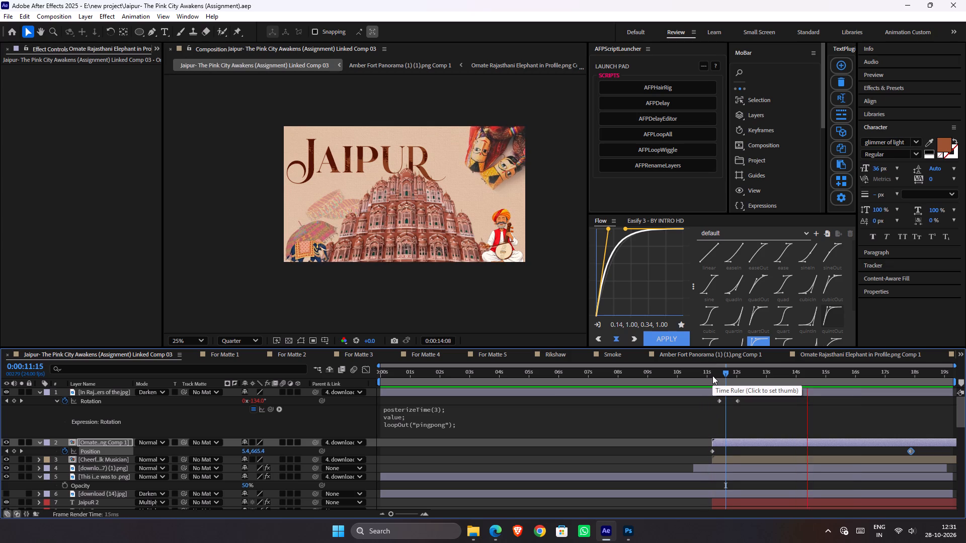
key(space)
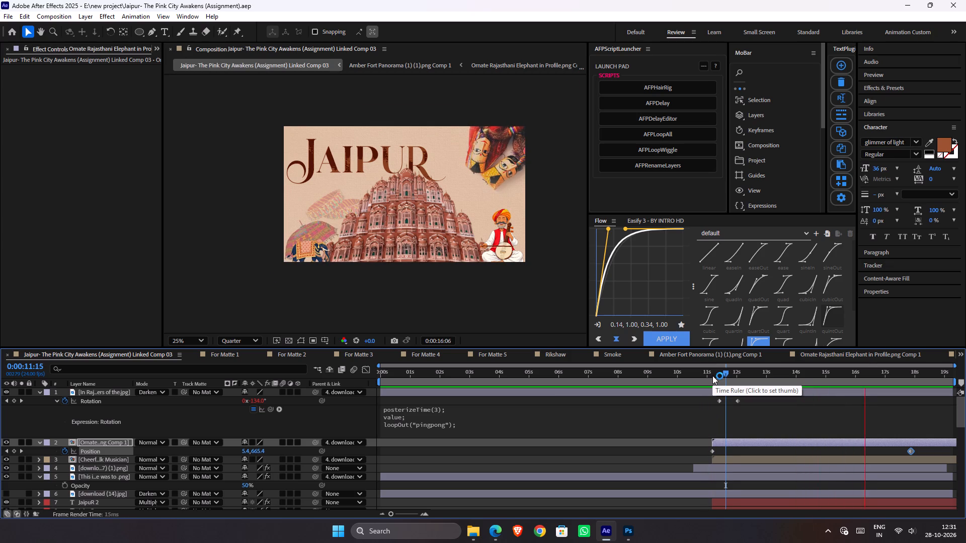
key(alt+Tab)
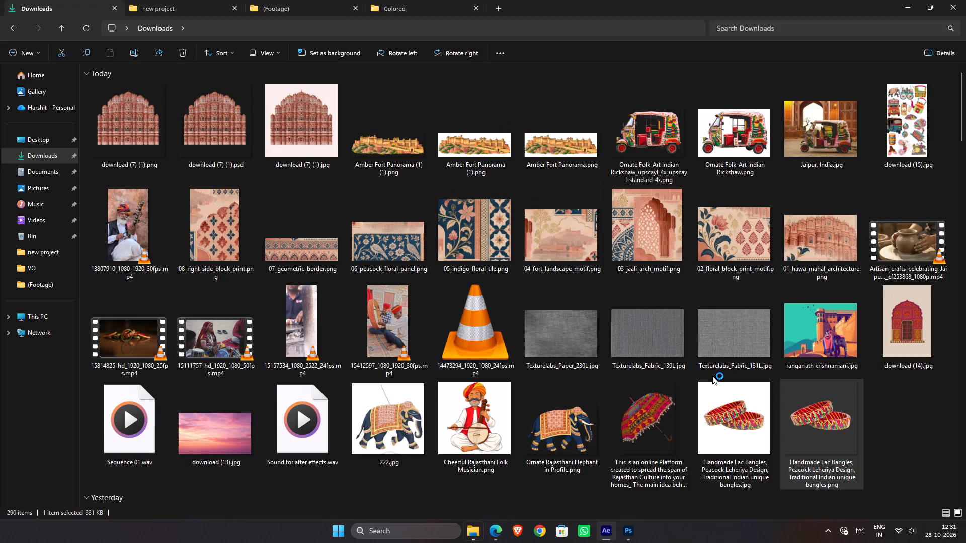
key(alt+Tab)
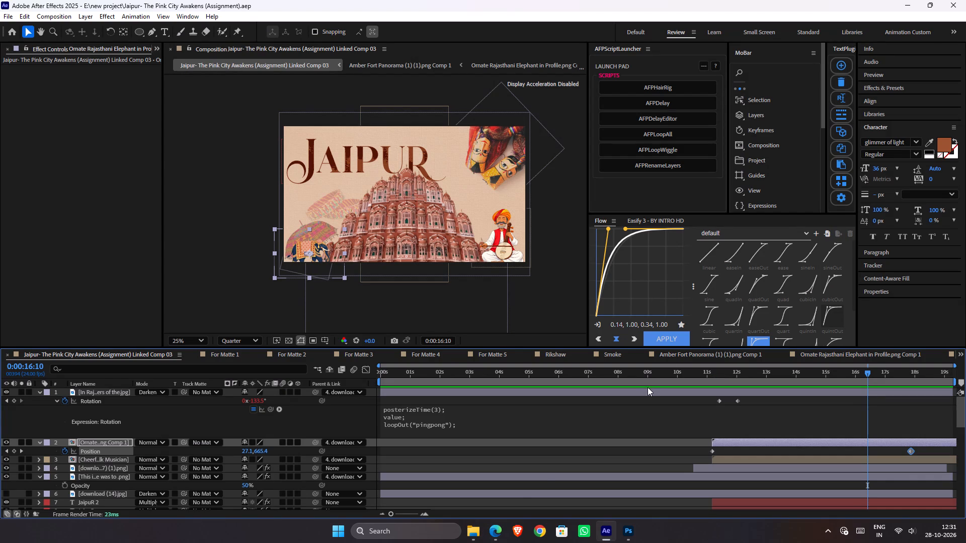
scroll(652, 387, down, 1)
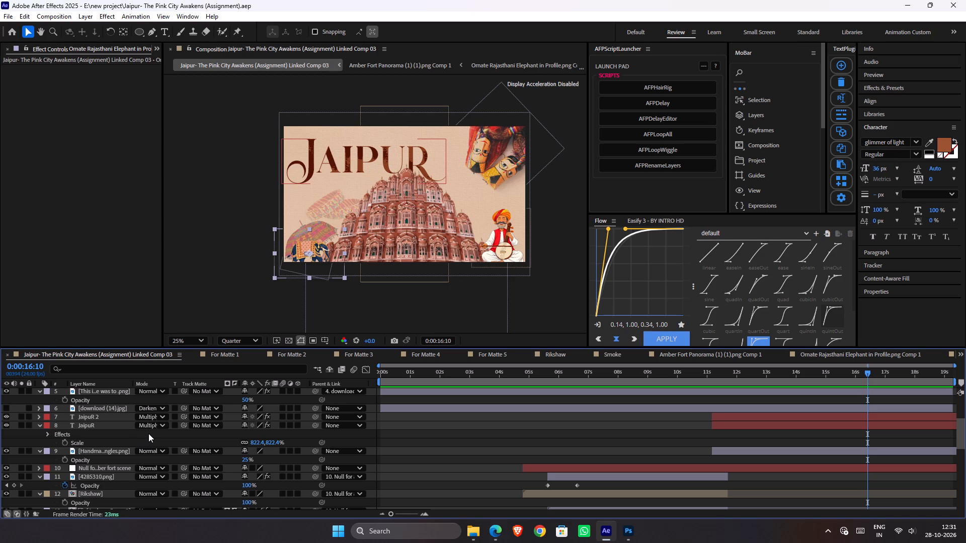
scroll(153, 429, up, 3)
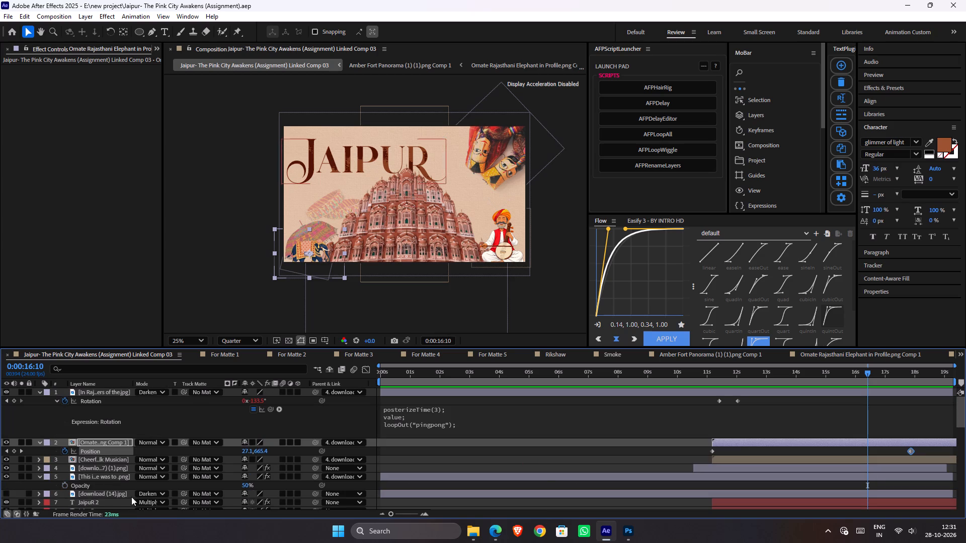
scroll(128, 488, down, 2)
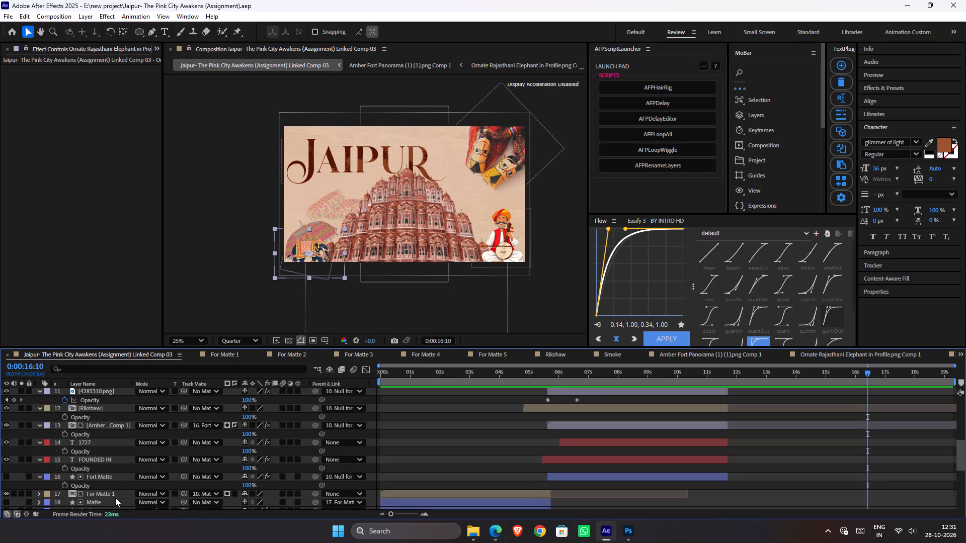
Copy the Amber Fort image layer from its precomp and paste it above the JaipuR 2 text layer in Linked Comp 03.
click(684, 355)
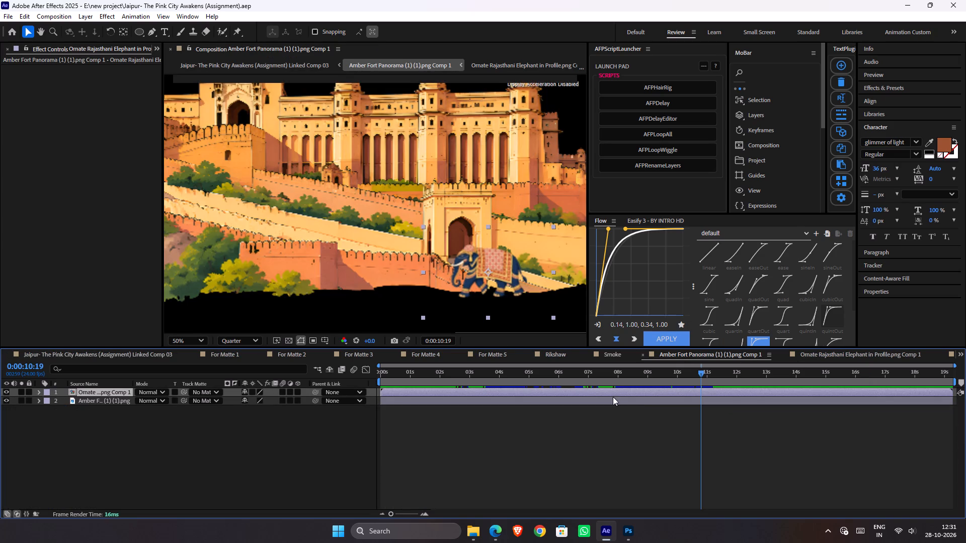
click(604, 401)
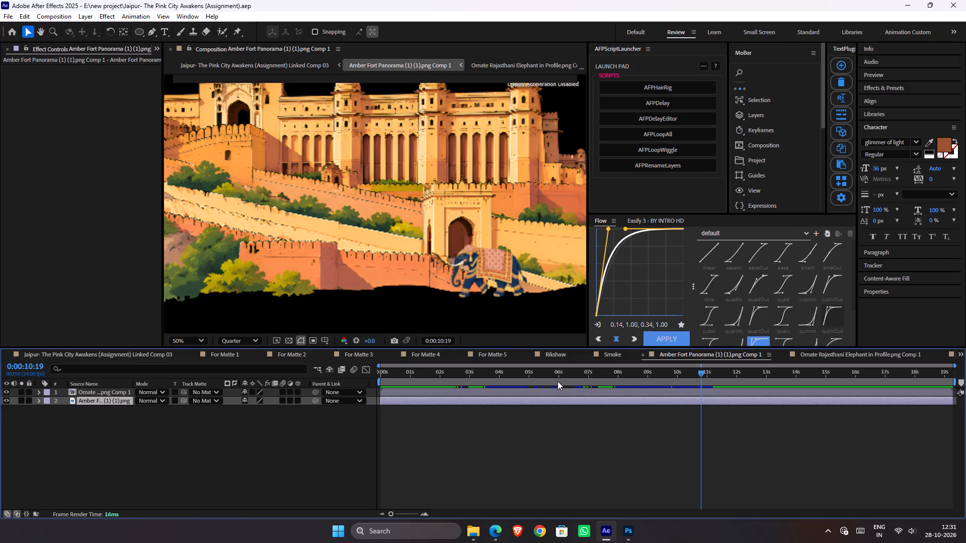
key(ctrl+c)
key(Tab)
click(306, 401)
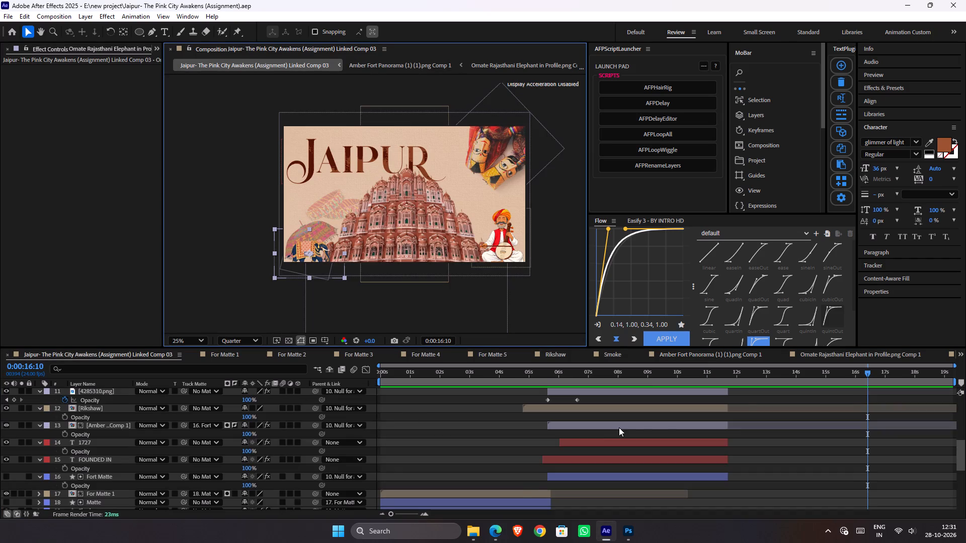
scroll(741, 423, up, 5)
scroll(736, 441, down, 1)
scroll(734, 436, up, 1)
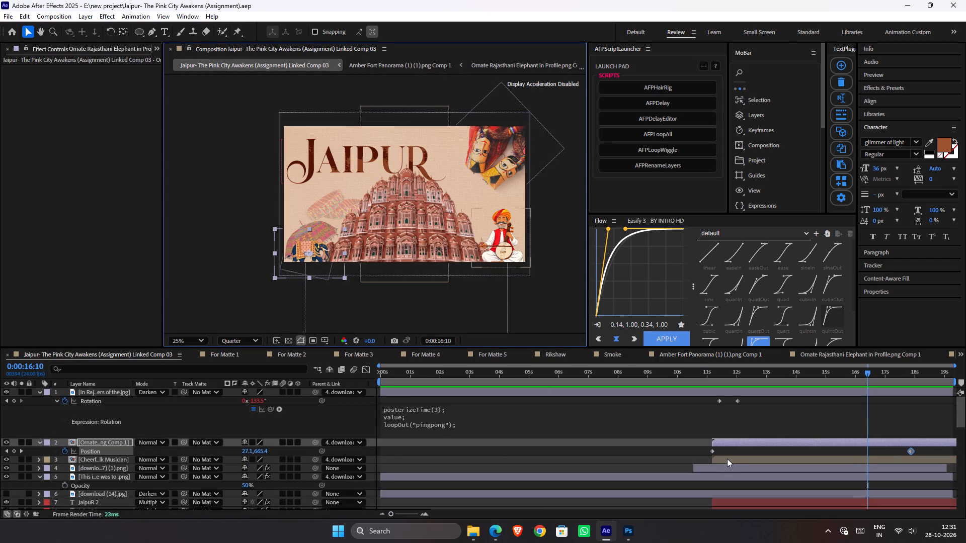
click(85, 477)
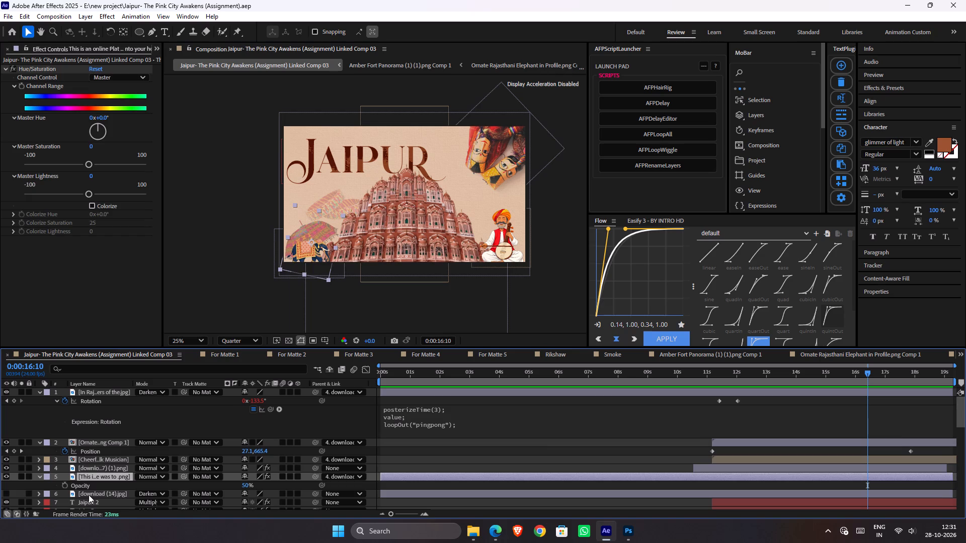
click(89, 495)
click(91, 502)
key(ctrl+v)
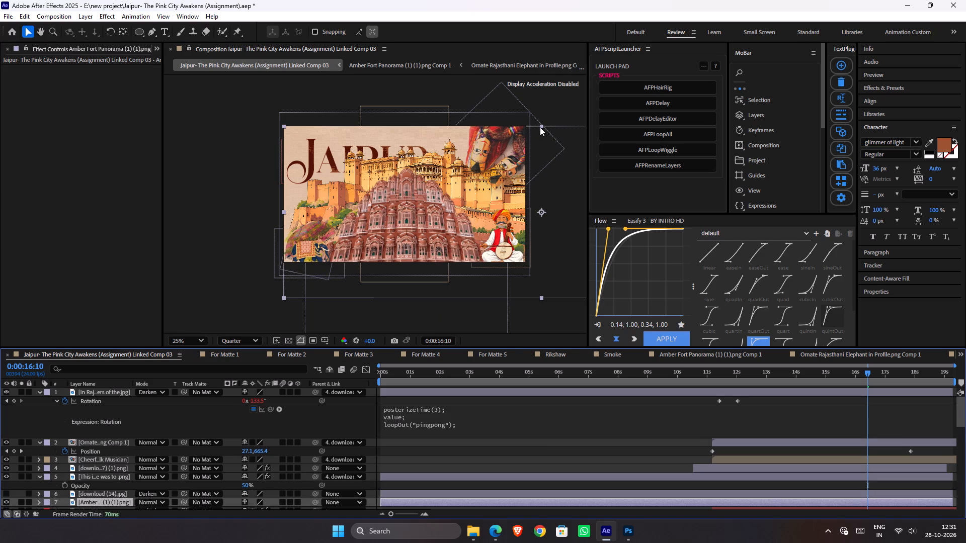
Scale the pasted Amber Fort image down to less than half its size and move it up over the JAIPUR title.
drag(541, 126, 520, 179)
drag(541, 195, 458, 194)
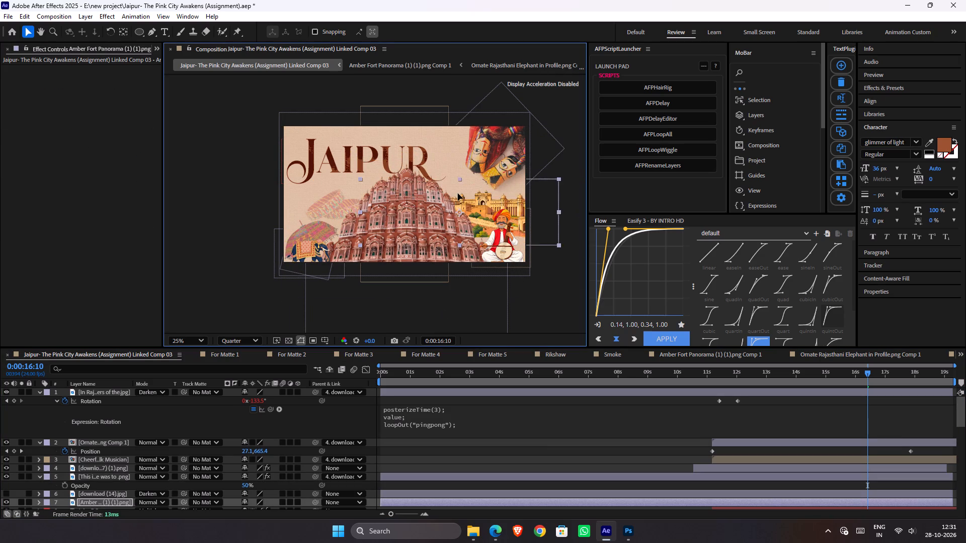
drag(458, 194, 462, 167)
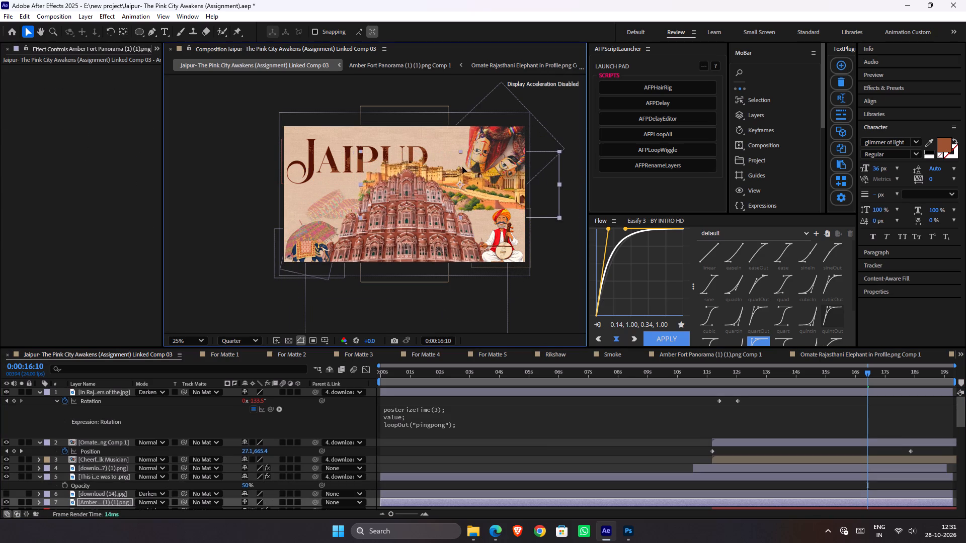
drag(462, 167, 370, 132)
Move the Amber Fort image layer beneath the handmade bangles layer and fade it to 12% opacity.
scroll(209, 472, down, 1)
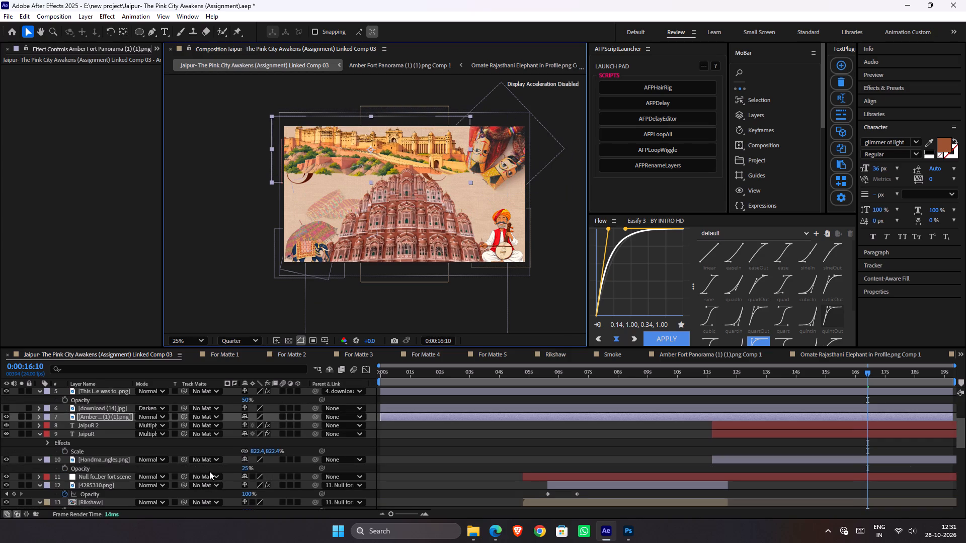
drag(101, 419, 101, 445)
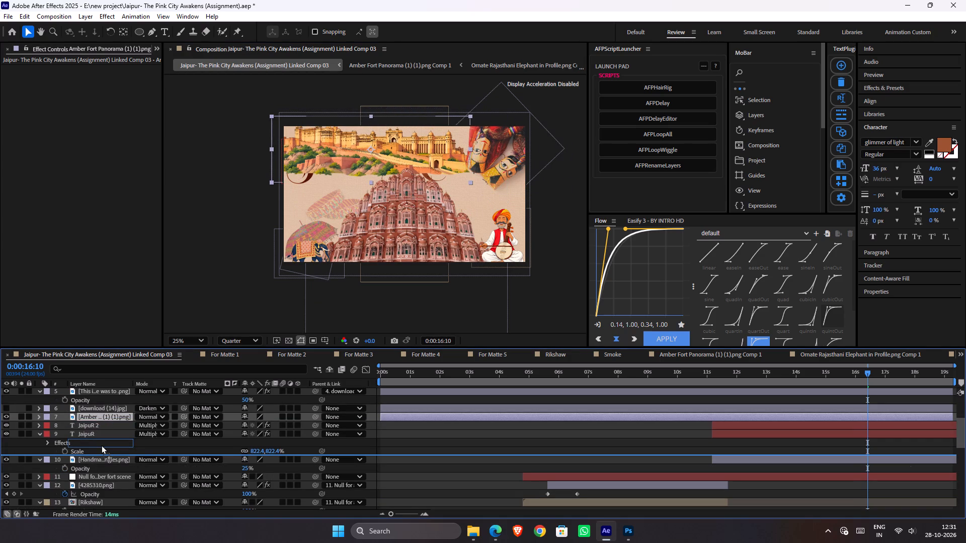
drag(101, 445, 101, 465)
key(t)
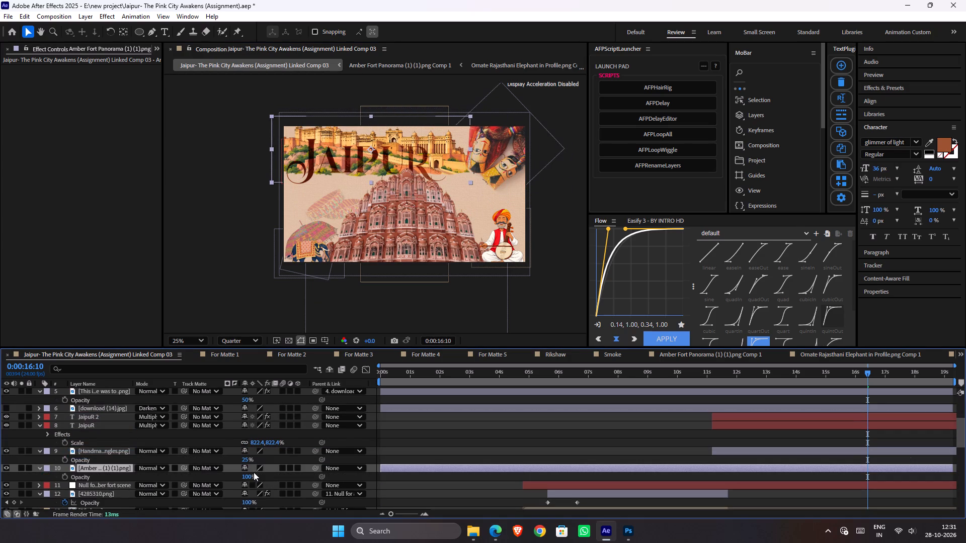
drag(249, 476, 204, 476)
Position the faded Amber Fort behind the right side of the Hawa Mahal, above the musician, and save the project.
drag(437, 147, 435, 185)
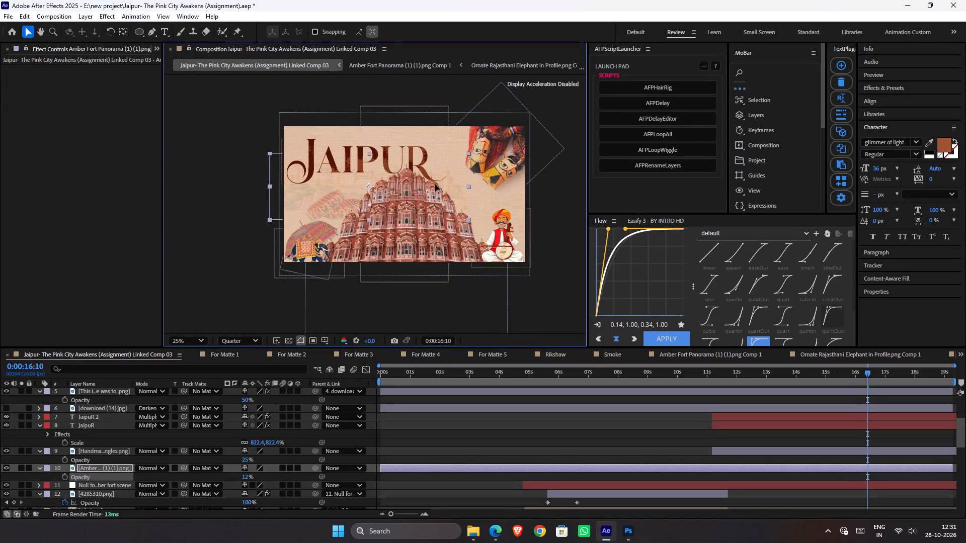
drag(435, 185, 569, 206)
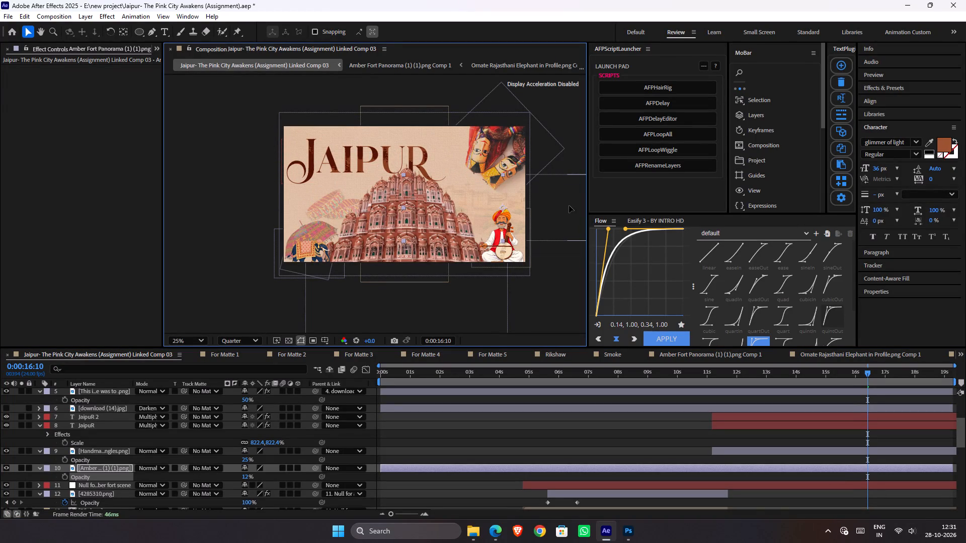
drag(569, 206, 542, 200)
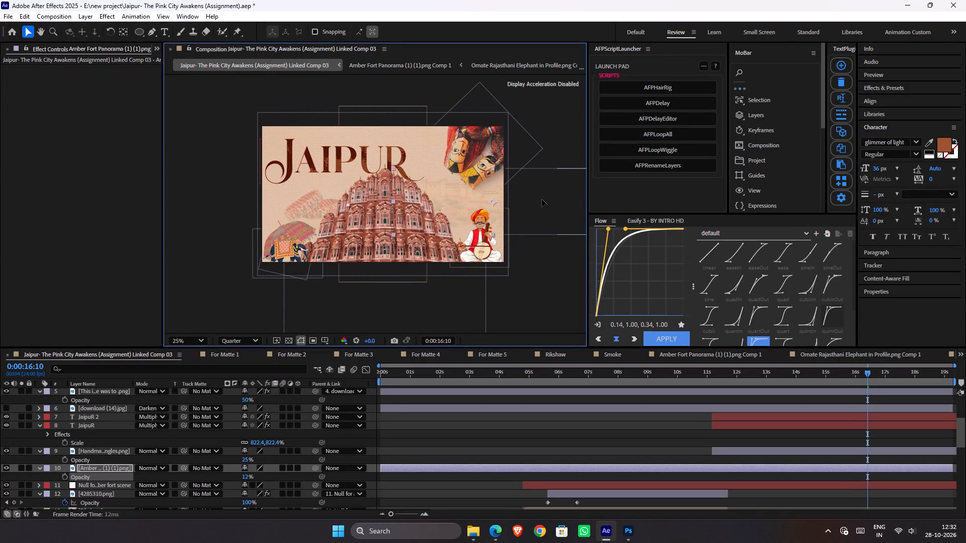
drag(542, 200, 495, 206)
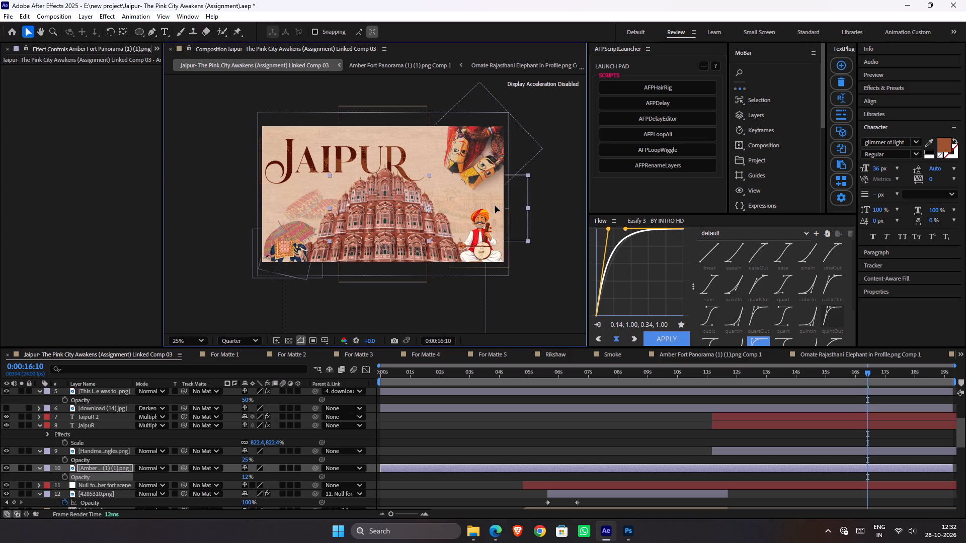
drag(495, 206, 583, 210)
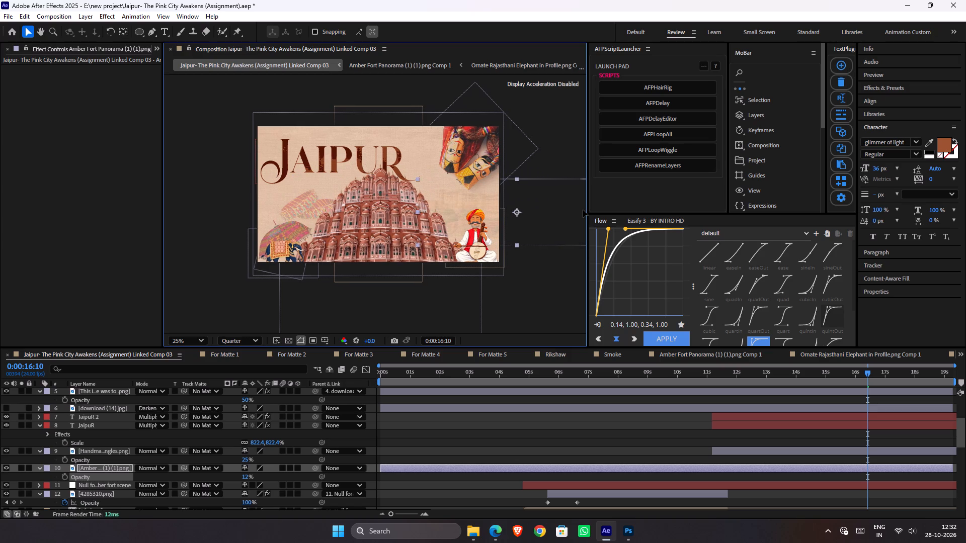
drag(583, 210, 498, 206)
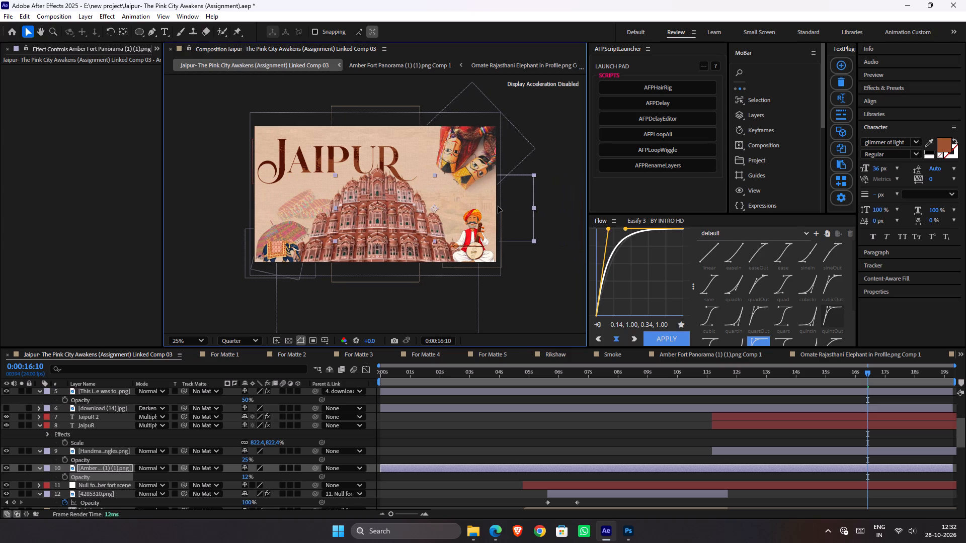
drag(498, 206, 496, 206)
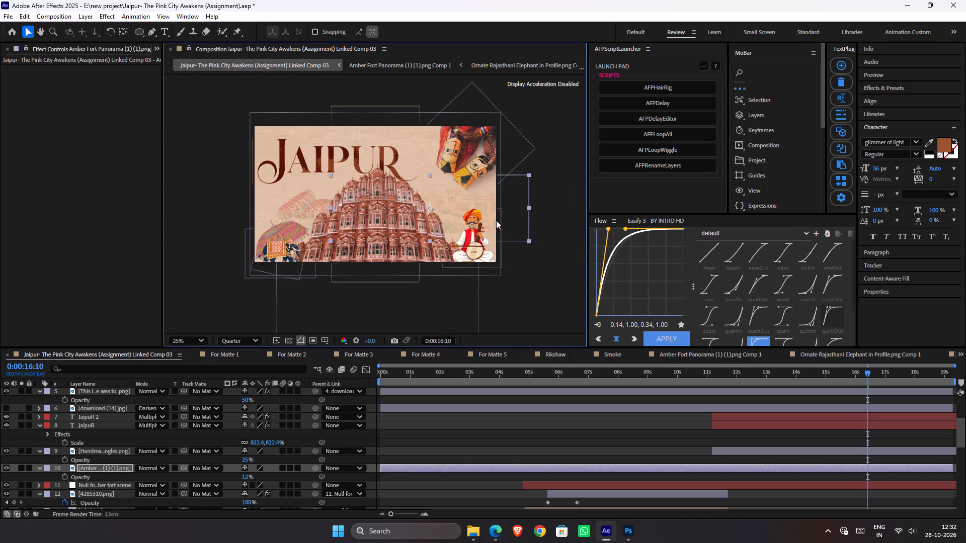
click(529, 295)
key(ctrl+s)
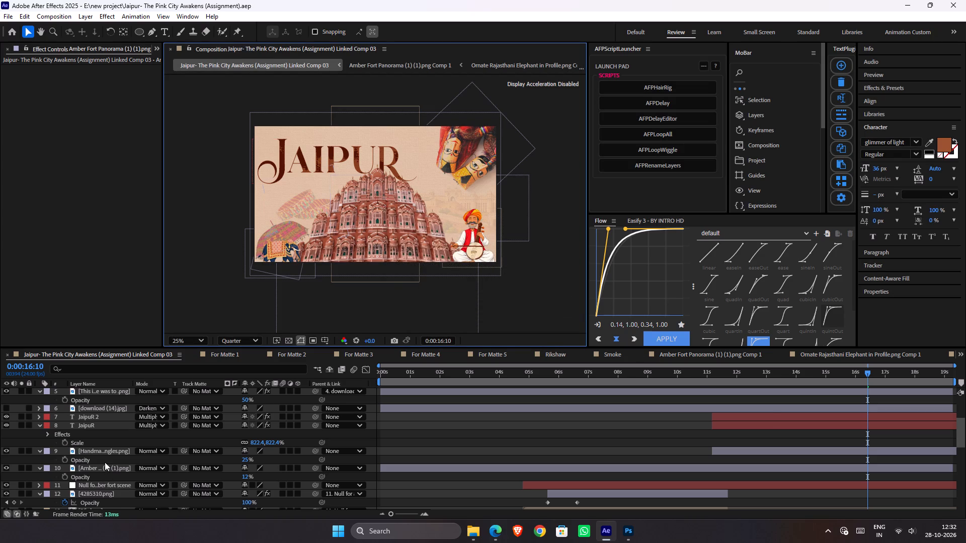
Apply the Hue/Saturation effect to the folk musician layer, try a master hue shift and undo it.
scroll(120, 419, up, 2)
click(110, 446)
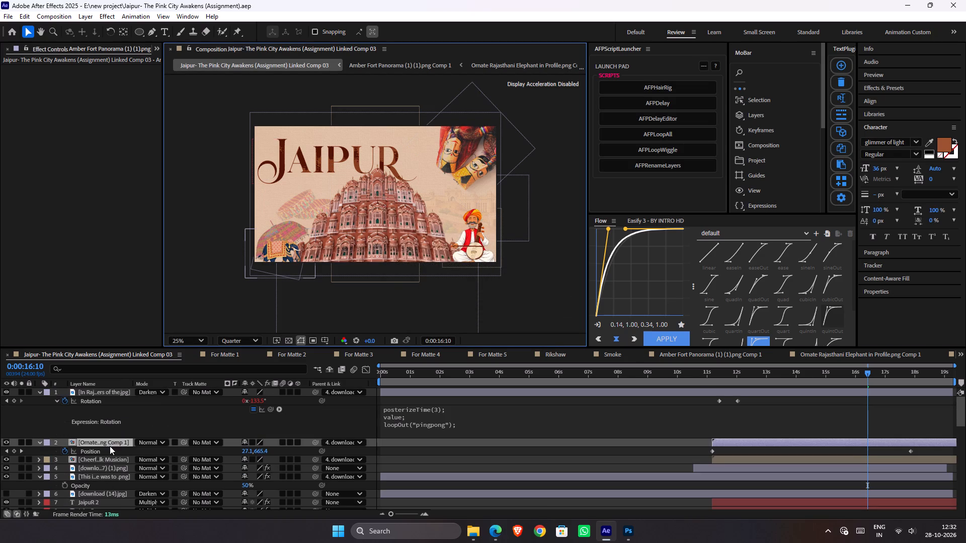
click(105, 460)
key(ctrl+space)
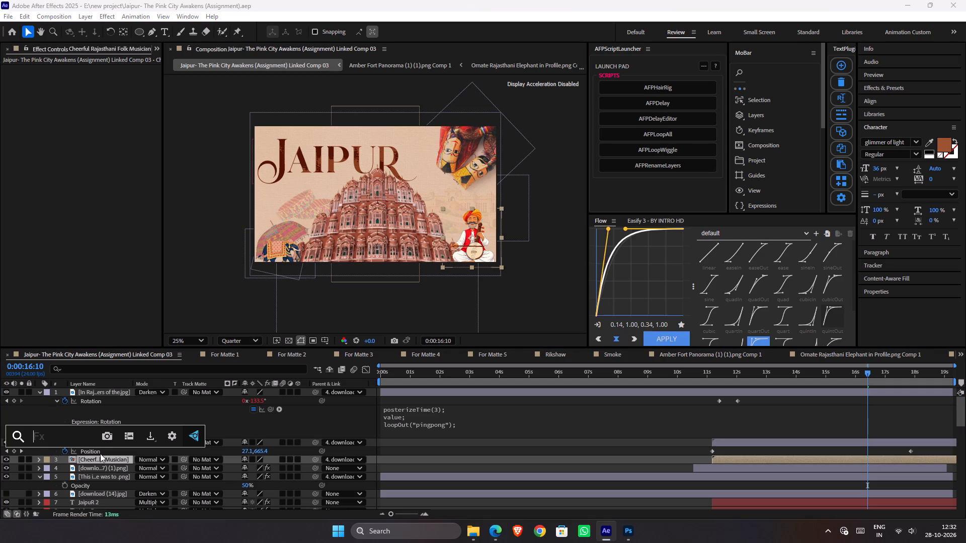
text(hue)
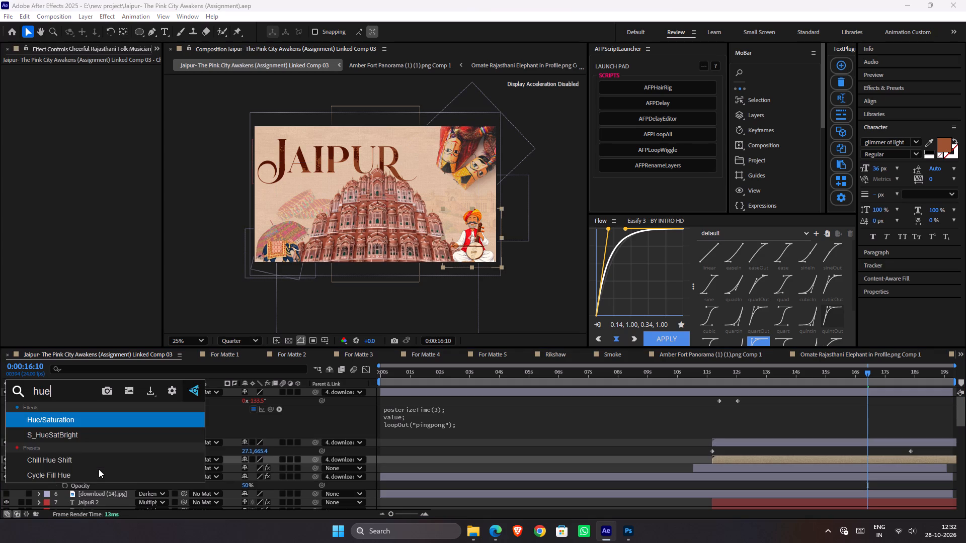
key(Return)
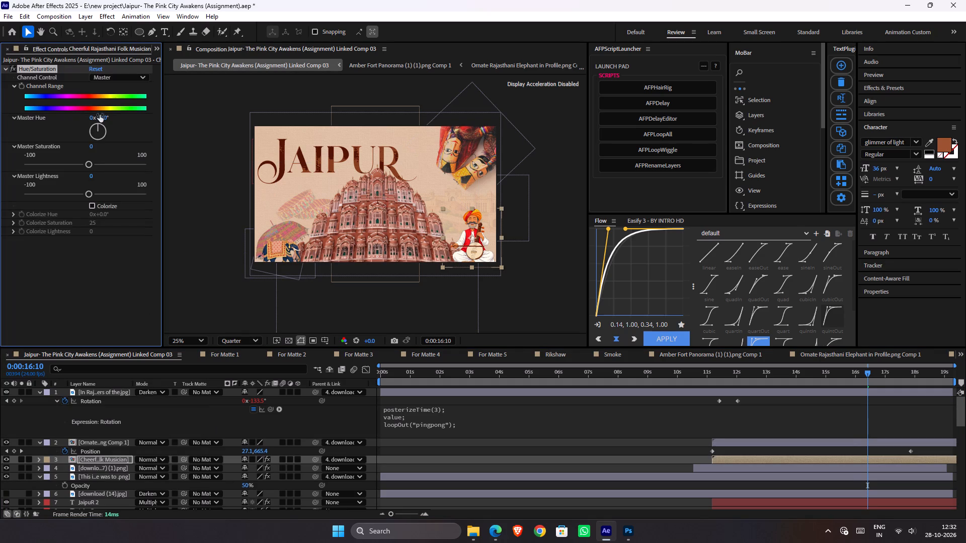
drag(103, 119, 97, 120)
key(ctrl+z)
Mute the musician's Reds channel with saturation -33 and lightness -21, and save the project.
click(132, 77)
click(126, 101)
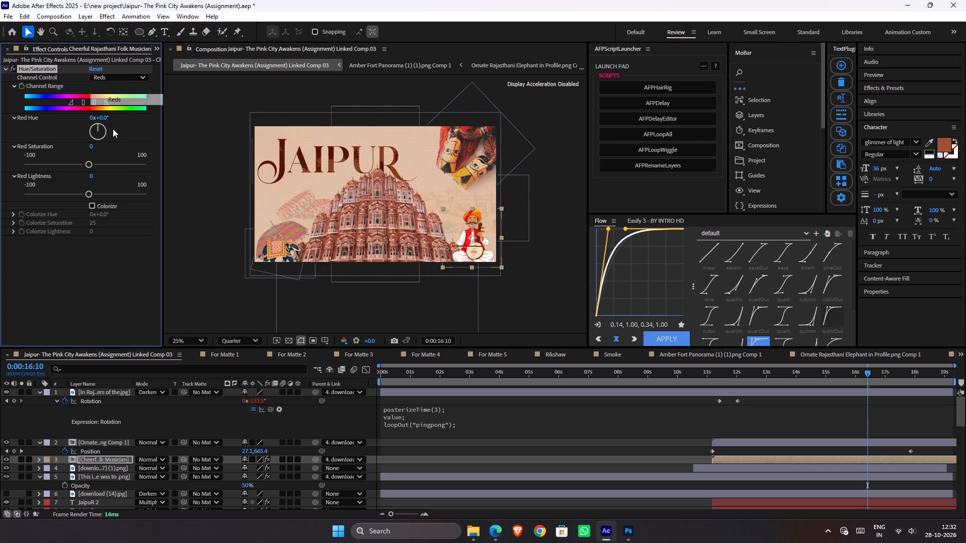
drag(91, 161, 62, 166)
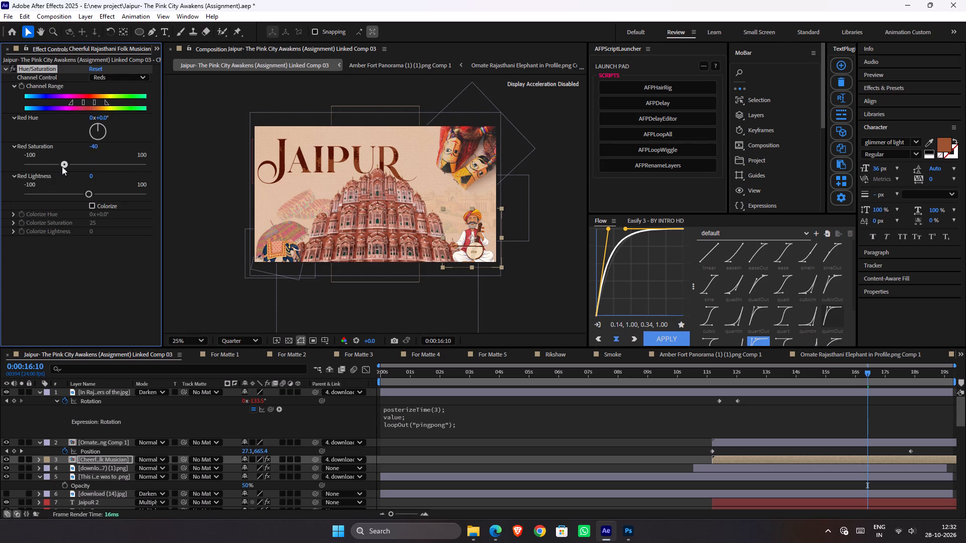
drag(62, 166, 65, 166)
drag(87, 196, 67, 195)
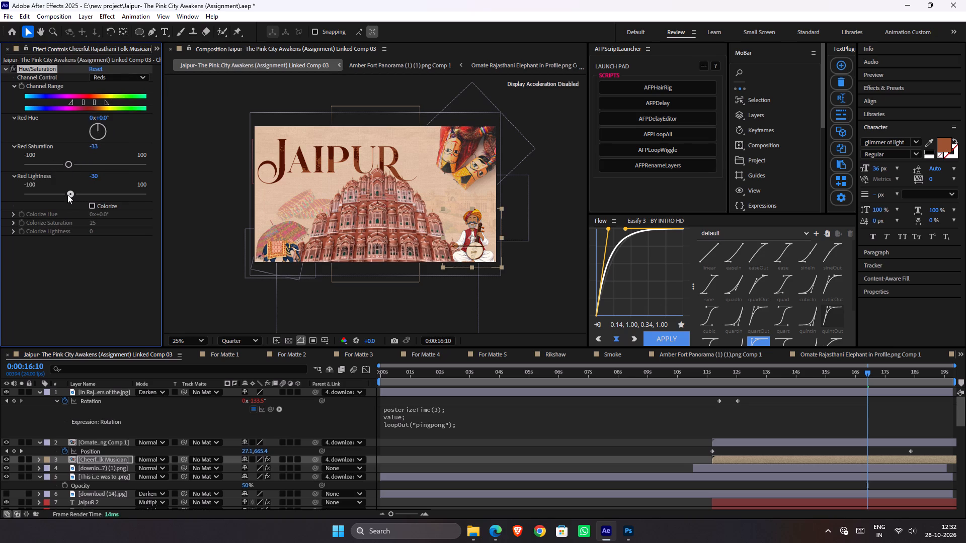
drag(67, 195, 72, 195)
click(197, 281)
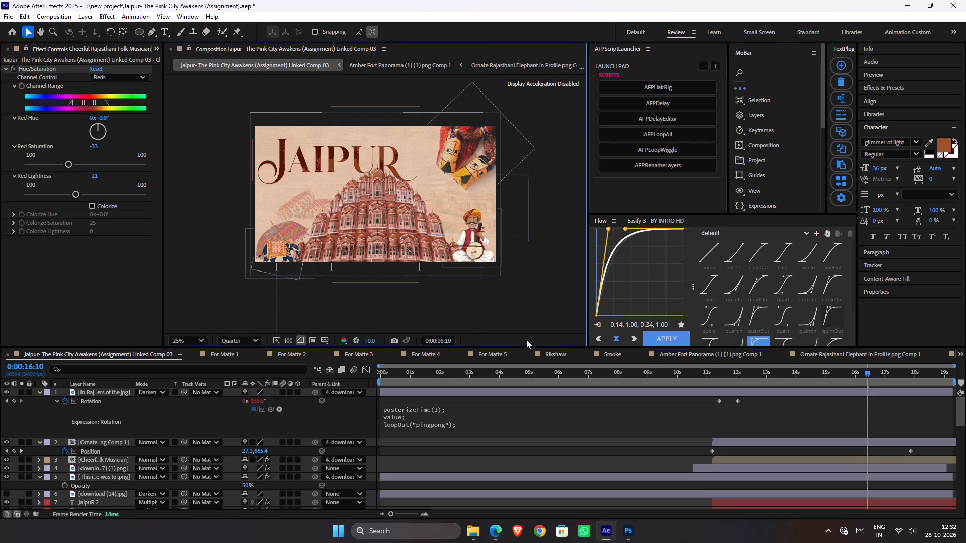
key(ctrl+s)
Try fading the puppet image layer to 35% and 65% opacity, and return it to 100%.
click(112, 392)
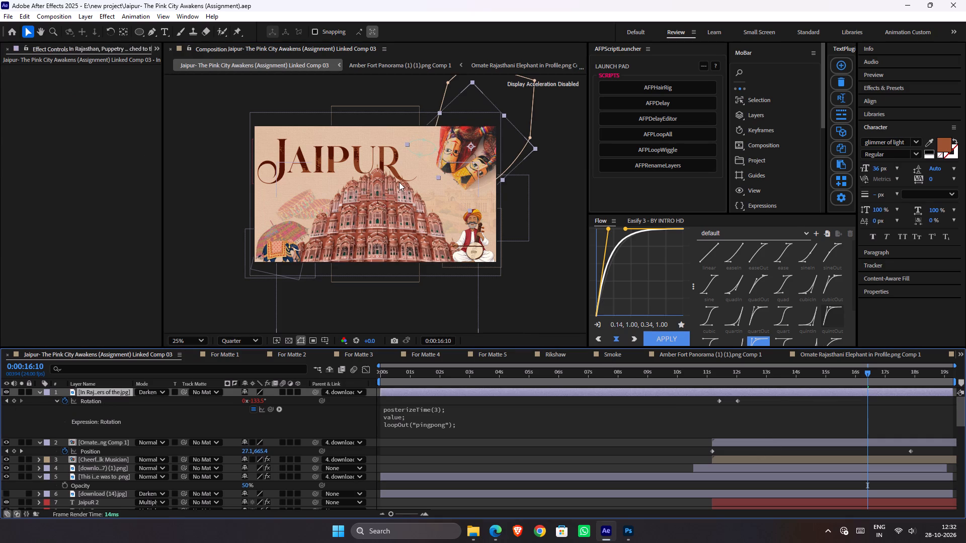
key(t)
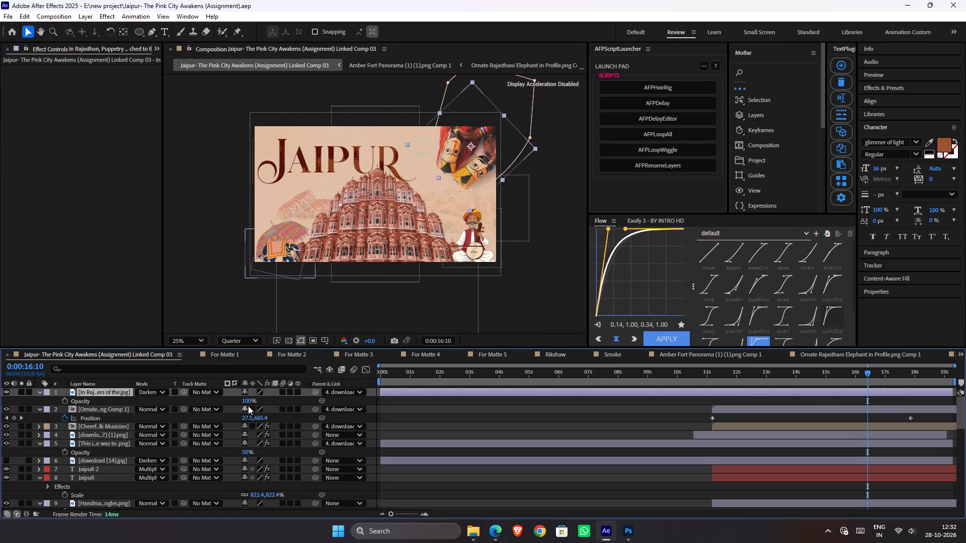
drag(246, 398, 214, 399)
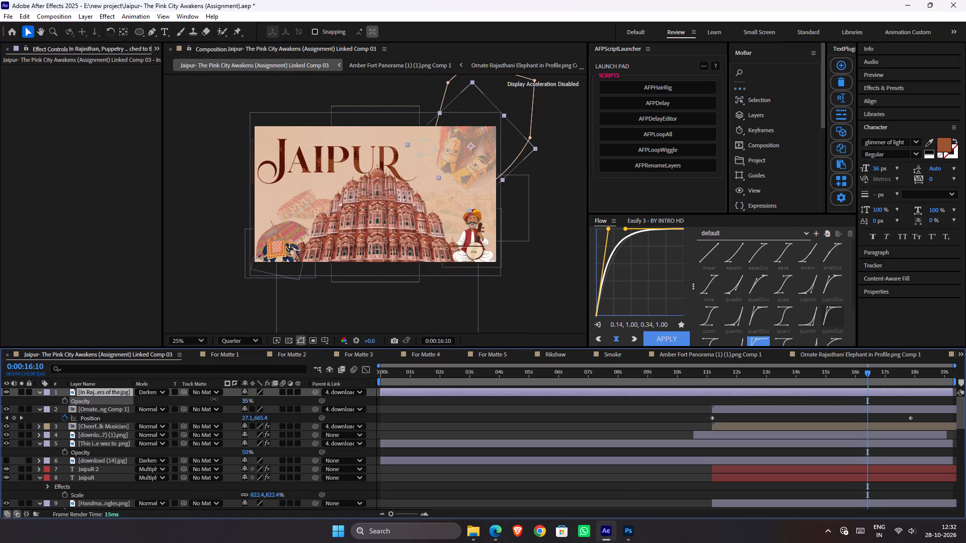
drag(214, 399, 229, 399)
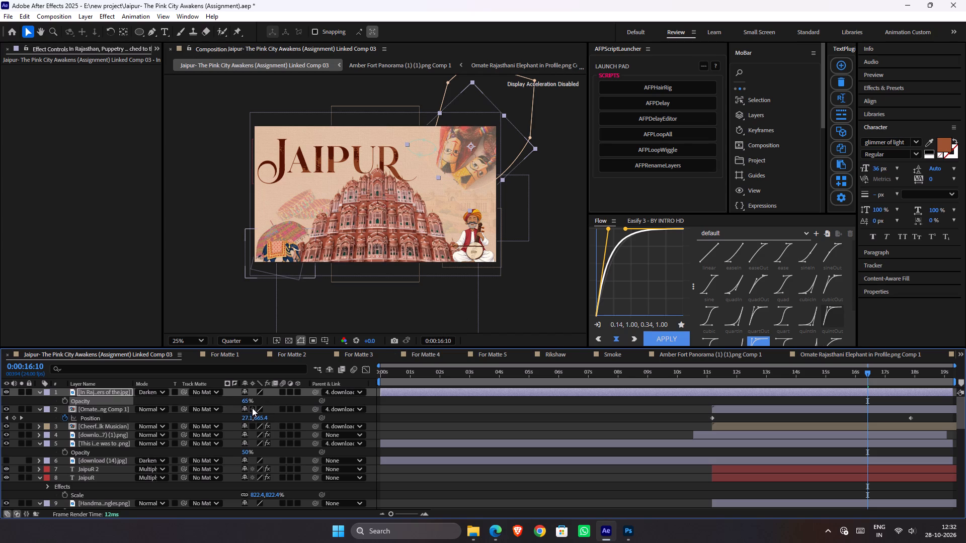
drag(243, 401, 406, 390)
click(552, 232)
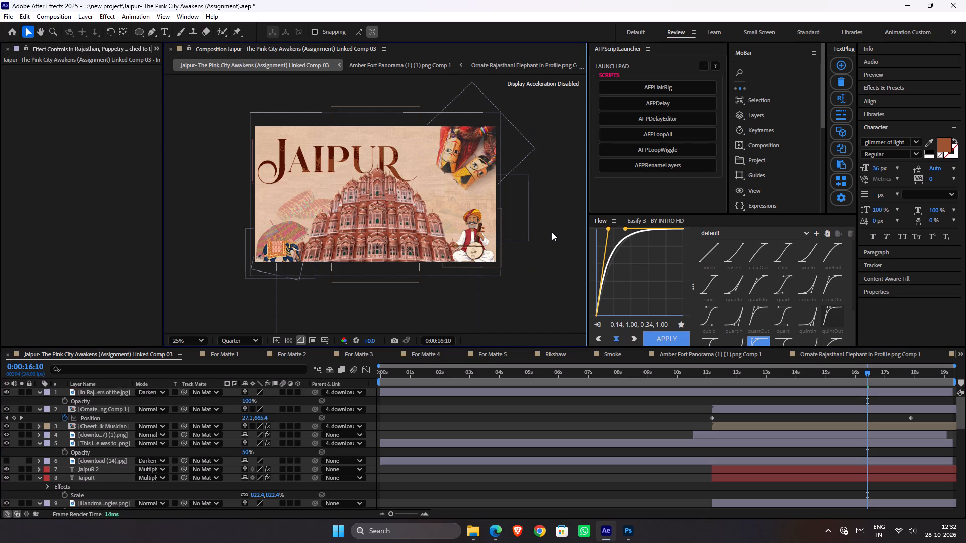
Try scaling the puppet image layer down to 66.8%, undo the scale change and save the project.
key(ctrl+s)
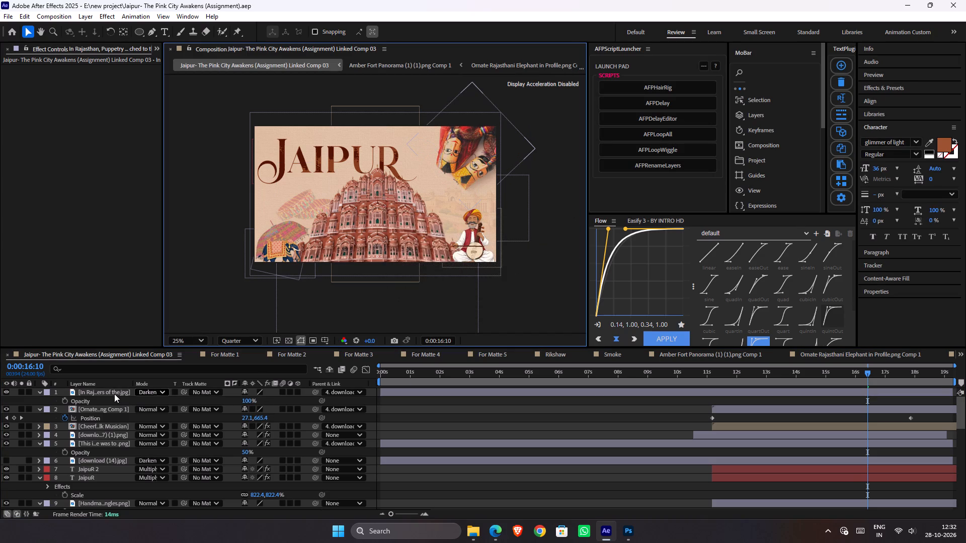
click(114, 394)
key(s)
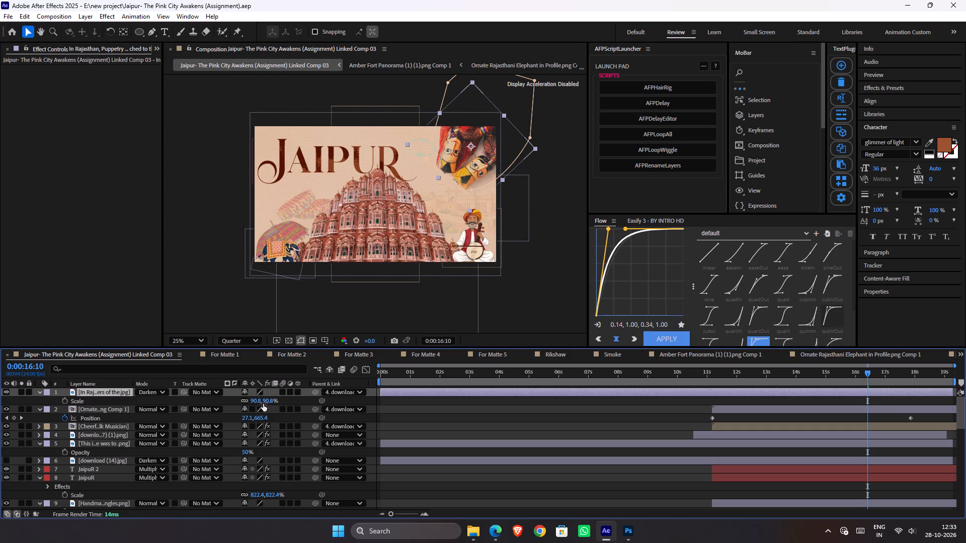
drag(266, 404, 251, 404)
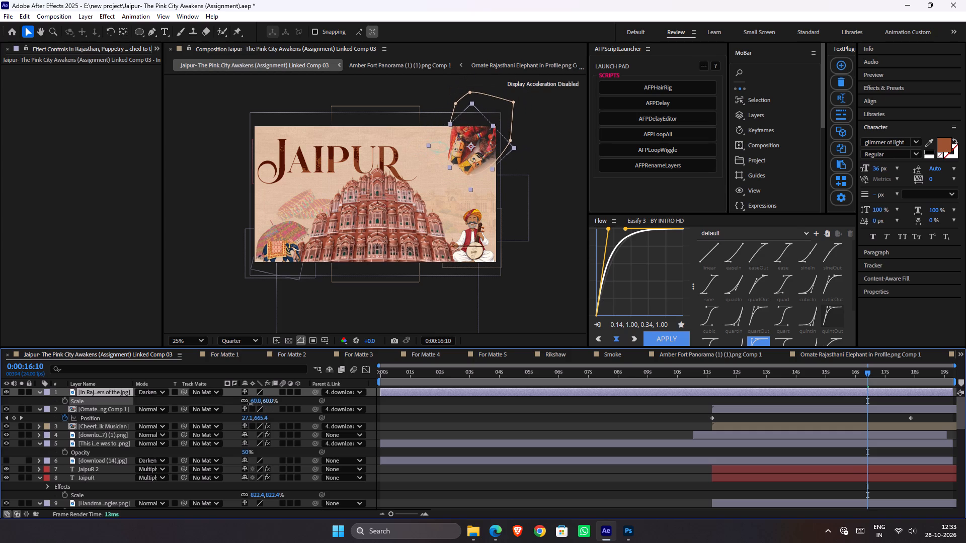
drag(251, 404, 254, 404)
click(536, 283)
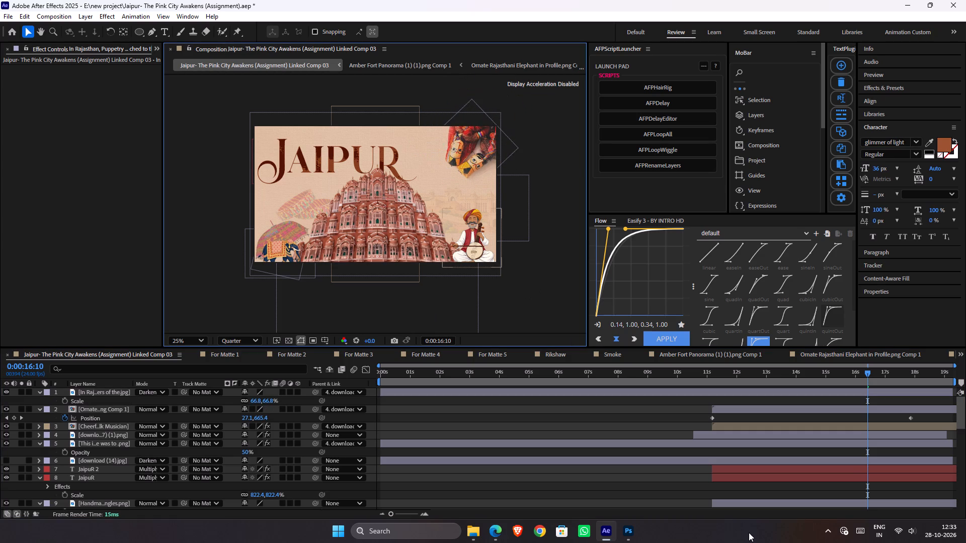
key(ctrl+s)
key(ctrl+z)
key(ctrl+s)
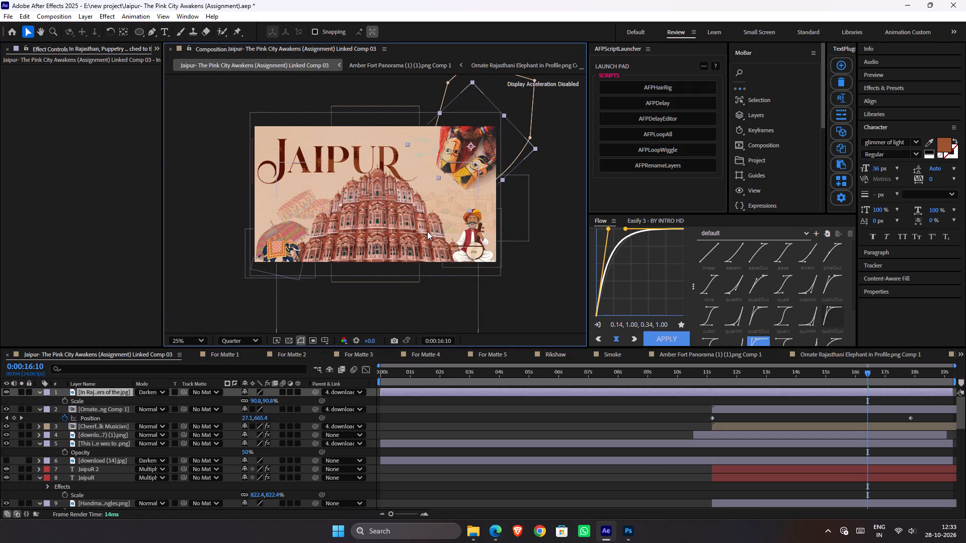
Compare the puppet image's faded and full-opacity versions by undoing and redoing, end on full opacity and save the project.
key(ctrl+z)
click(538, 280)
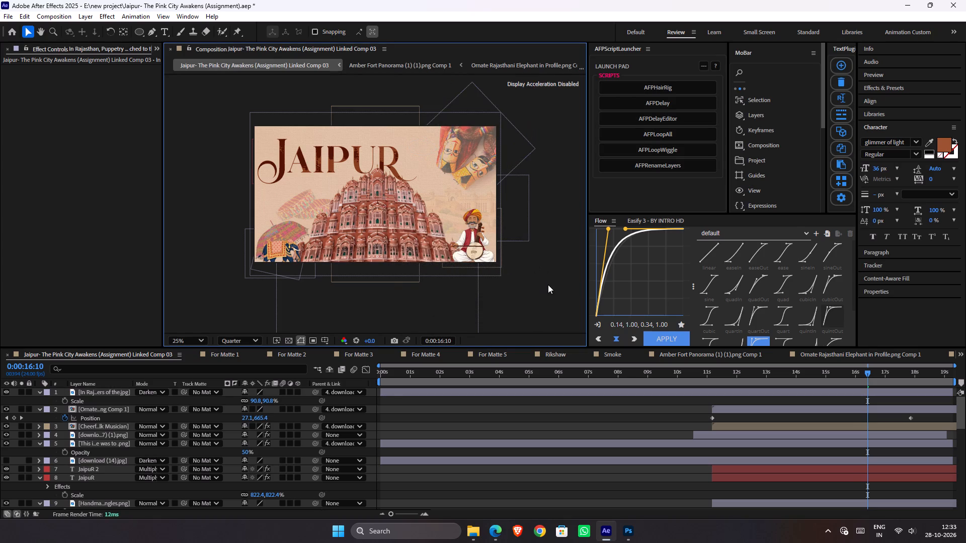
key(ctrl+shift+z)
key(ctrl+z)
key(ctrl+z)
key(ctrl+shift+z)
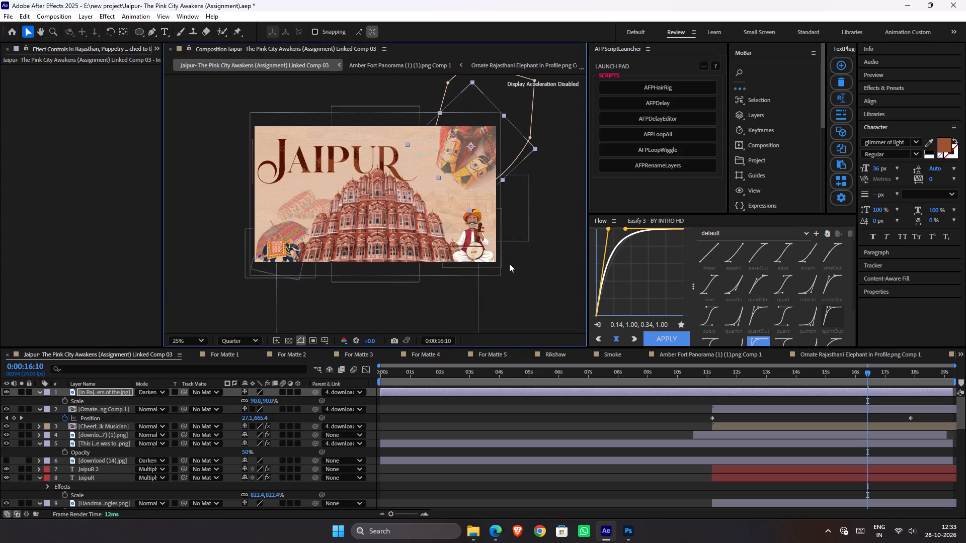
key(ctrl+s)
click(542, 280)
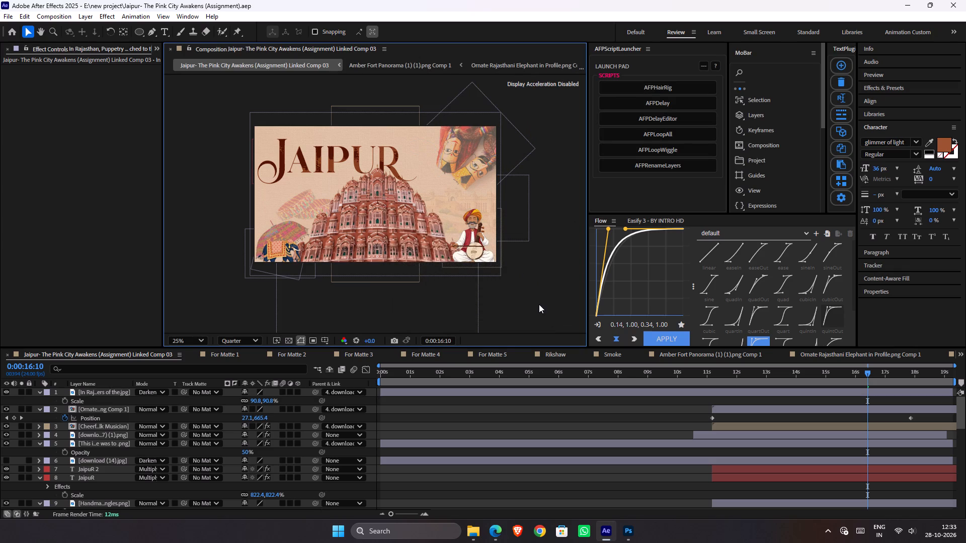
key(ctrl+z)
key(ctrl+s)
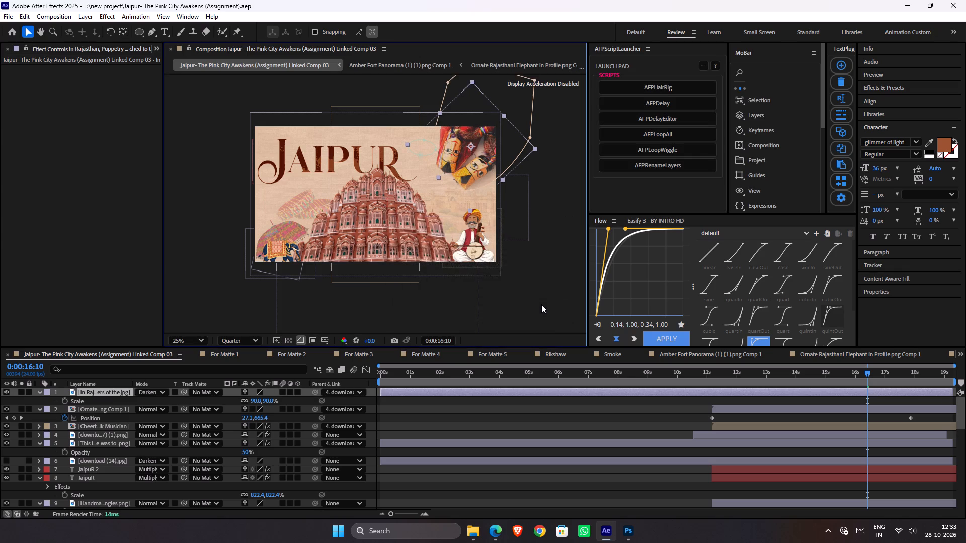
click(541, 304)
Shift the puppet, umbrella and hidden download (14) layers in time so they start together with the elephant layer.
click(746, 375)
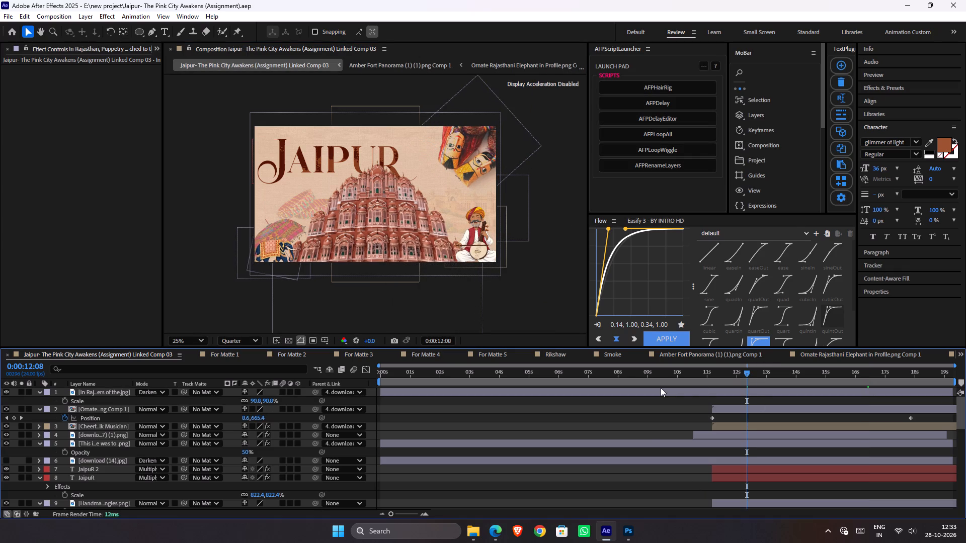
drag(660, 392, 965, 403)
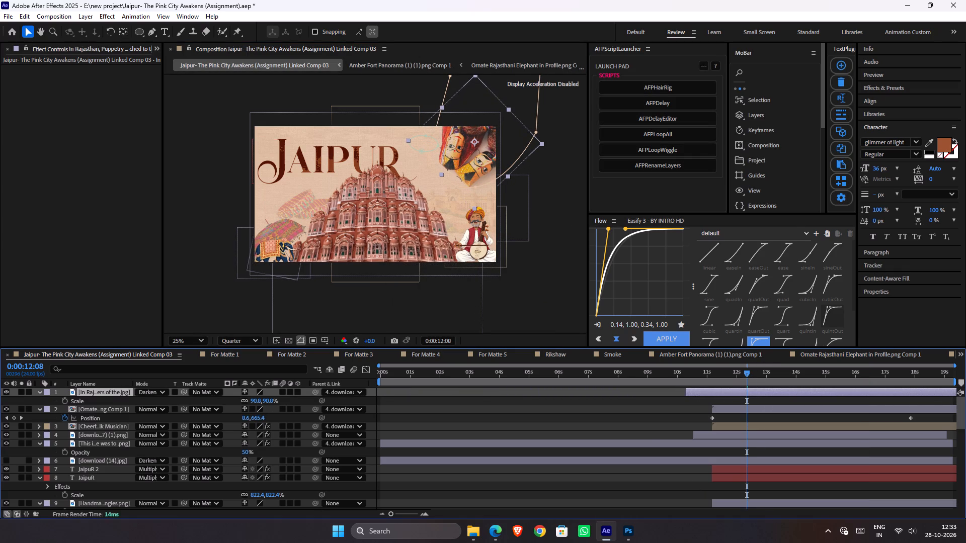
drag(965, 403, 965, 404)
drag(745, 394, 774, 393)
click(488, 441)
shift+click(484, 460)
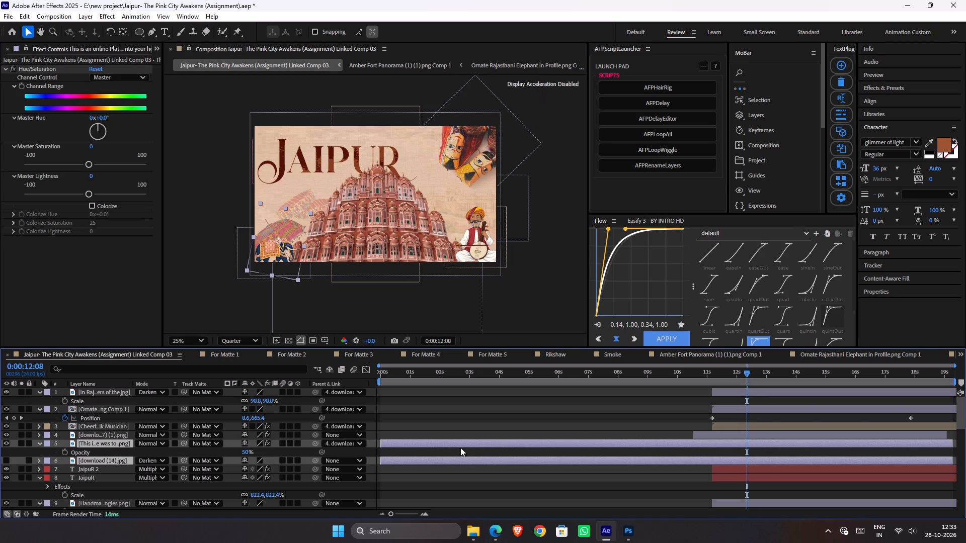
drag(441, 444, 768, 445)
click(621, 443)
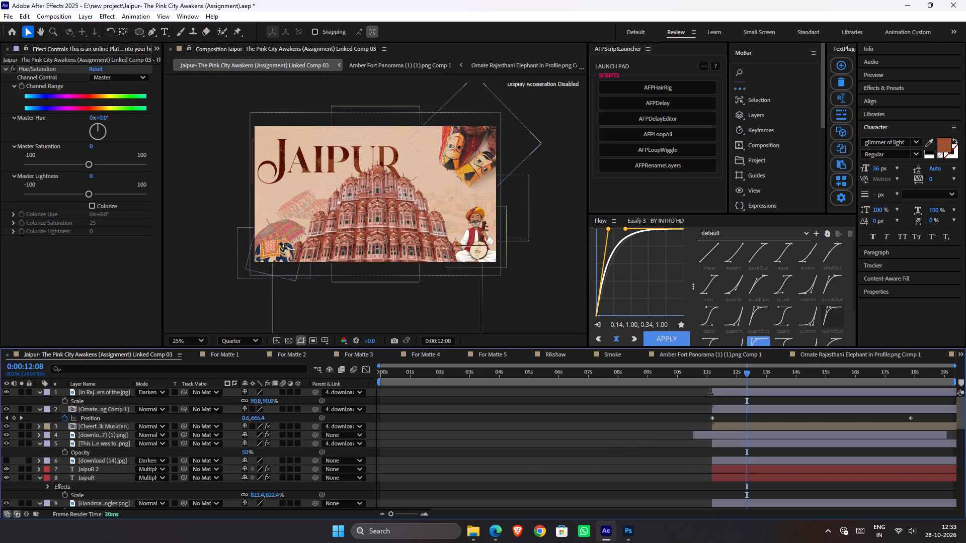
Preview the scene's entrance from 0:00:10:13 and shift the faded Amber Fort layer to start together with the bangles layer.
drag(702, 373, 691, 372)
key(space)
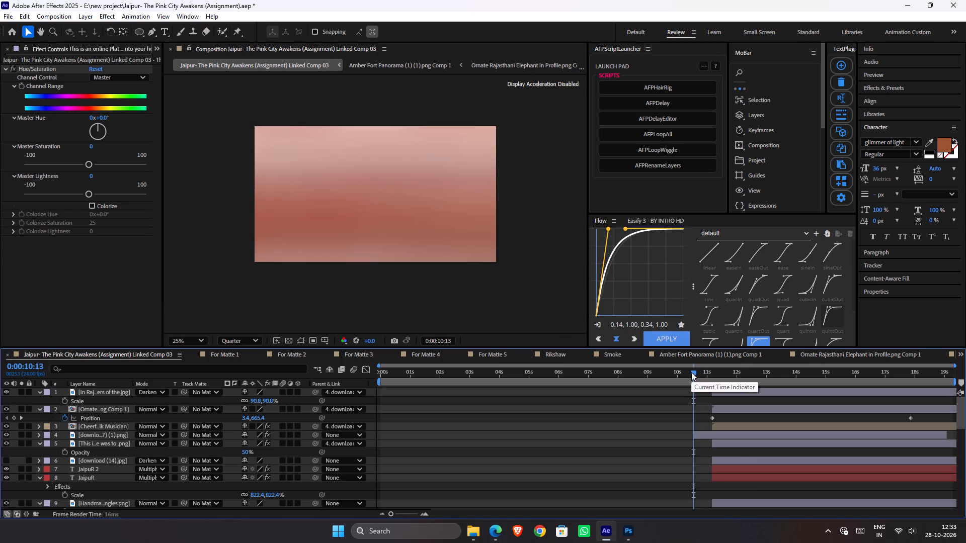
scroll(690, 401, down, 1)
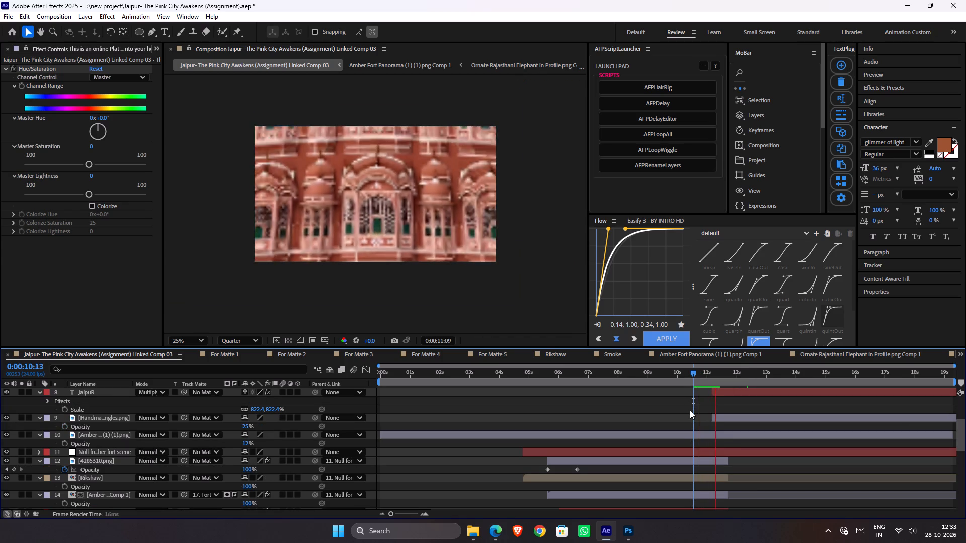
key(space)
drag(404, 437, 640, 438)
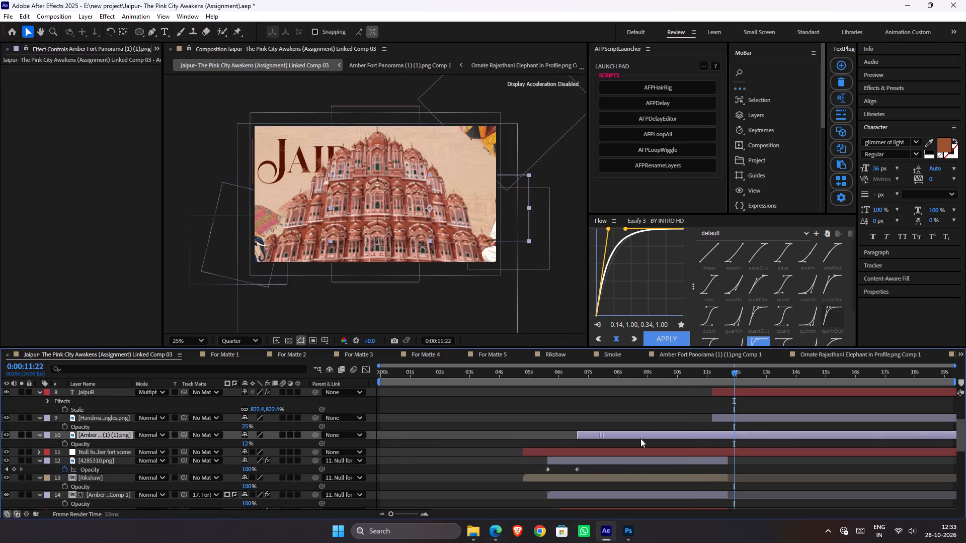
drag(640, 438, 731, 438)
Play back the retimed title scene from 0:00:10:20 and save the project.
click(701, 378)
key(space)
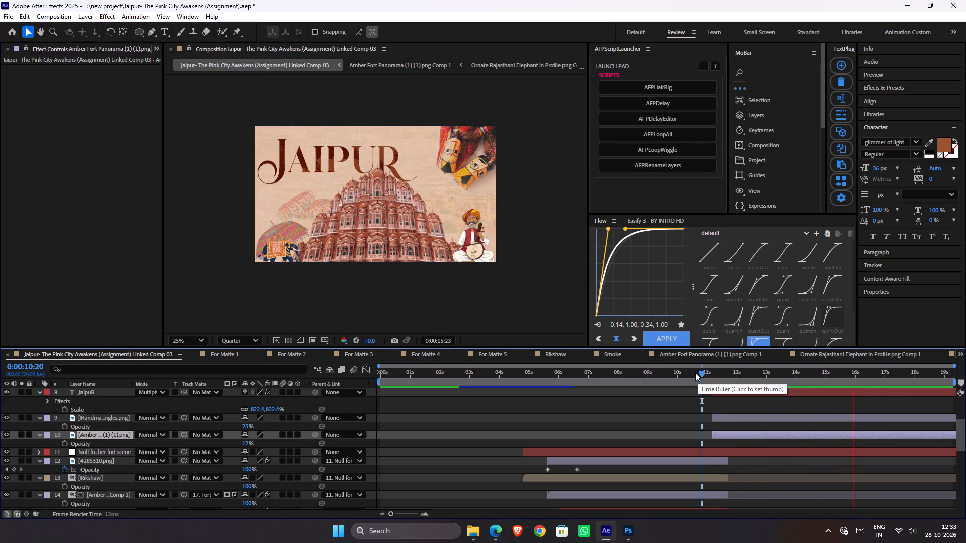
key(space)
key(space)
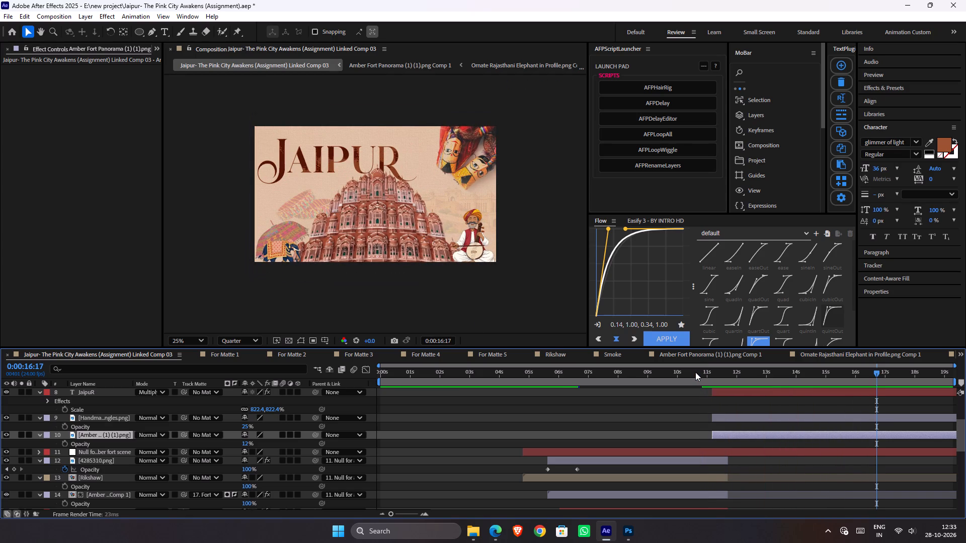
key(space)
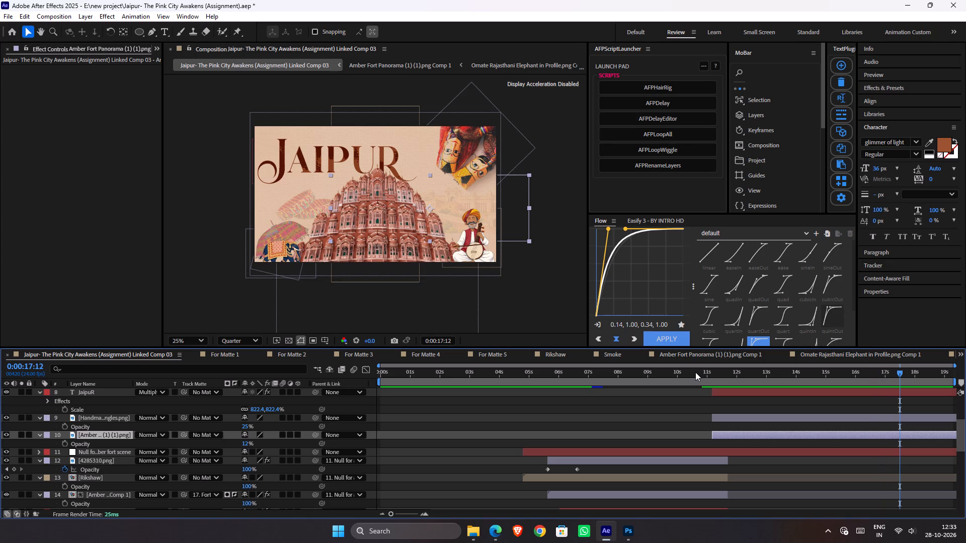
scroll(698, 439, up, 3)
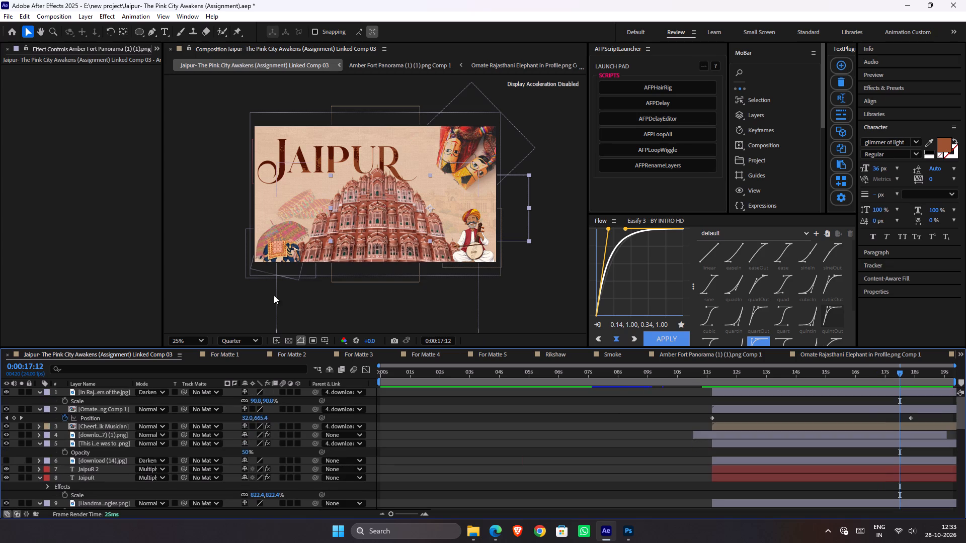
key(ctrl+s)
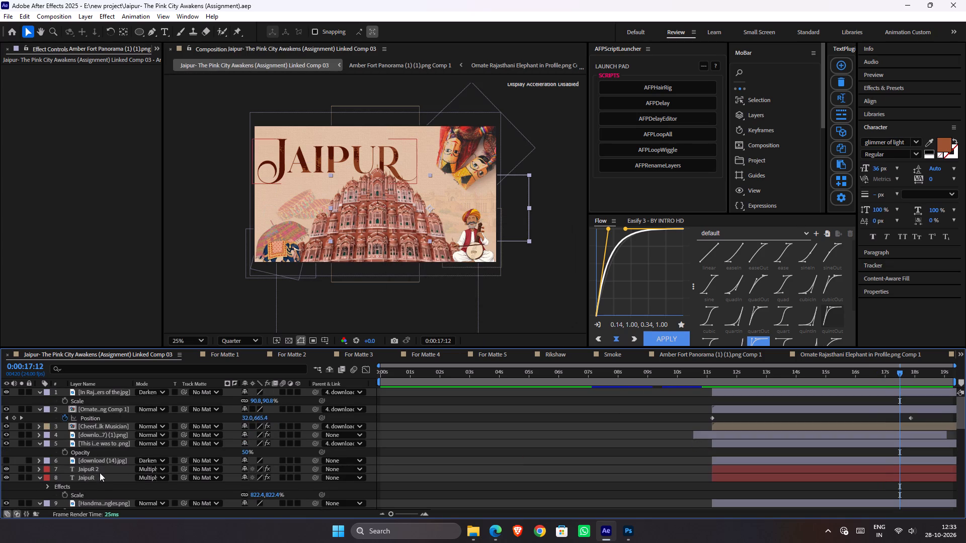
Parent the JaipuR 2 text layer to the JaipuR text layer.
click(100, 474)
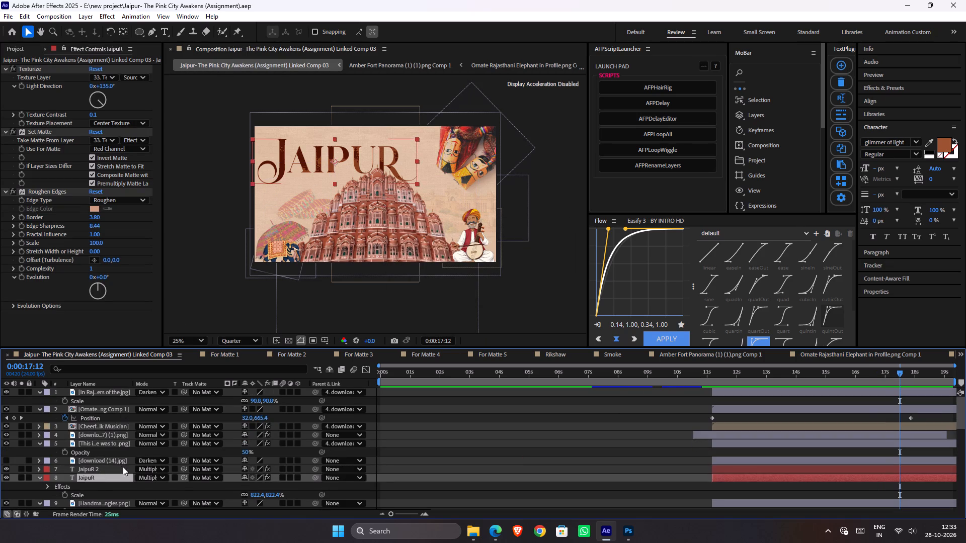
drag(314, 470, 305, 475)
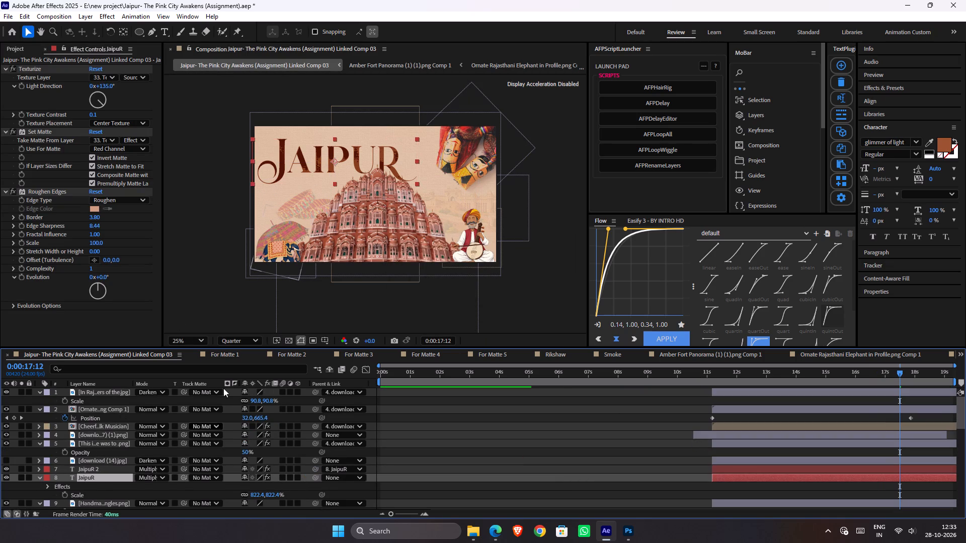
Centre the JaipuR title above the Hawa Mahal, enlarge it to about 933.2% and save the project.
click(112, 478)
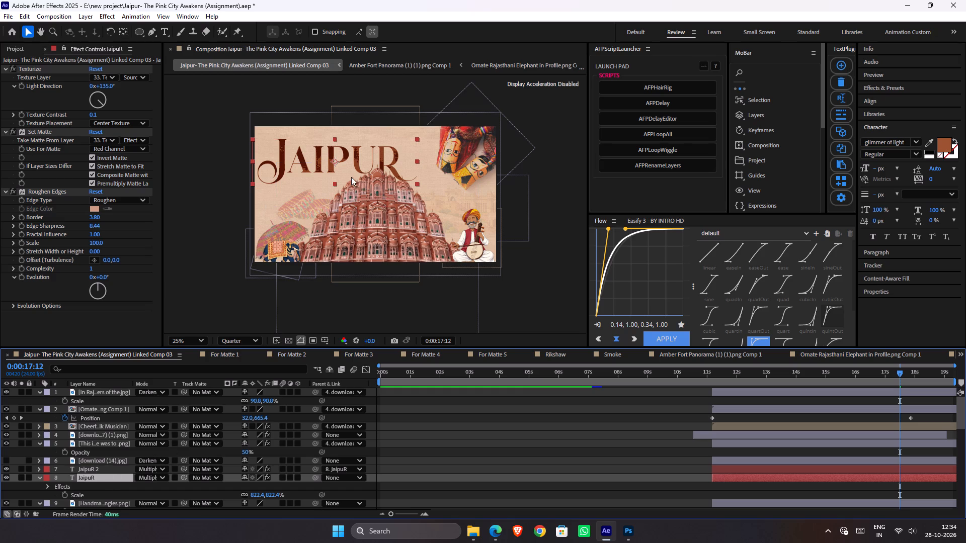
drag(357, 164, 404, 166)
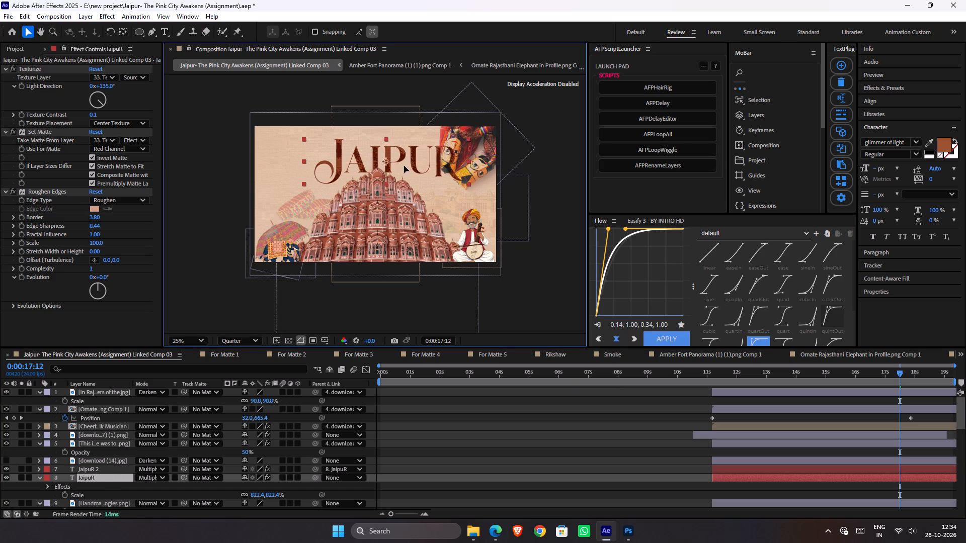
drag(404, 166, 398, 166)
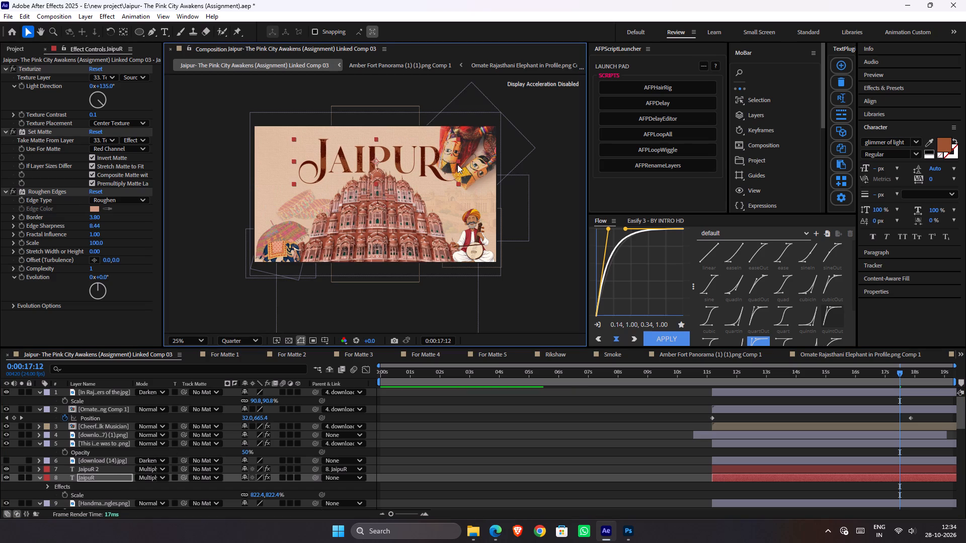
drag(458, 161, 478, 164)
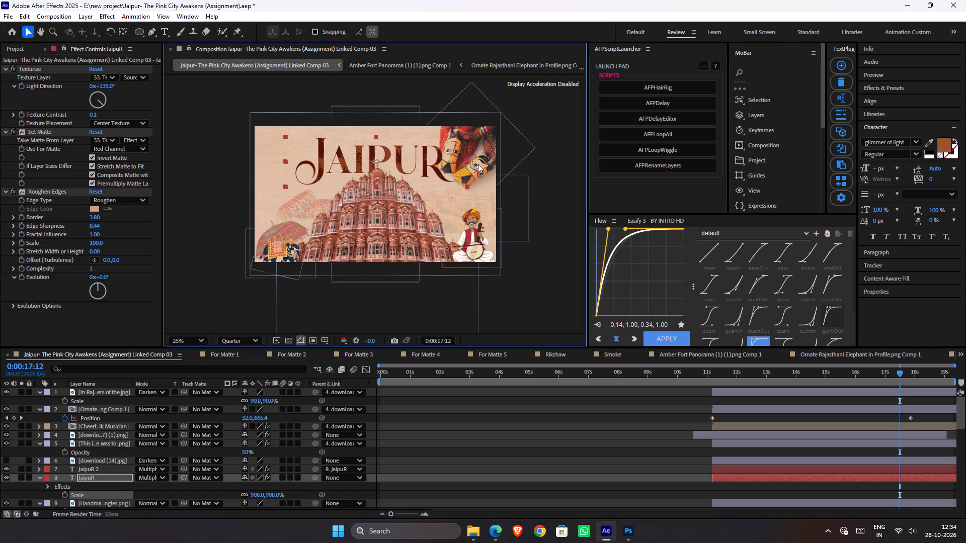
drag(478, 164, 471, 164)
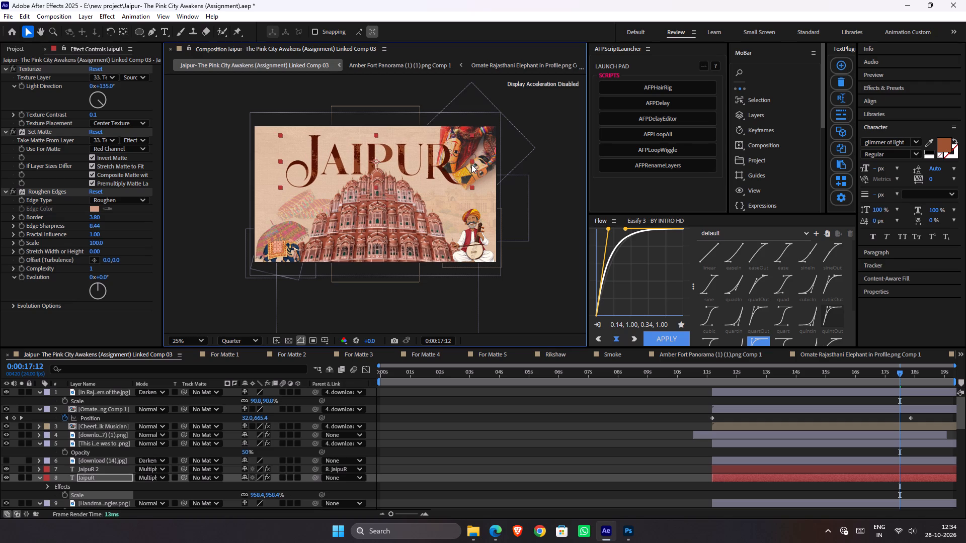
drag(471, 164, 469, 164)
click(407, 165)
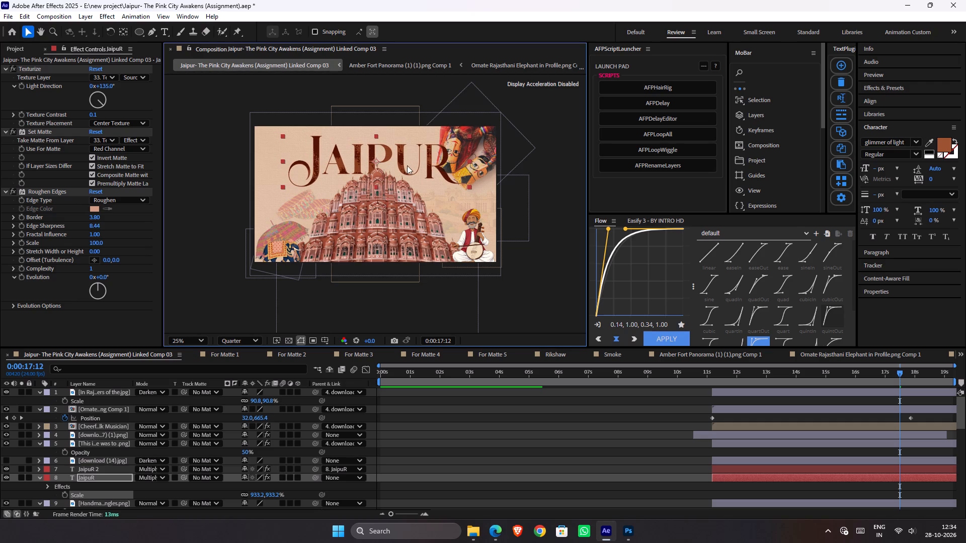
click(546, 270)
key(ctrl+s)
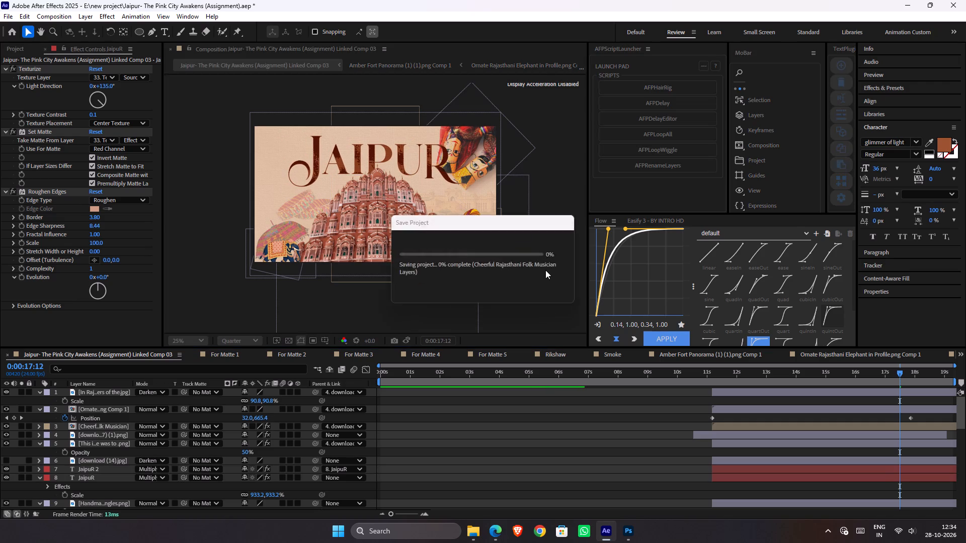
Shrink the puppet image to about 67.4% and move it further into the frame's upper-right corner, clear of the title.
click(488, 157)
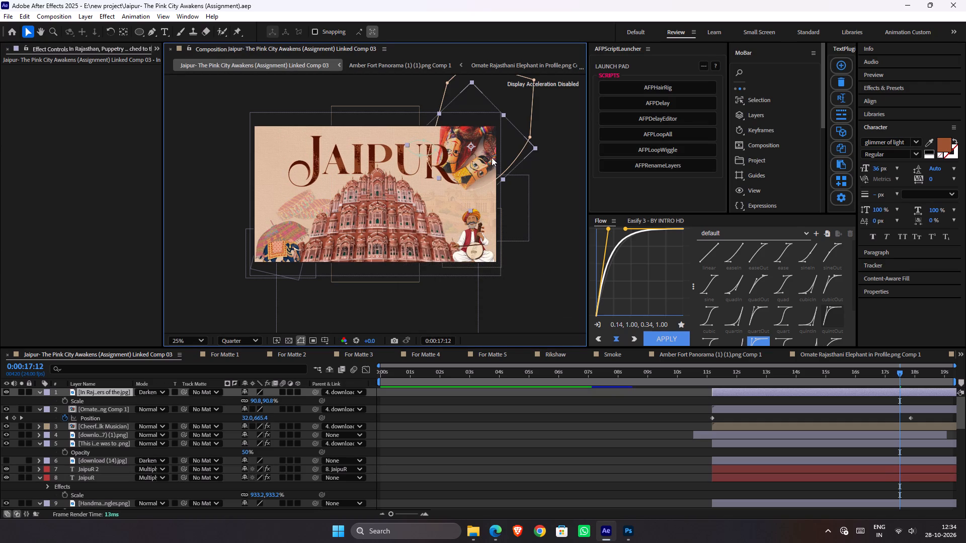
drag(505, 116, 498, 130)
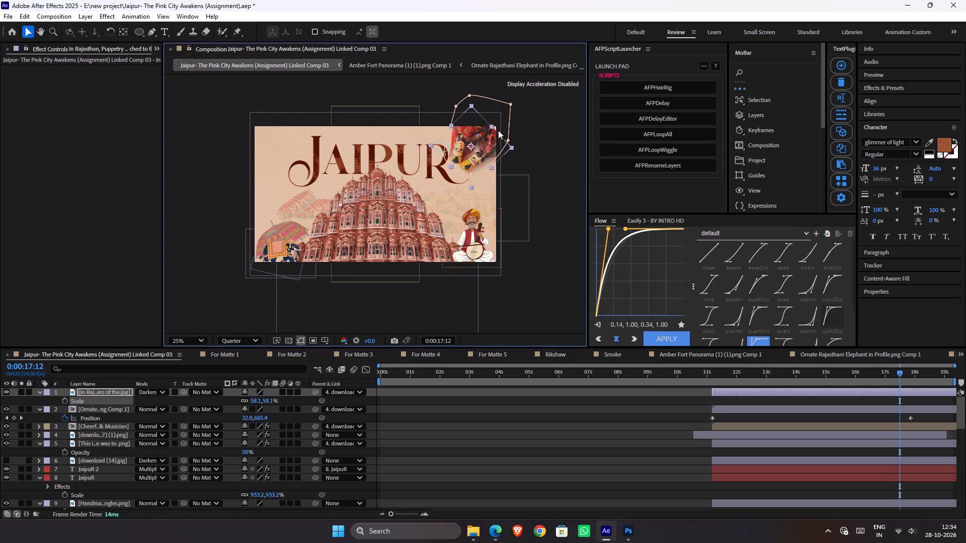
drag(498, 130, 503, 127)
drag(491, 141, 503, 135)
click(508, 116)
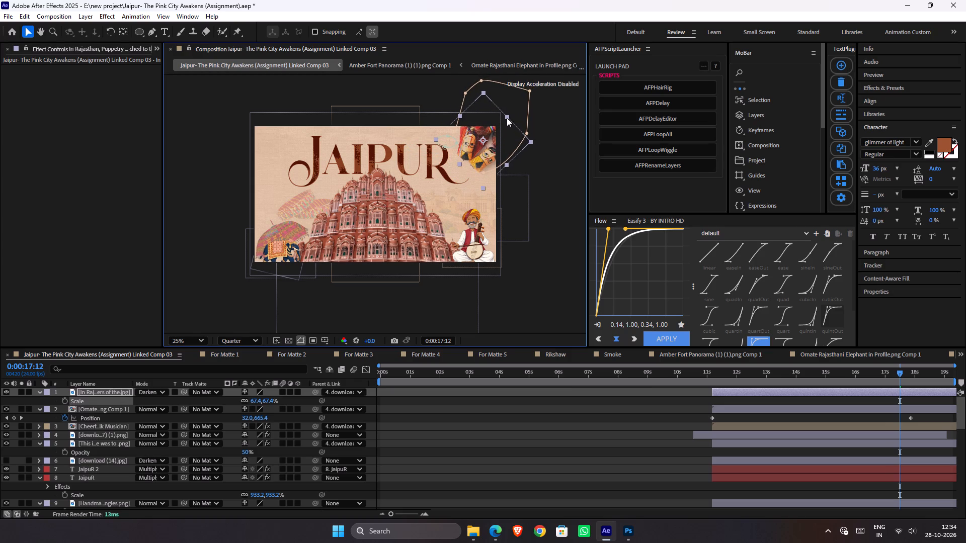
Lower the puppet image's opacity to 54% and save the project.
click(501, 138)
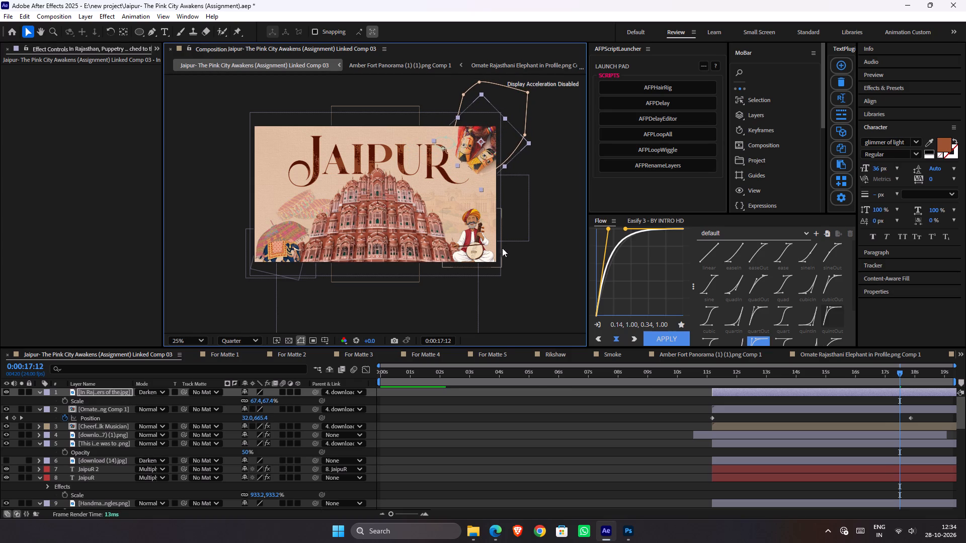
key(t)
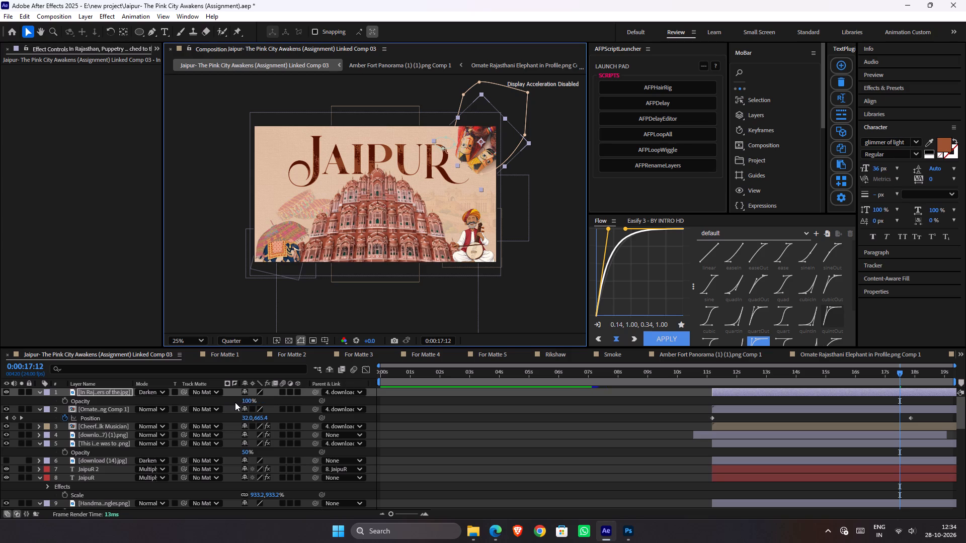
drag(246, 400, 210, 399)
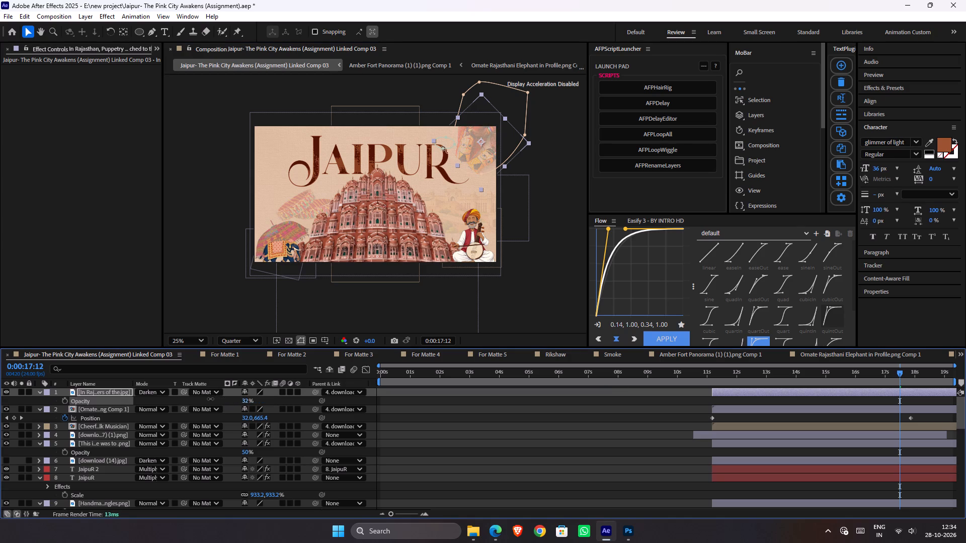
drag(210, 399, 223, 398)
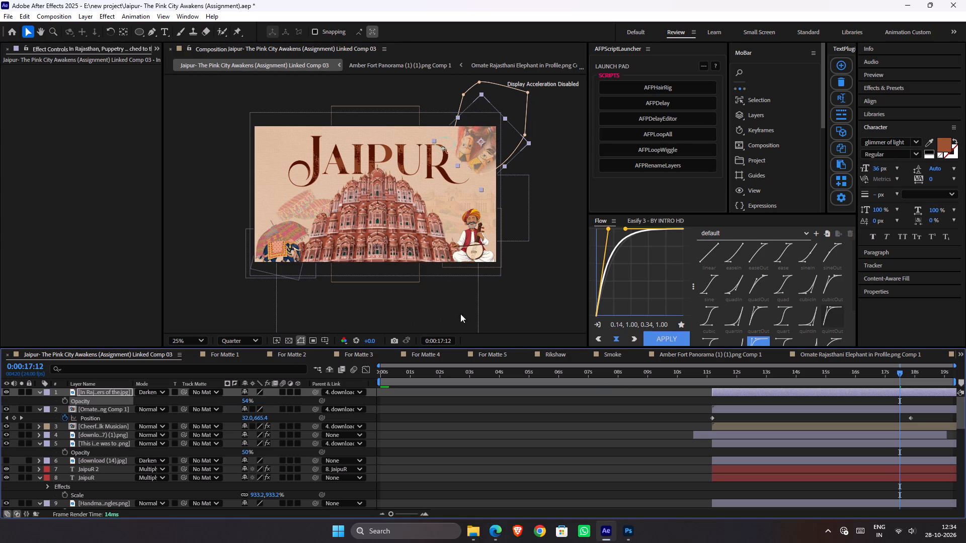
click(525, 300)
key(ctrl+s)
Play back the title scene from 0:00:11:00.
click(706, 374)
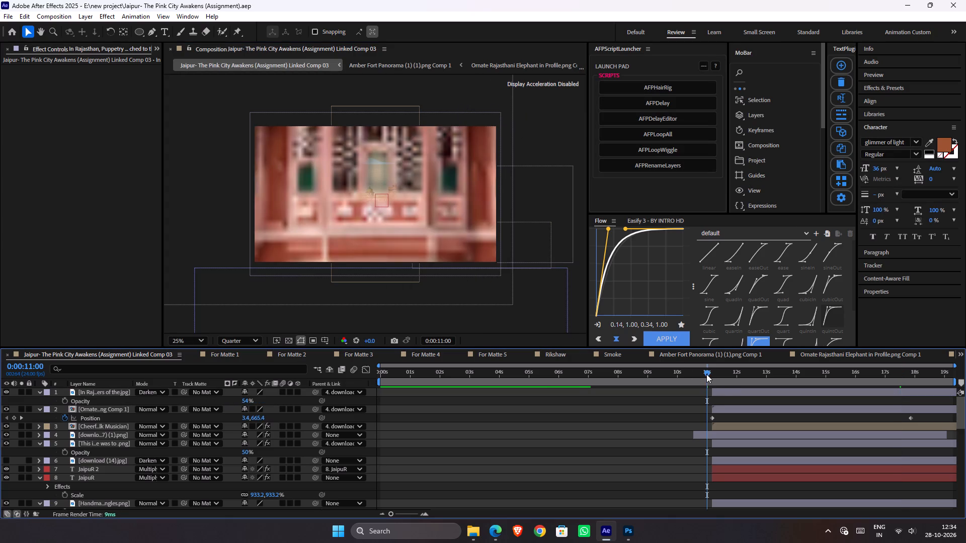
key(space)
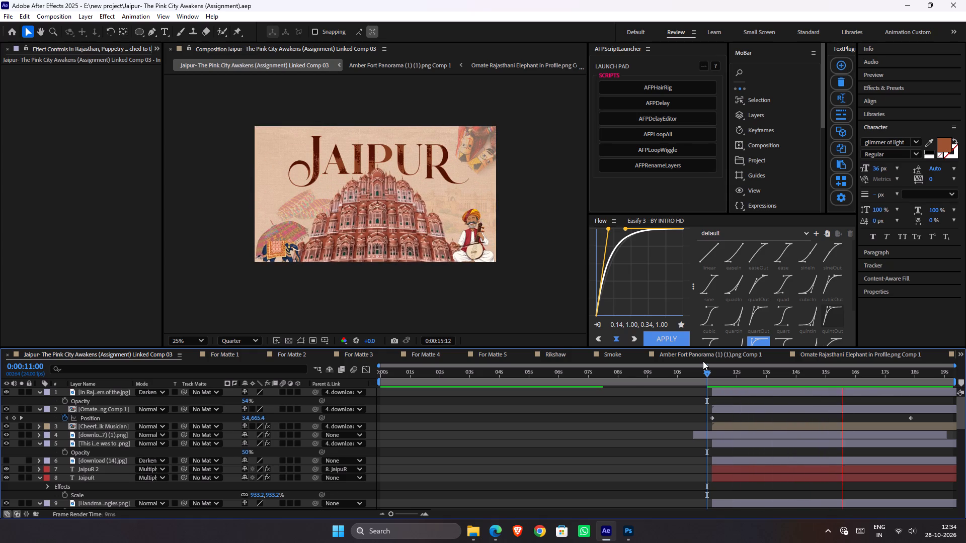
key(space)
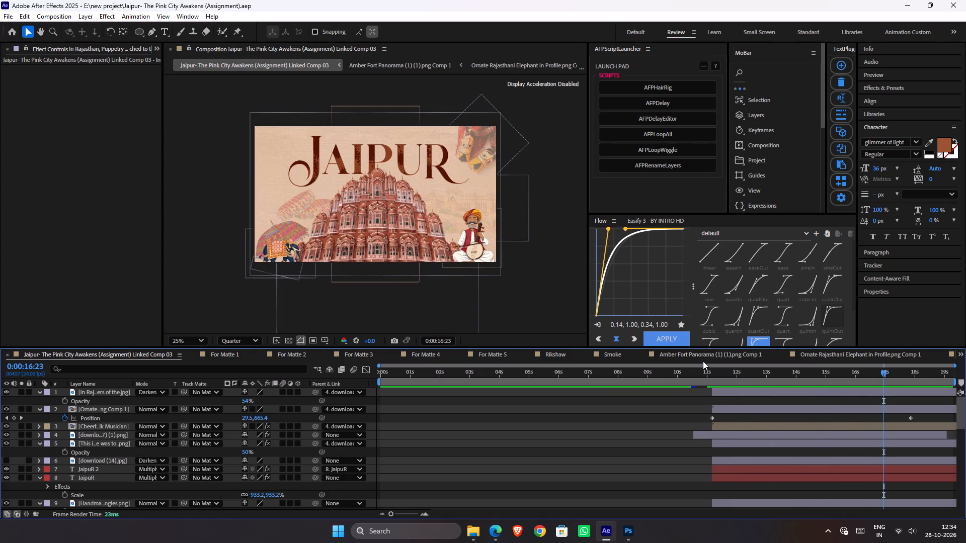
Move the puppet image's rotation keyframes so they begin at the layer's start, 0:00:11:04.
click(776, 393)
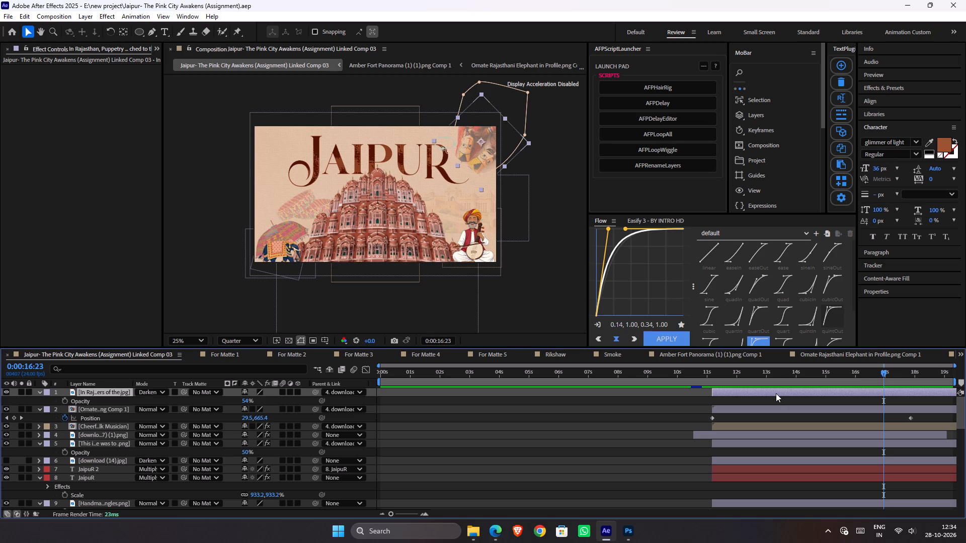
key(u)
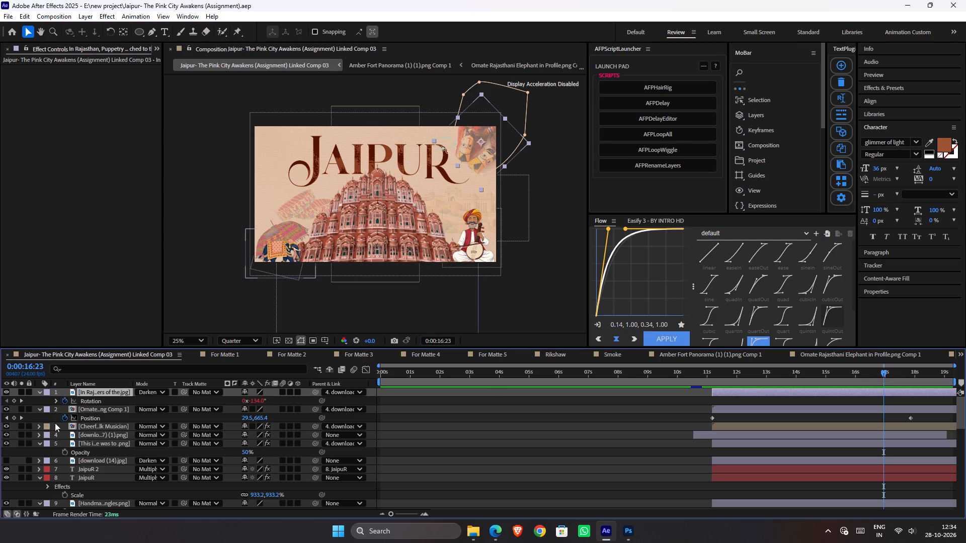
click(24, 401)
click(93, 401)
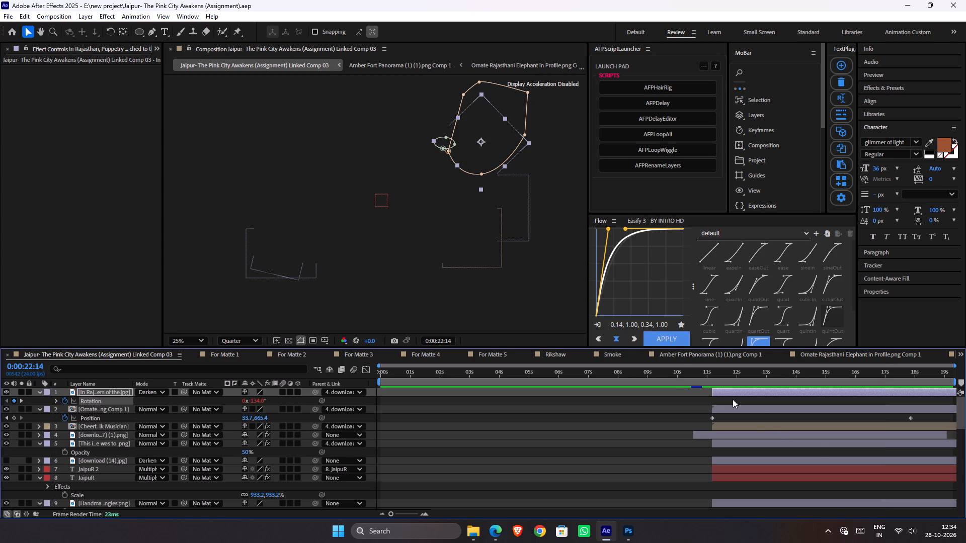
key(i)
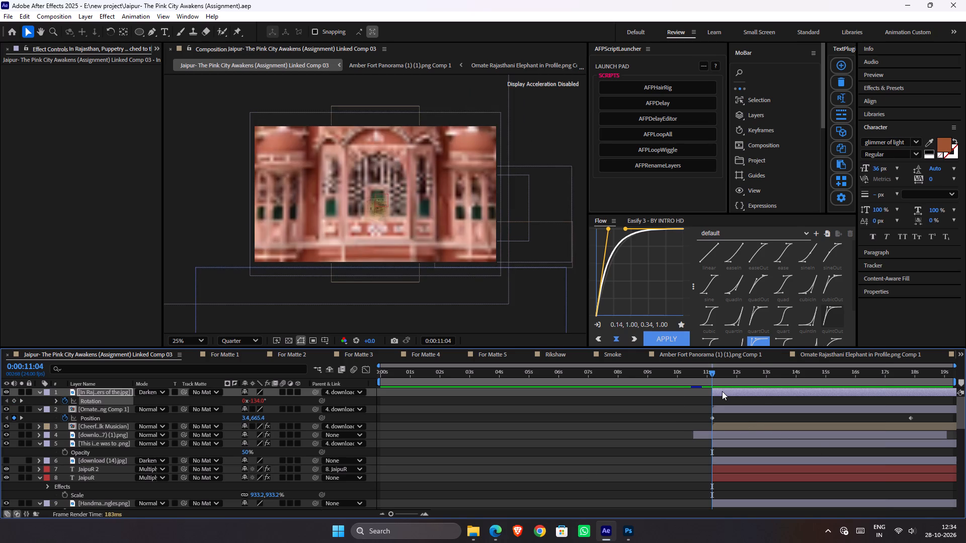
key(ctrl+x)
key(ctrl+v)
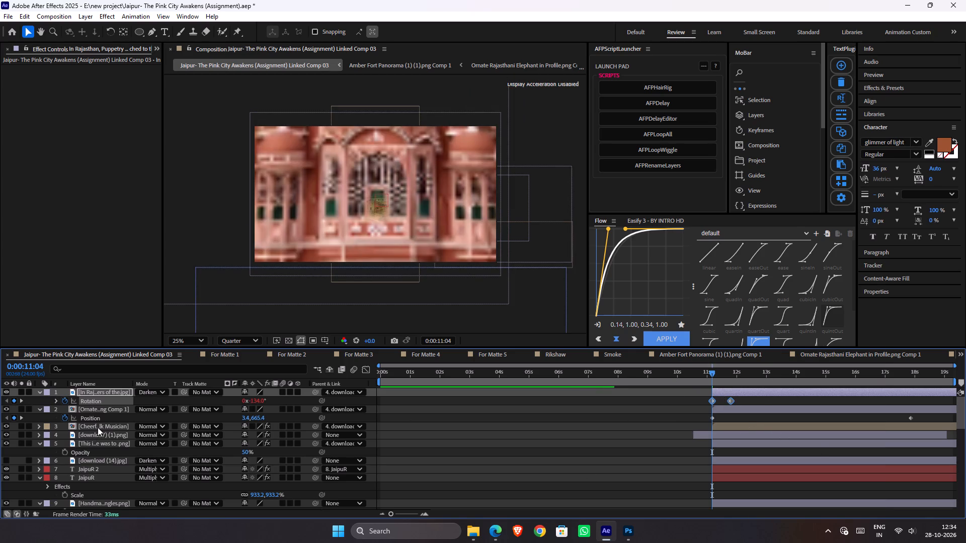
Check the musician and Hawa Mahal layers for rotation animation, and move the umbrella's rotation keyframes to begin at 0:00:11:04.
click(107, 410)
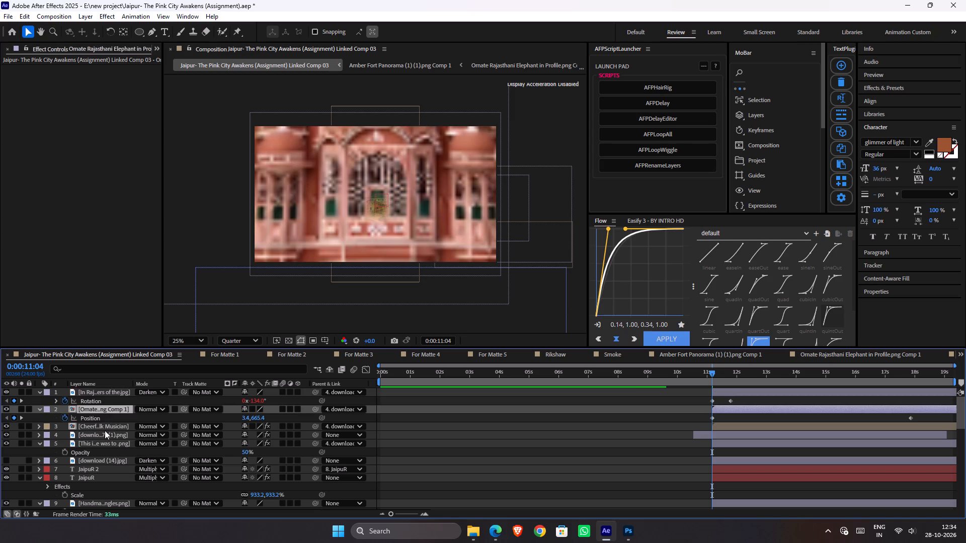
click(105, 428)
key(r)
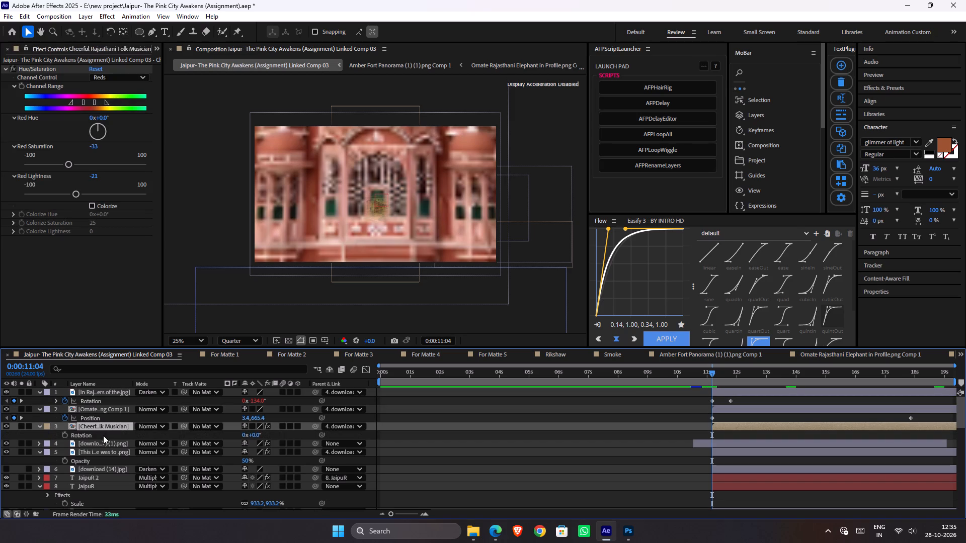
key(r)
click(99, 435)
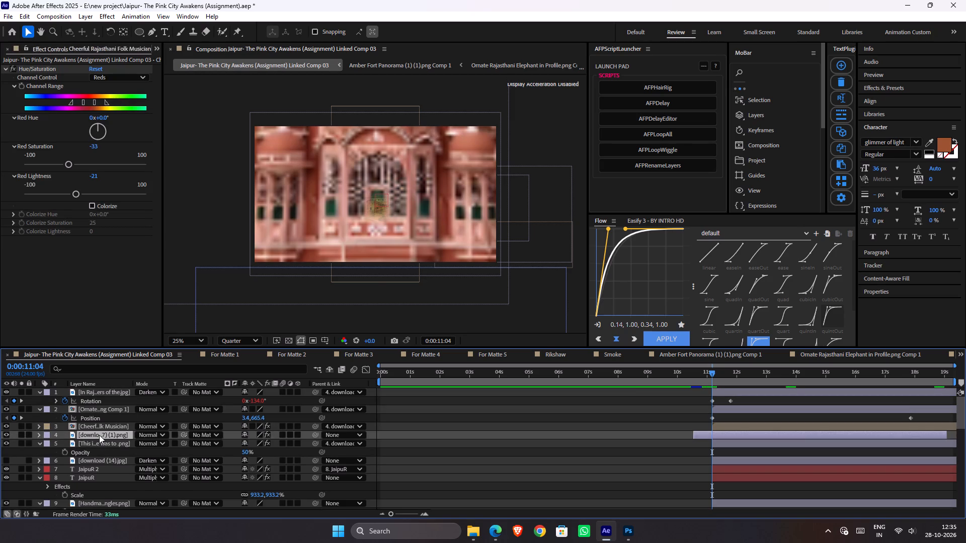
key(r)
key(r)
click(98, 440)
key(r)
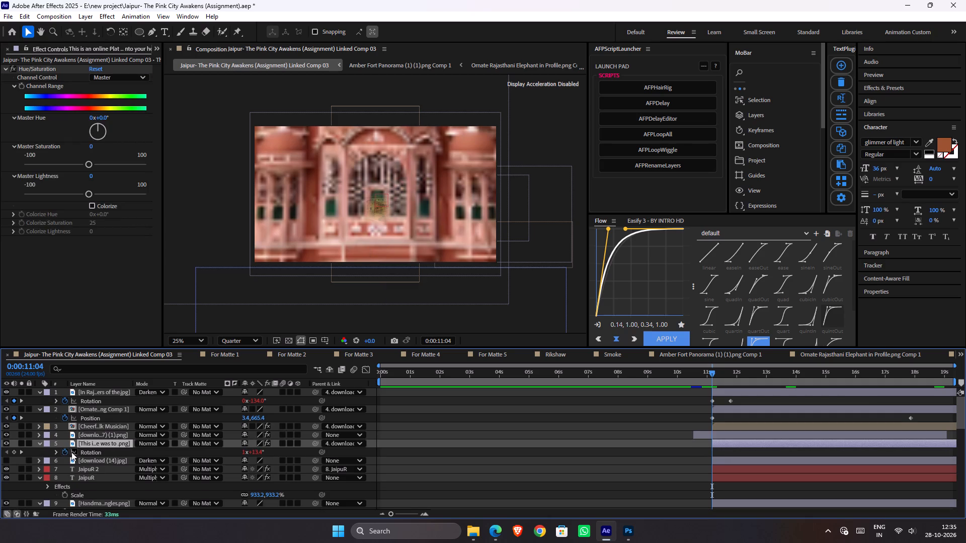
click(80, 454)
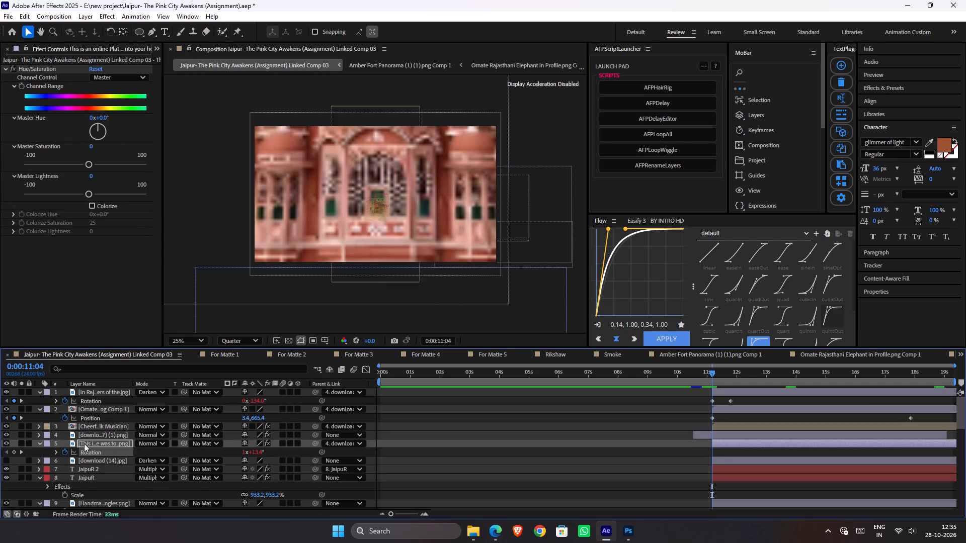
key(ctrl+x)
key(ctrl+v)
Play back the title scene from 0:00:11:04 to check the retimed puppet and umbrella rotations.
key(space)
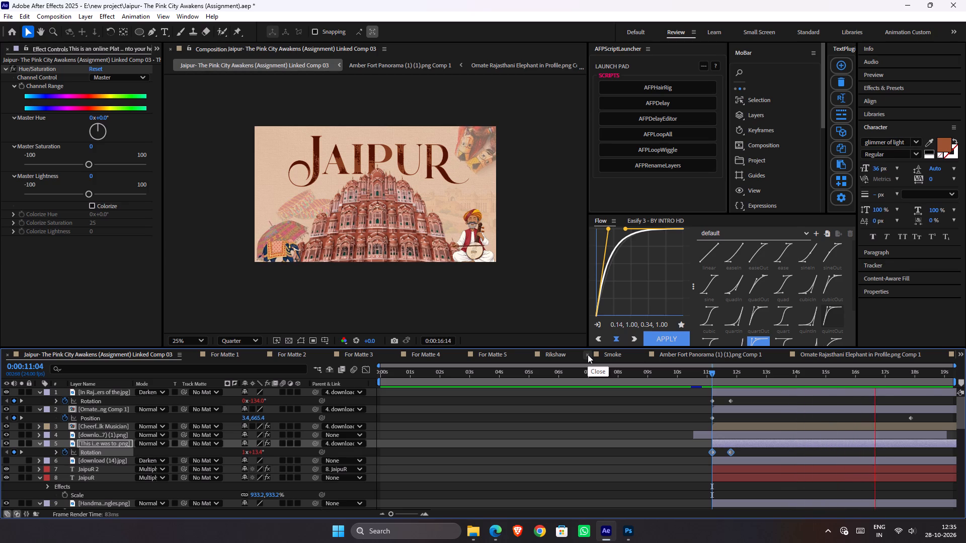
key(space)
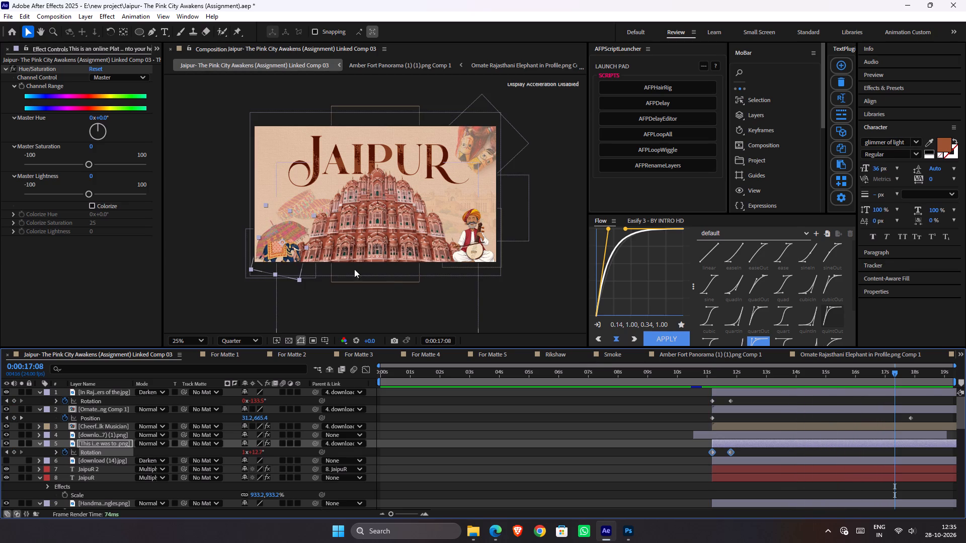
Move the umbrella from behind the elephant to just above and behind the musician.
click(280, 232)
drag(287, 232, 284, 206)
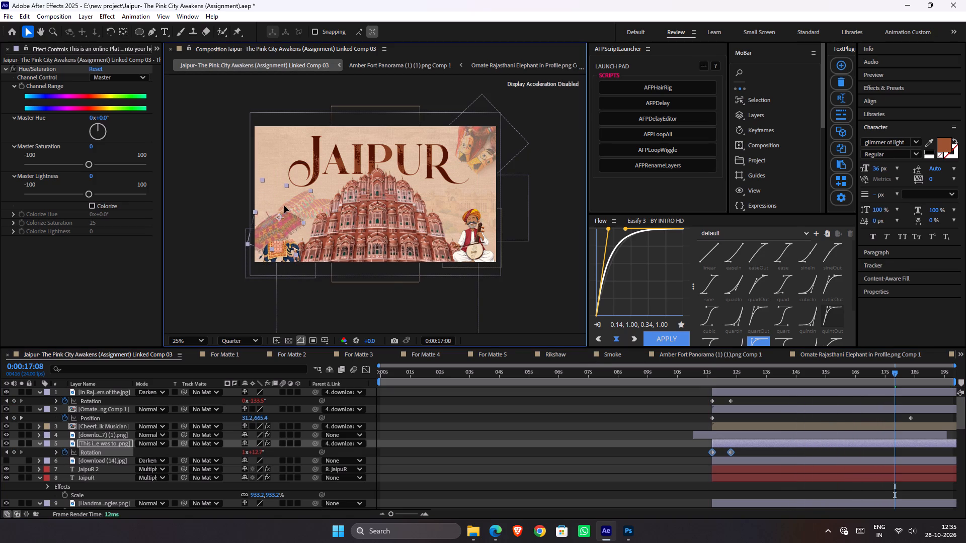
drag(284, 206, 482, 206)
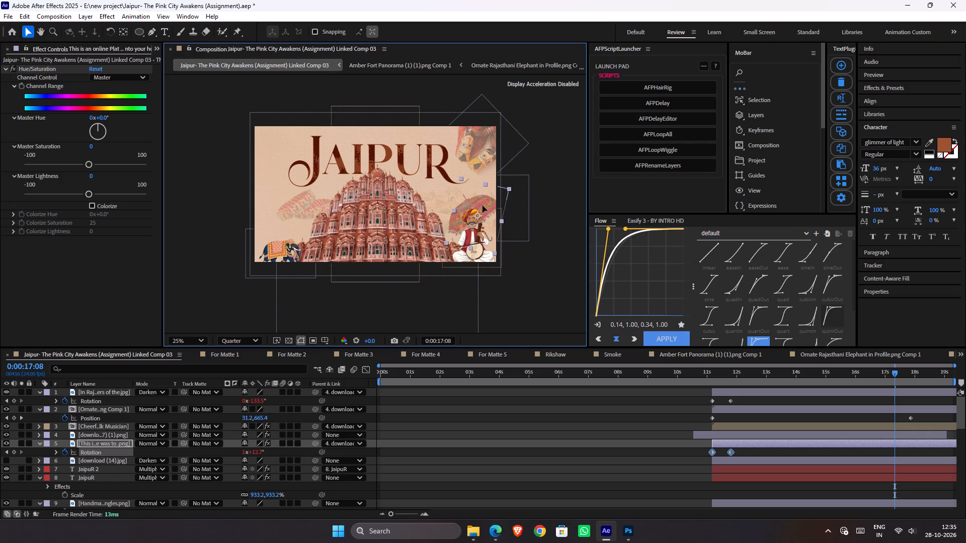
drag(482, 206, 486, 209)
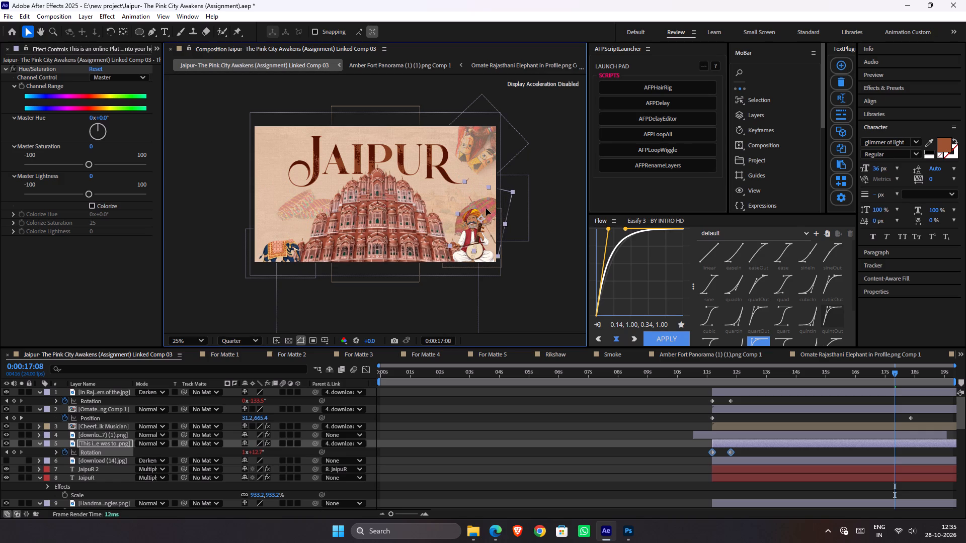
drag(486, 209, 487, 207)
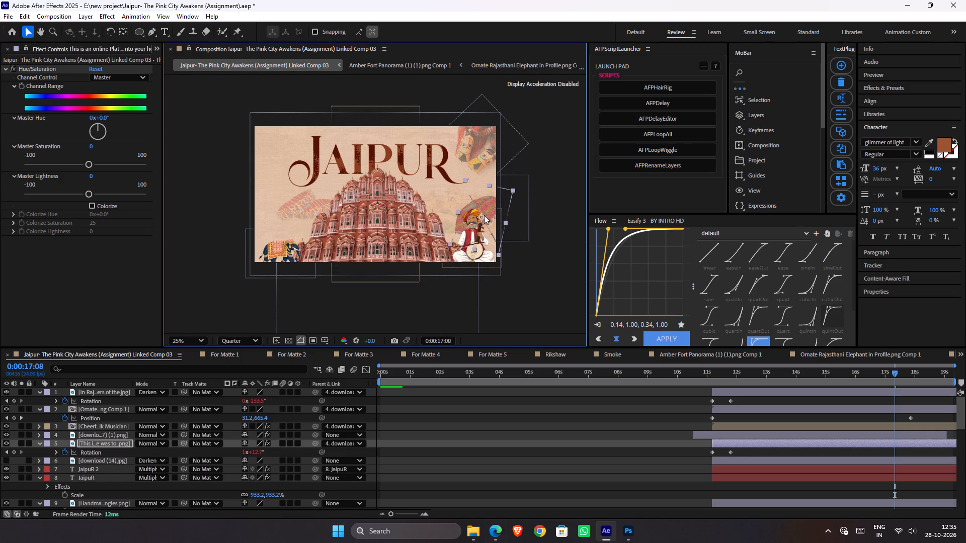
Move the bangles image slightly down and left, closer to the elephant.
click(294, 210)
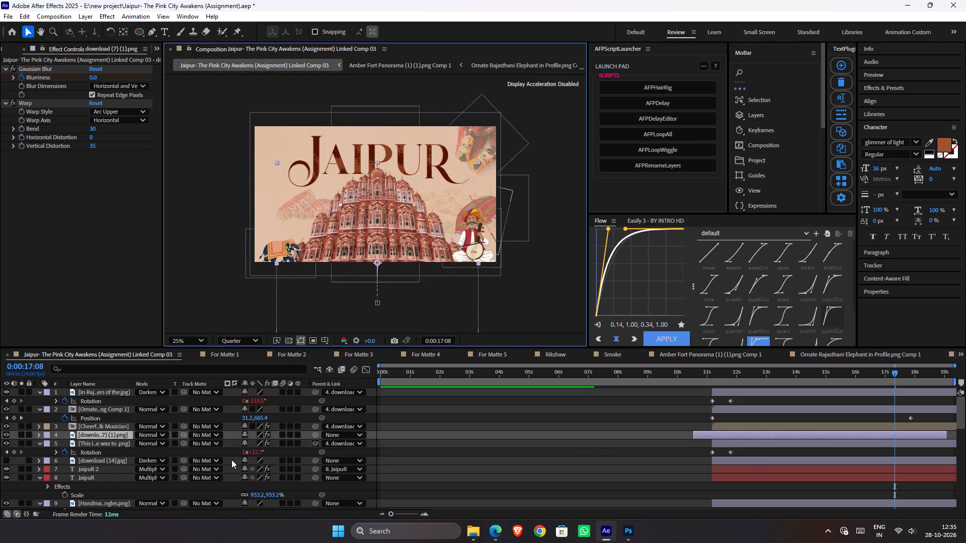
click(103, 500)
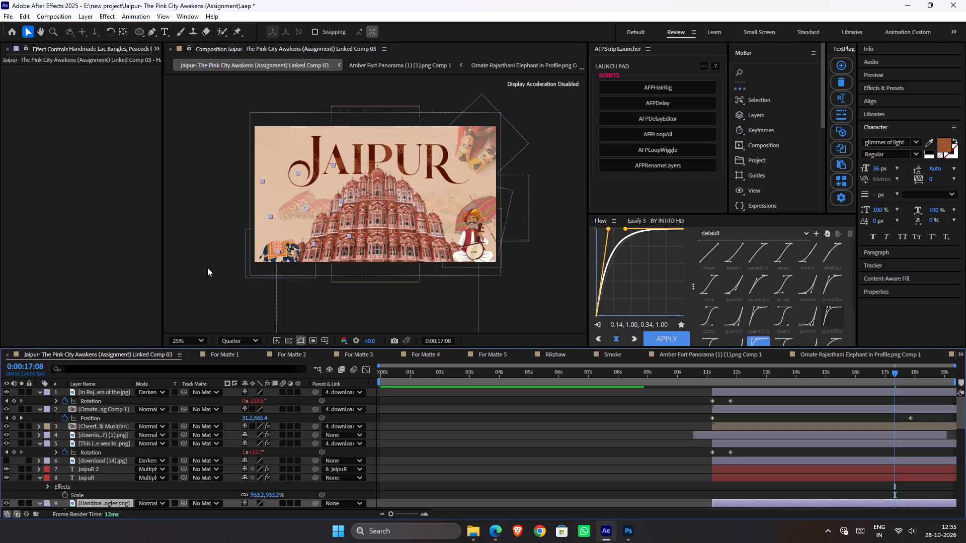
drag(308, 221, 296, 236)
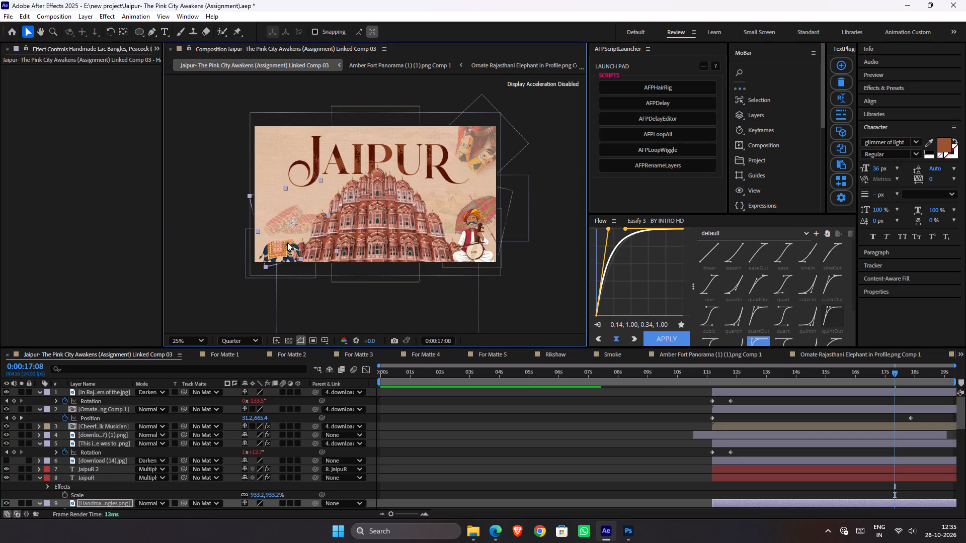
Copy the umbrella's rotation expression, posterizeTime(3) with loopOut("pingpong"), onto the bangles layer's rotation.
key(r)
scroll(105, 473, down, 1)
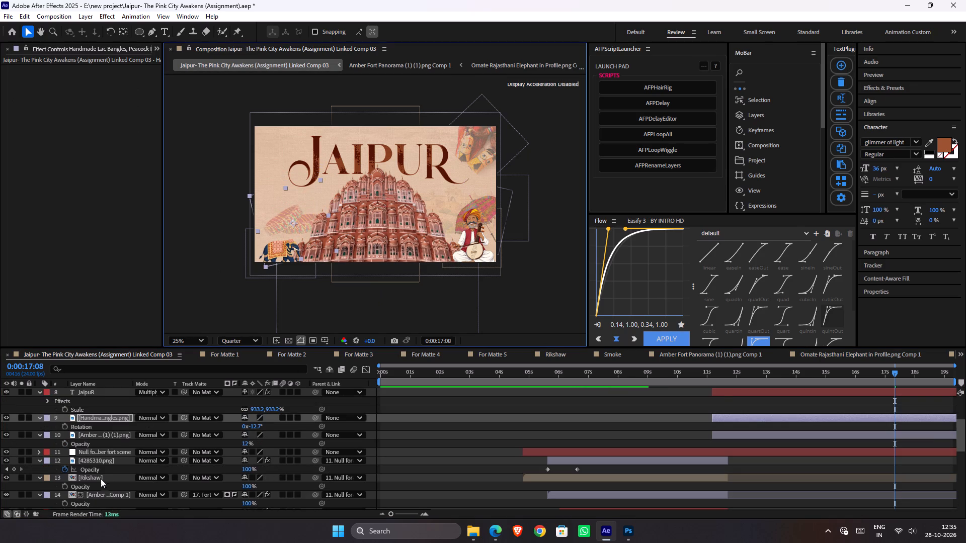
click(734, 380)
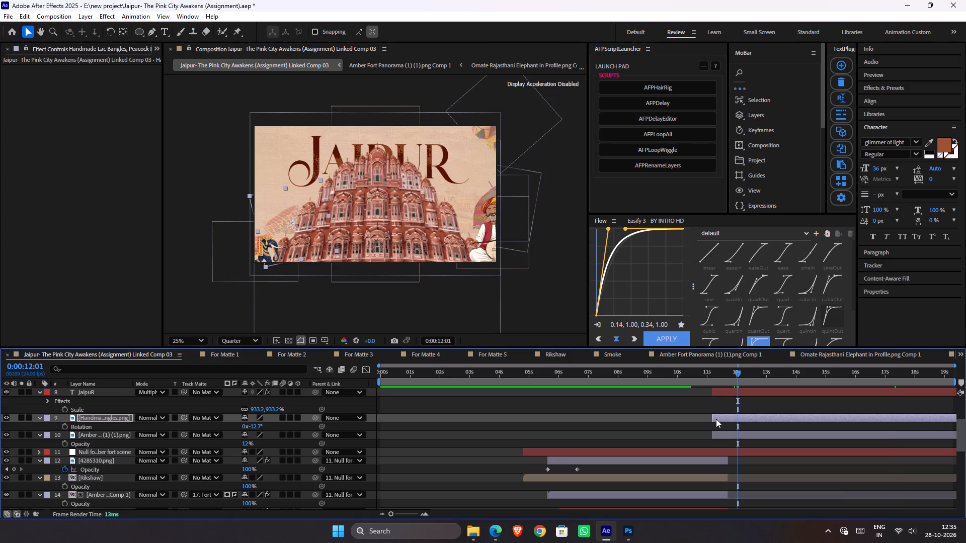
scroll(716, 419, up, 1)
click(49, 452)
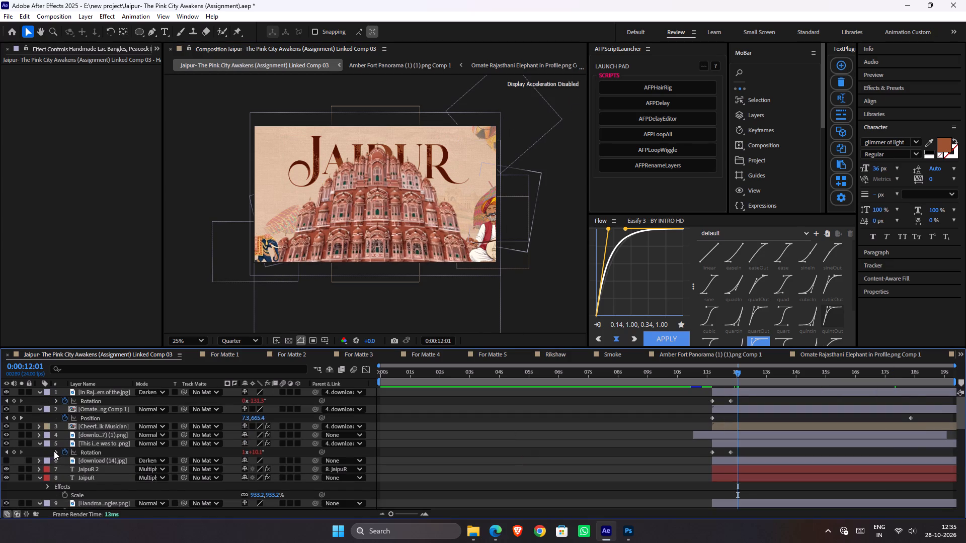
click(54, 451)
click(425, 468)
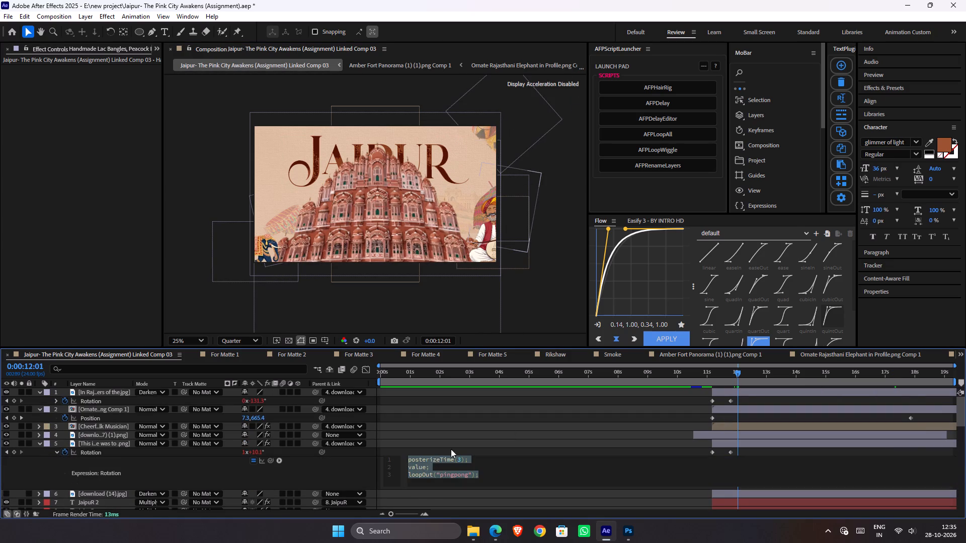
key(ctrl+c)
click(462, 439)
scroll(465, 445, down, 2)
scroll(385, 448, up, 1)
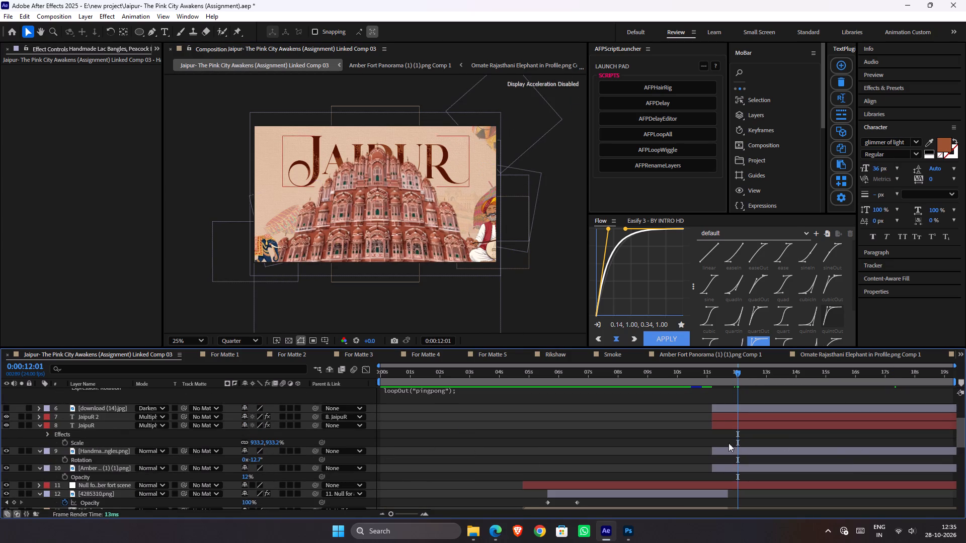
click(98, 448)
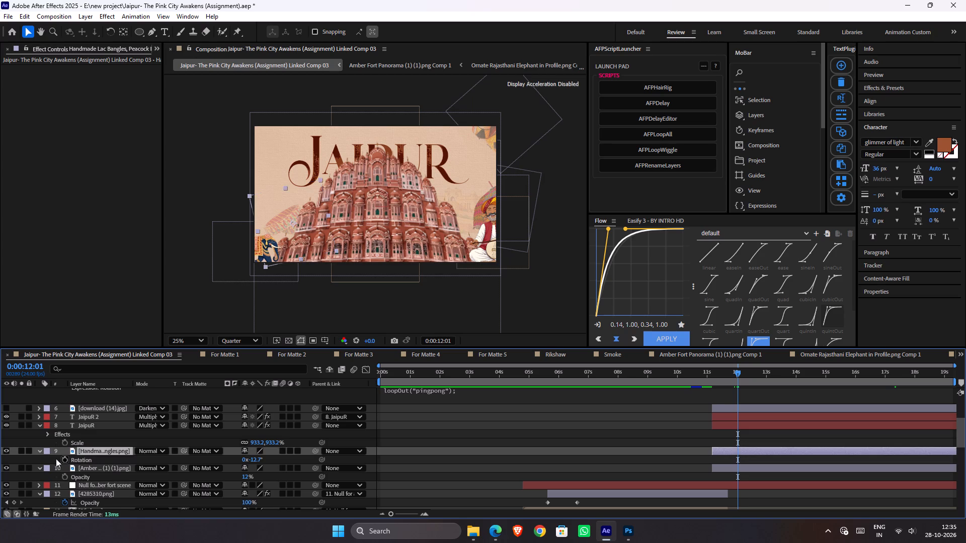
key(i)
alt+click(62, 463)
key(ctrl+v)
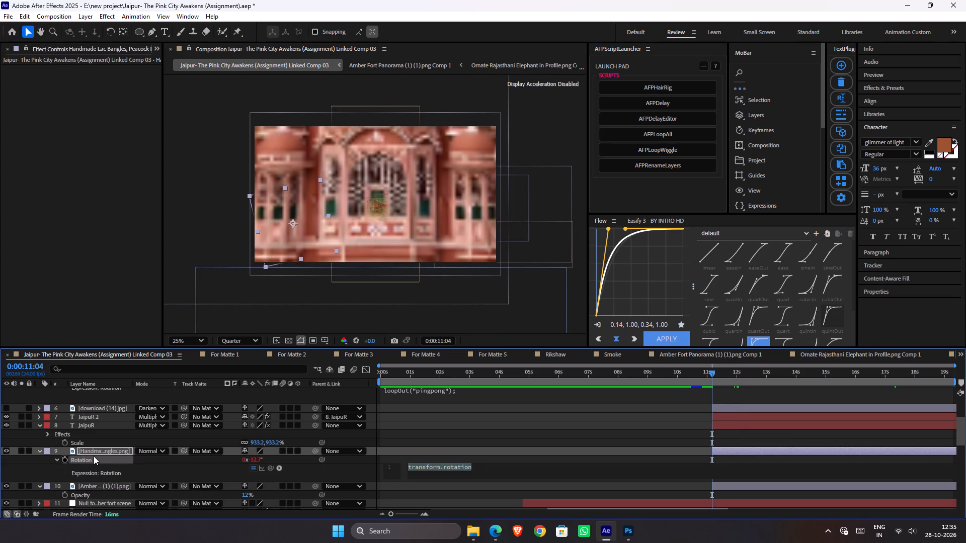
click(94, 452)
Keyframe the bangles' rotation at 0:00:11:04 and, with a slight counter-clockwise turn, at 0:00:11:22, and play back the swing.
click(68, 458)
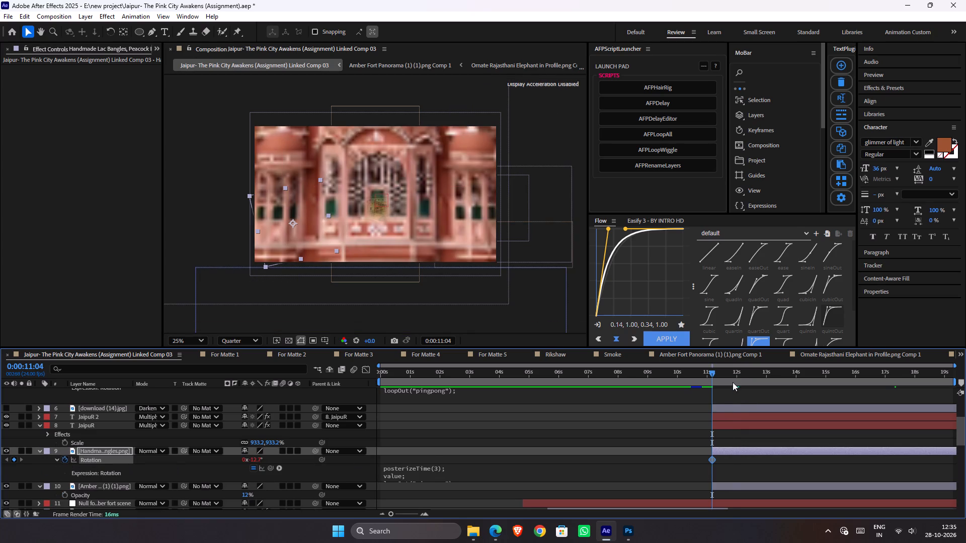
click(731, 377)
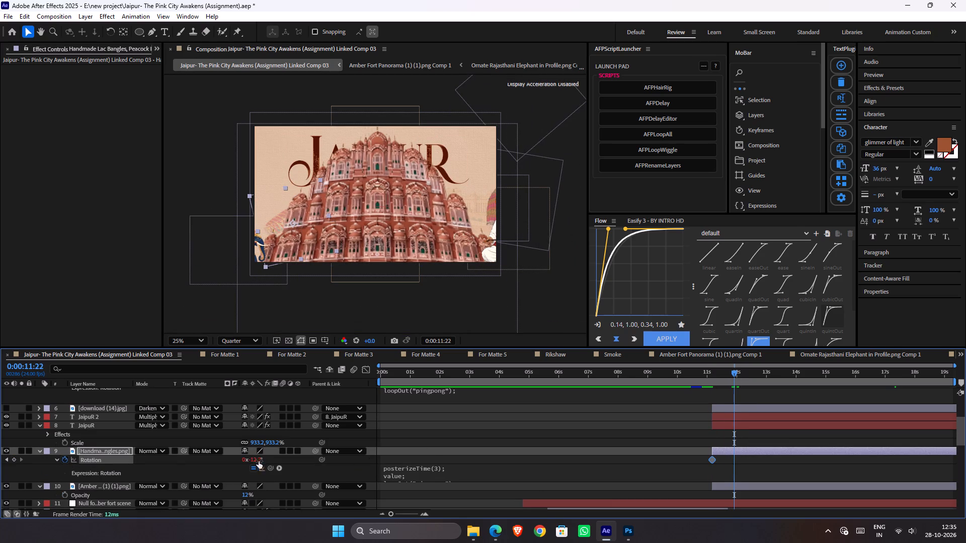
click(253, 460)
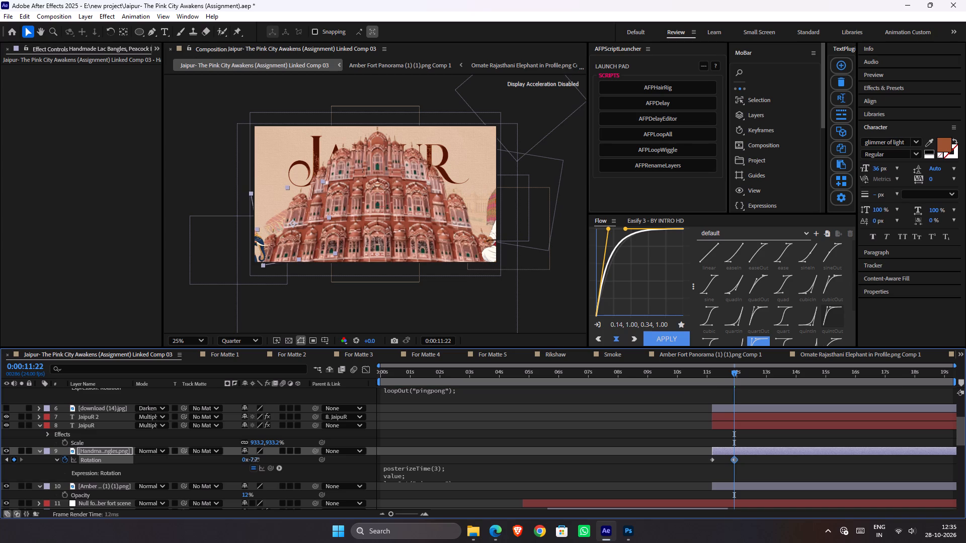
click(707, 376)
key(space)
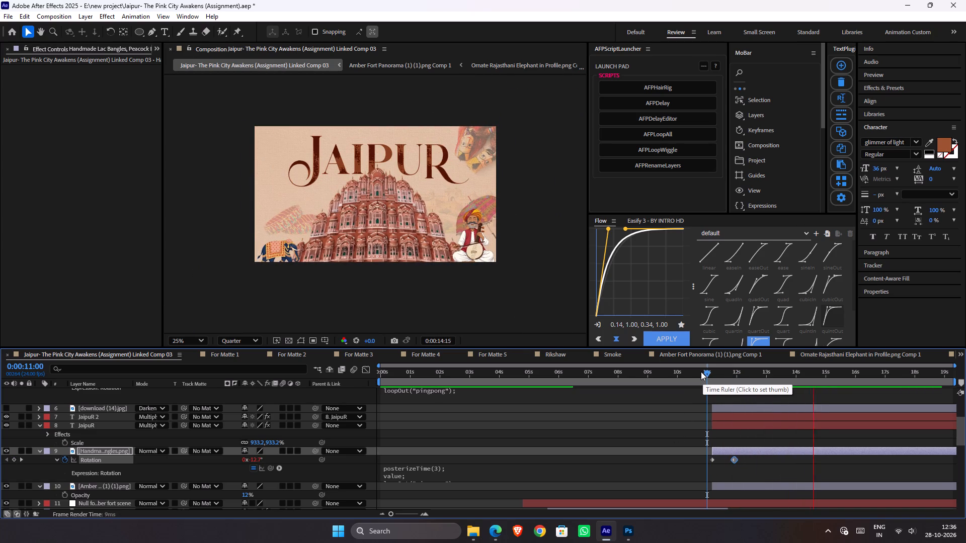
key(space)
Slow the bangles' swing by moving their second rotation keyframe to about 12.6 seconds, and play it back.
drag(733, 461, 733, 461)
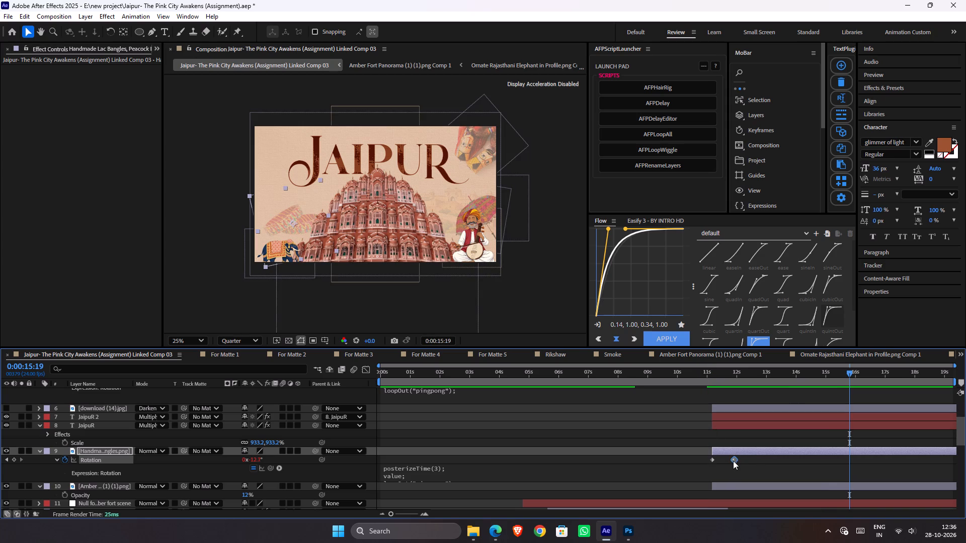
drag(733, 461, 755, 461)
click(711, 376)
key(space)
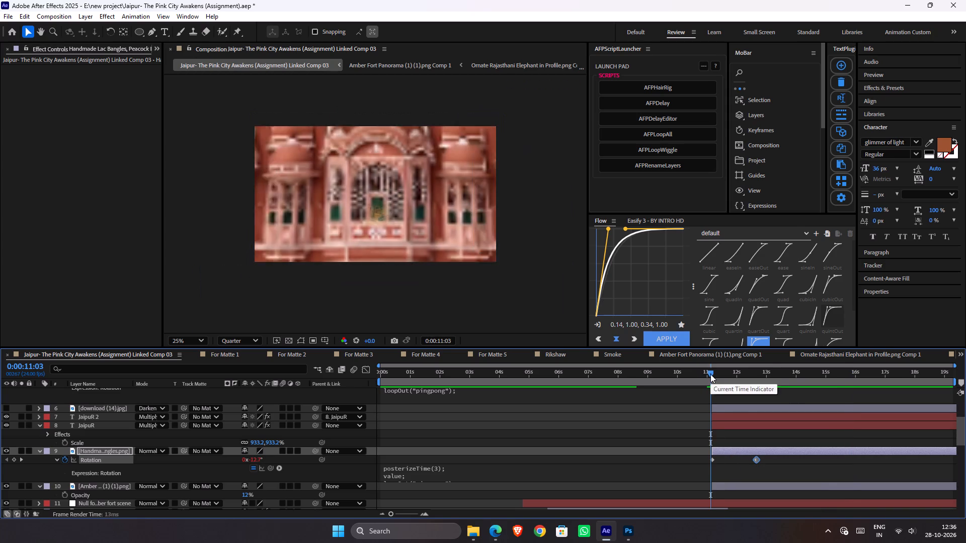
key(space)
Move the umbrella's second rotation keyframe to about 12.3 seconds, play back the scene and save the project.
scroll(747, 418, up, 1)
drag(731, 450, 744, 454)
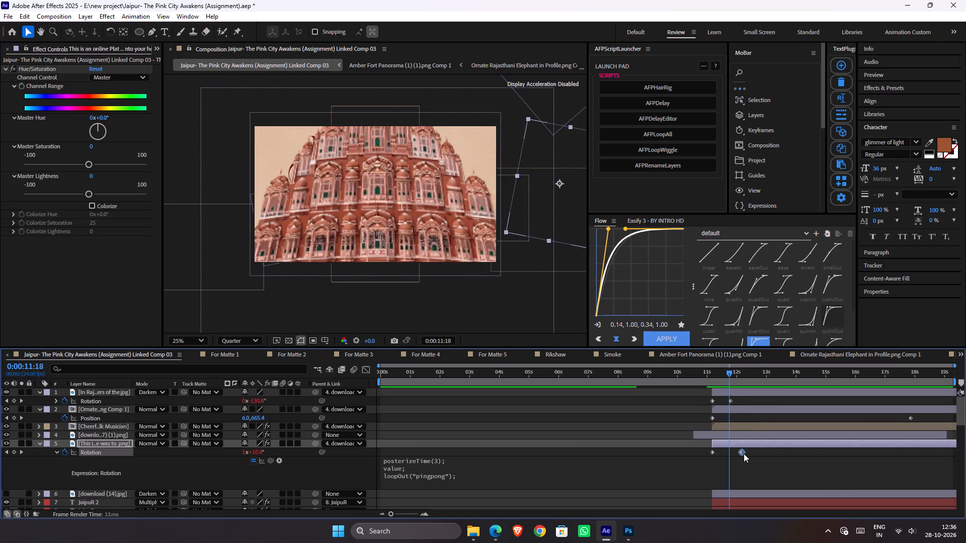
drag(744, 454, 747, 454)
key(space)
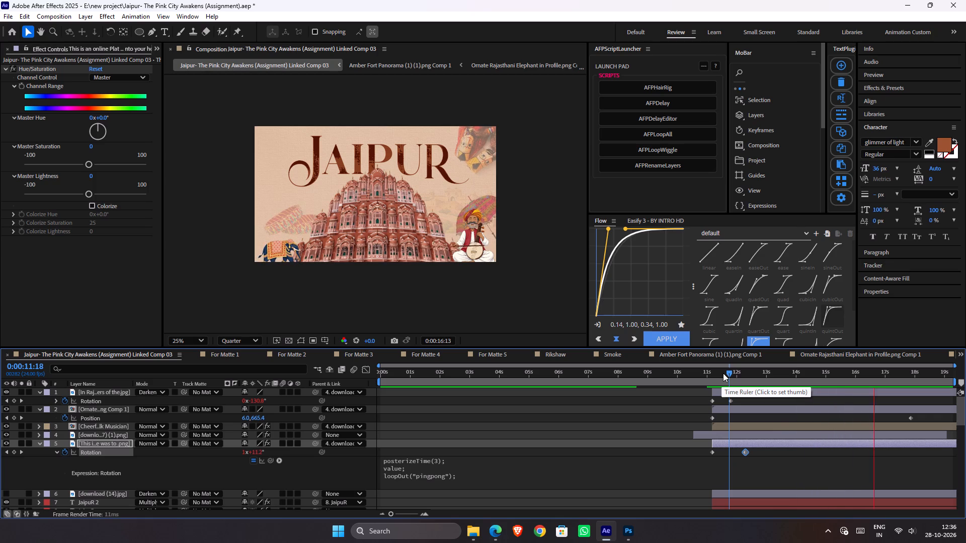
key(space)
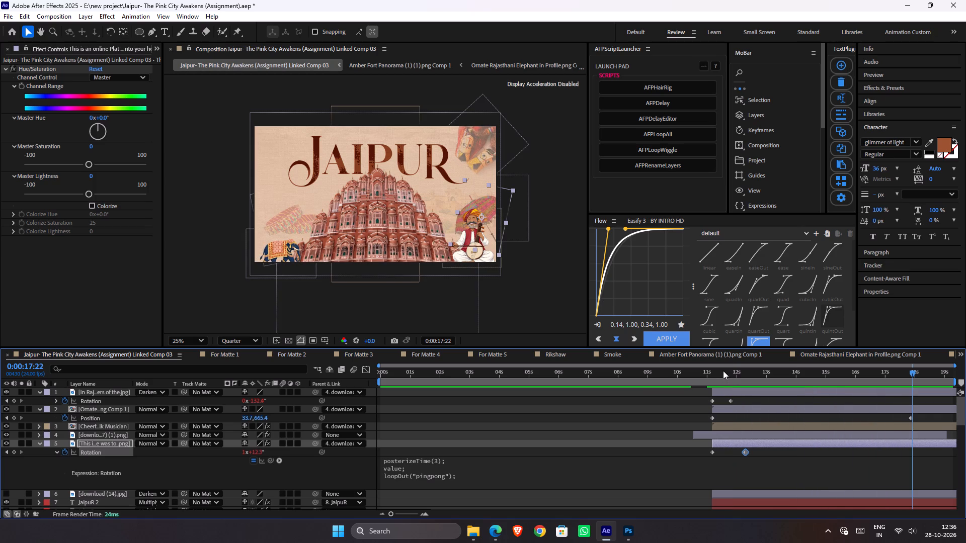
key(ctrl+s)
Play back the title scene from before its opening to check the slowed bangle and umbrella swings.
key(space)
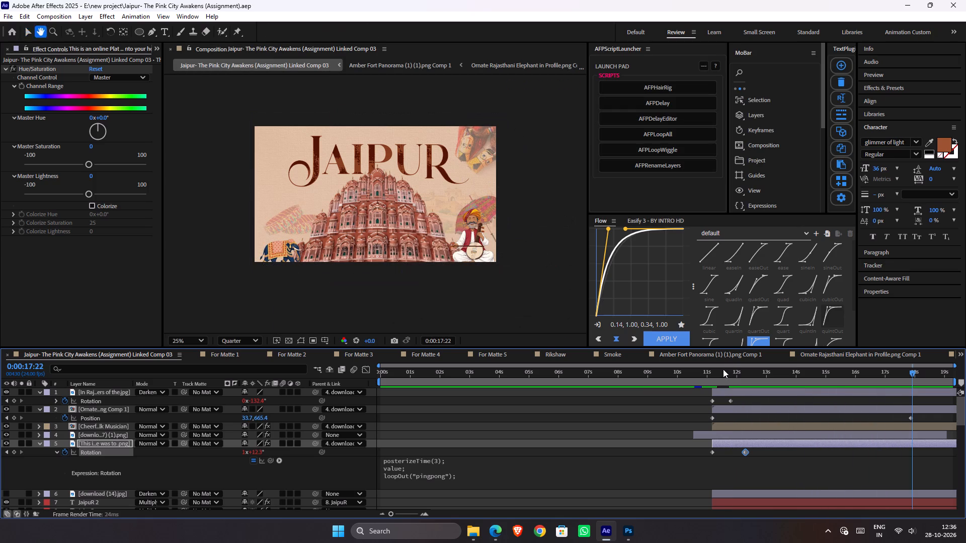
key(space)
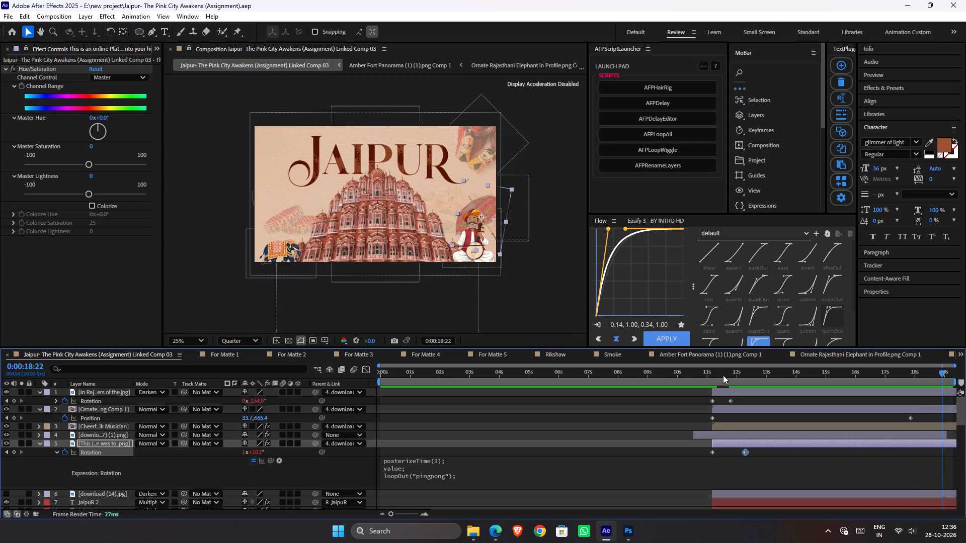
drag(723, 375, 689, 377)
key(space)
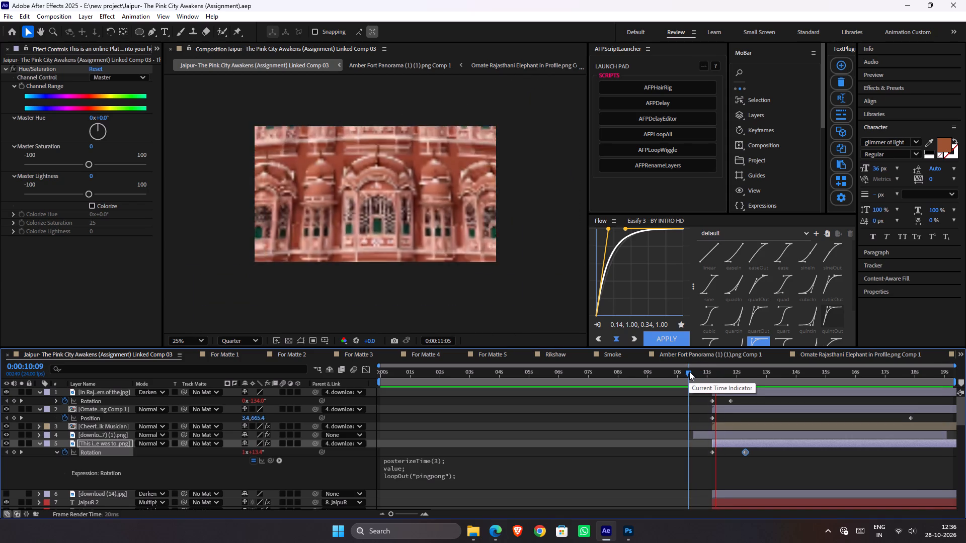
key(space)
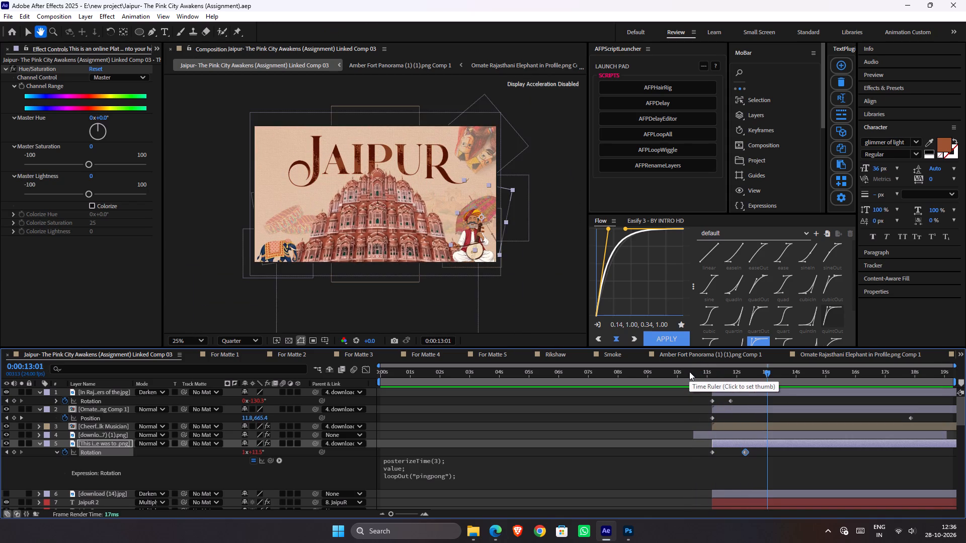
key(space)
key(space)
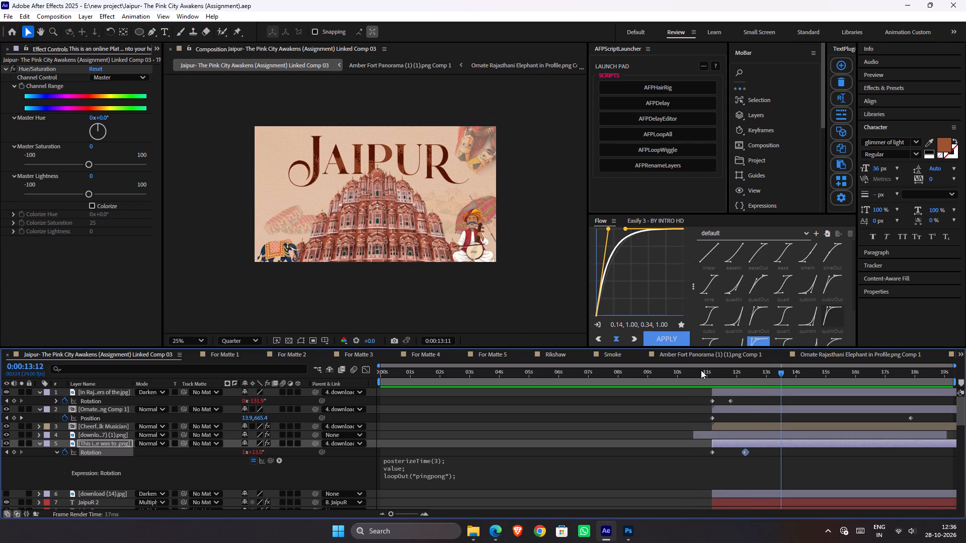
drag(705, 373, 698, 375)
key(space)
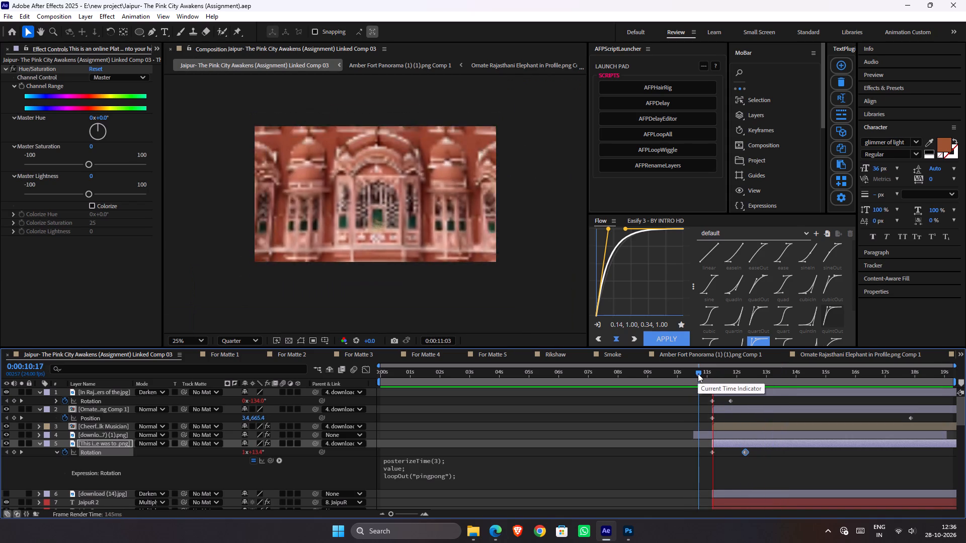
key(space)
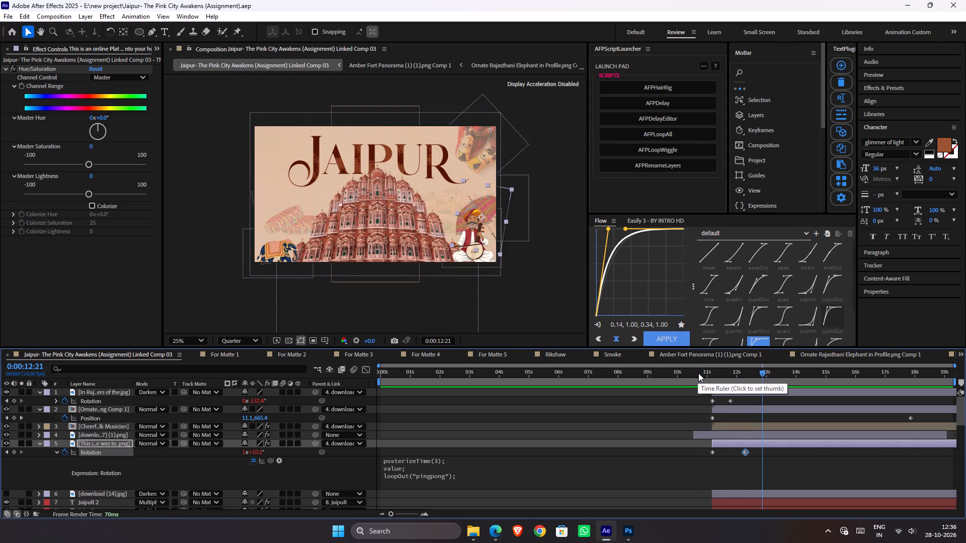
Trim the ends of the fort scene layers, from 4285310.png down through Fort Matte, to 0:00:11:11.
drag(699, 373, 708, 380)
scroll(701, 410, down, 1)
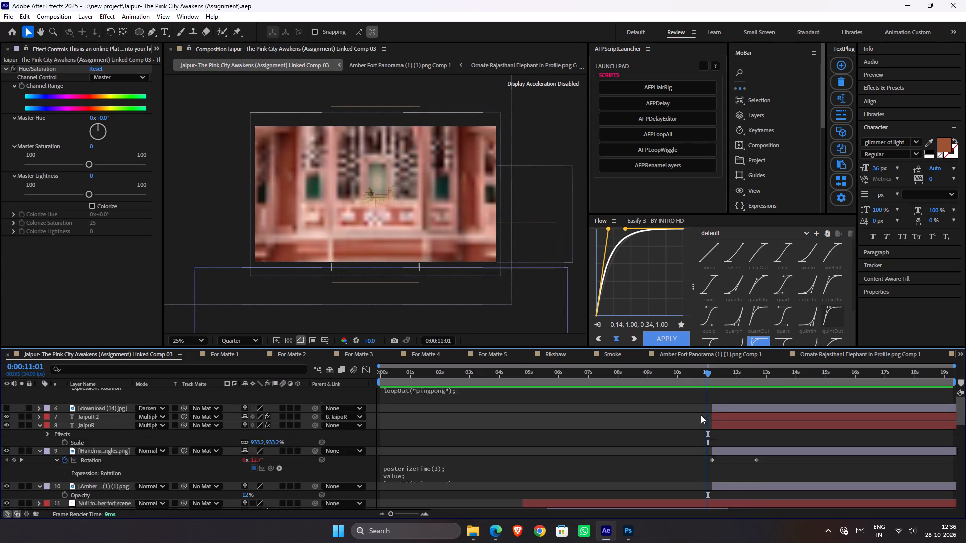
scroll(701, 415, down, 1)
click(716, 430)
scroll(716, 430, down, 2)
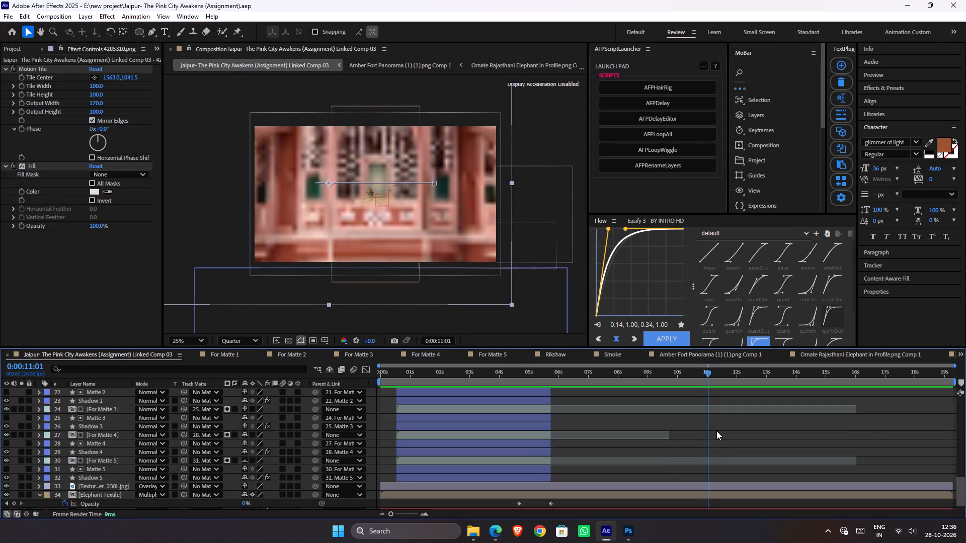
scroll(709, 443, up, 1)
drag(713, 373, 716, 377)
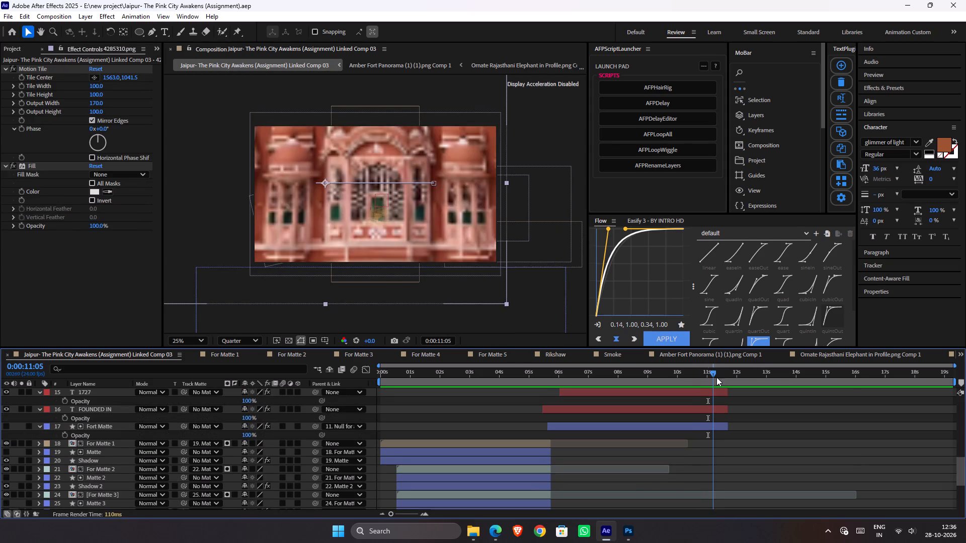
drag(716, 377, 721, 384)
click(715, 423)
scroll(715, 429, up, 2)
scroll(715, 440, down, 1)
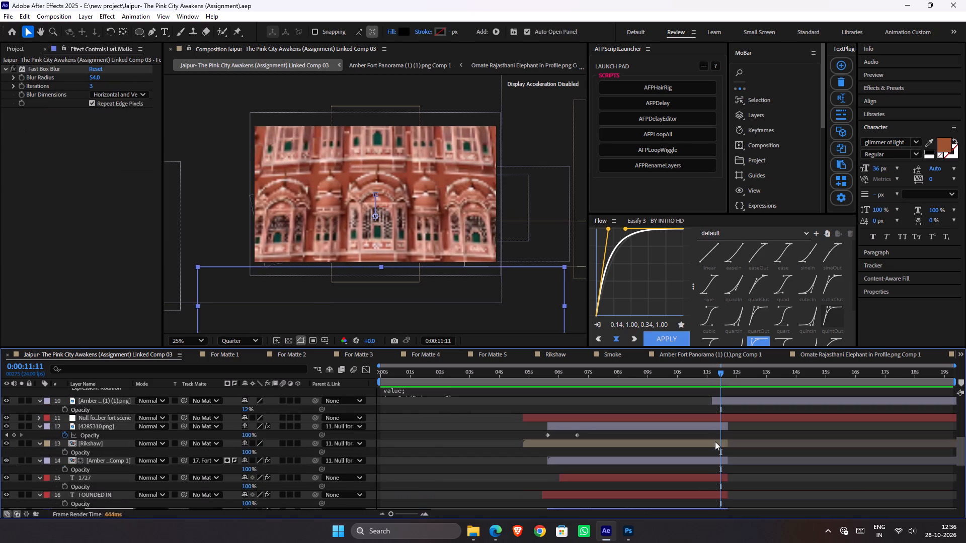
shift+click(715, 426)
drag(726, 429, 720, 429)
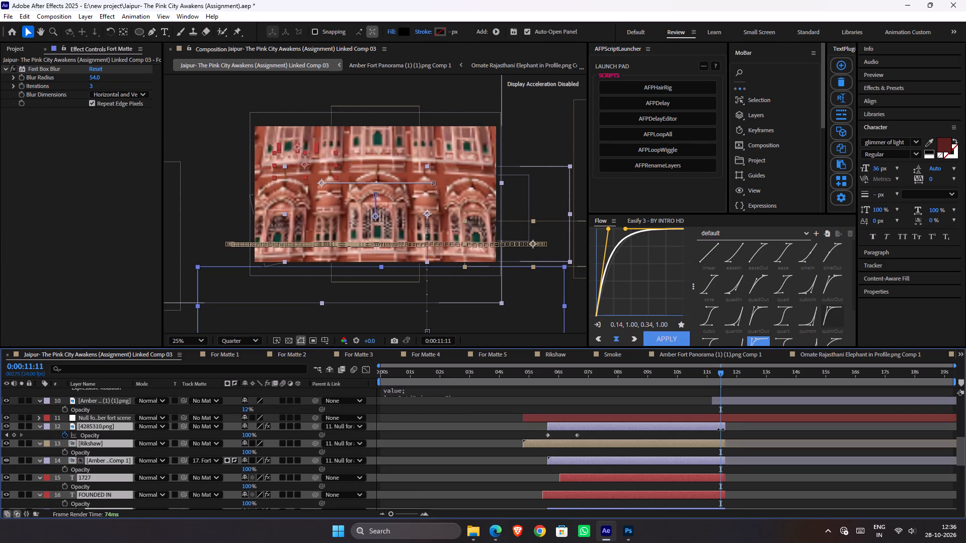
drag(720, 429, 719, 429)
Trim the end of the fort scene's null layer to 0:00:11:11 and save the project.
click(723, 415)
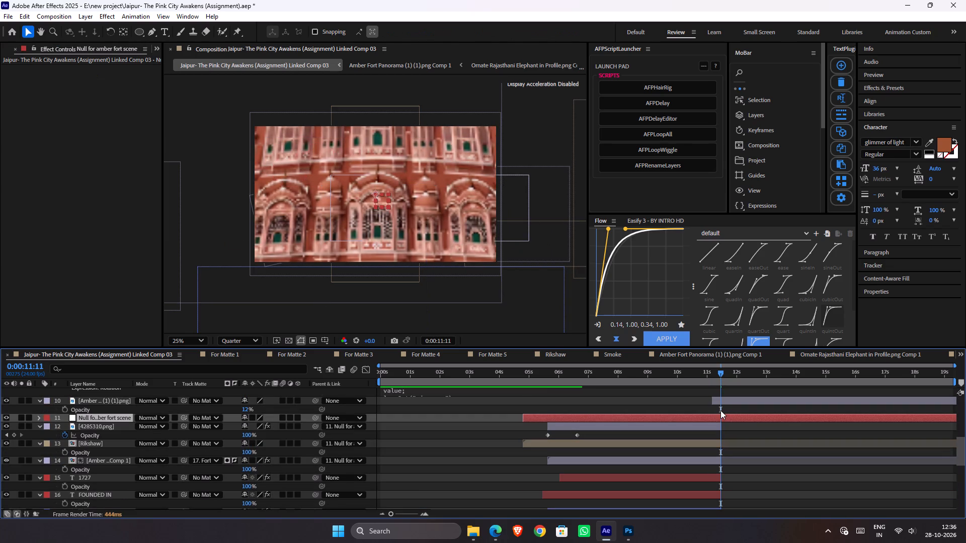
key(alt+bracketright)
key(ctrl+s)
Play back the title scene from 0:00:11:11 to check it after the trims, and save the project.
key(space)
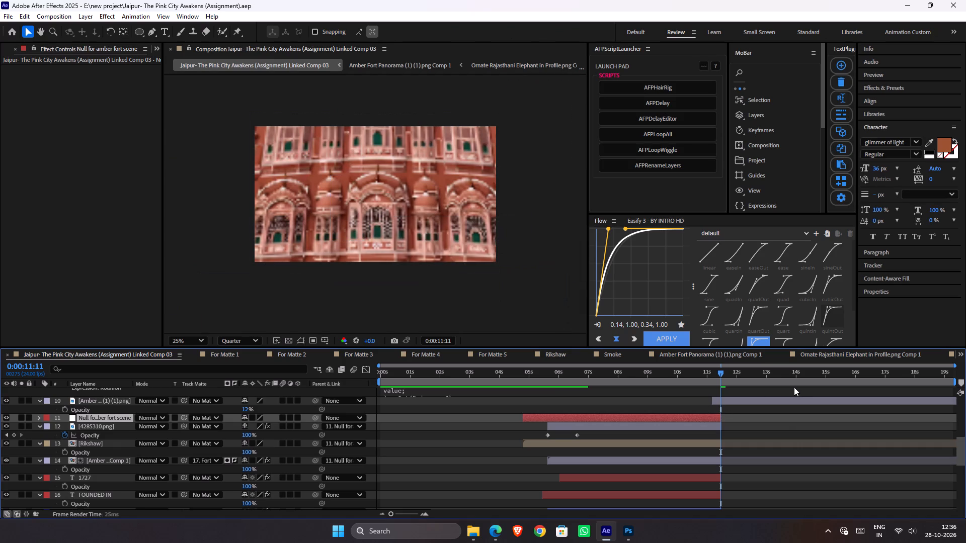
scroll(757, 405, up, 2)
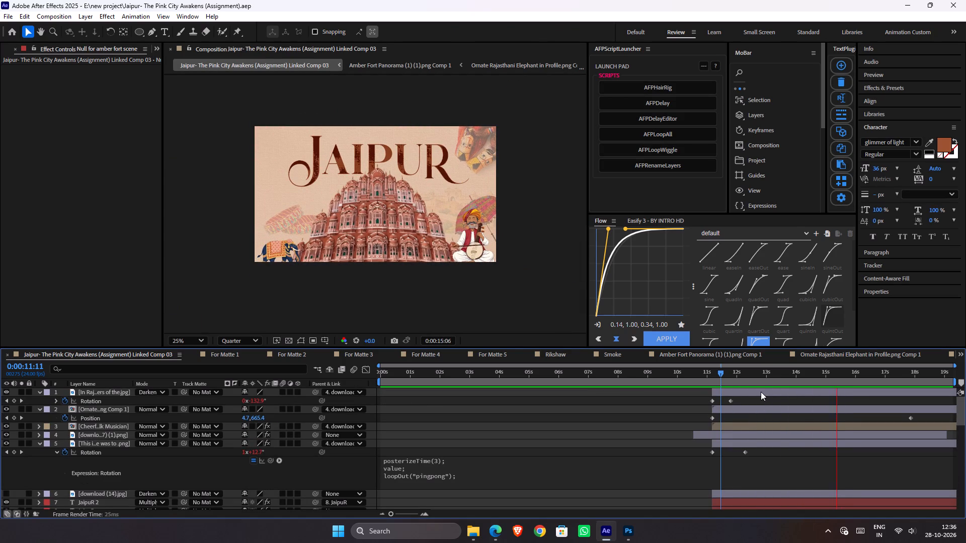
key(space)
key(ctrl+s)
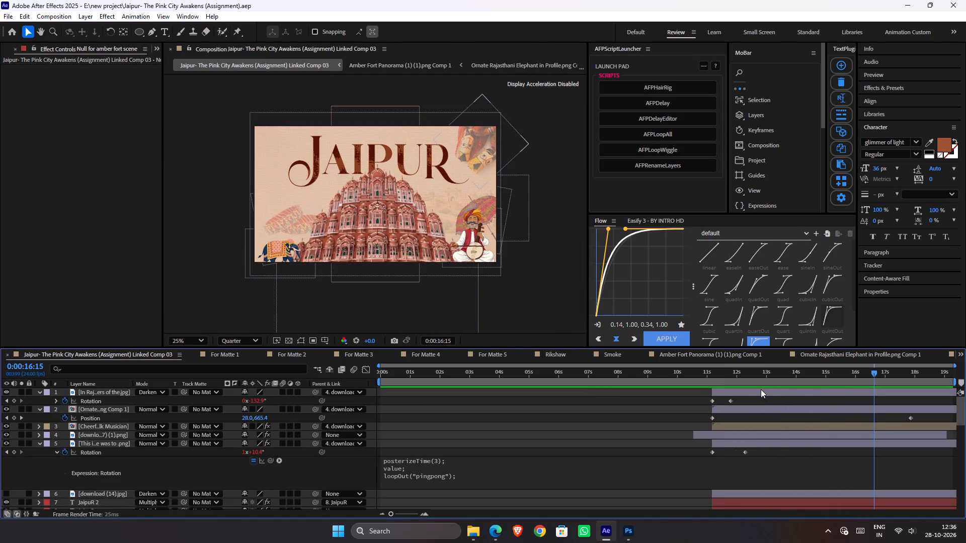
Recolour both Jaipur title text layers to light mauve #CC9FC7.
scroll(735, 477, down, 1)
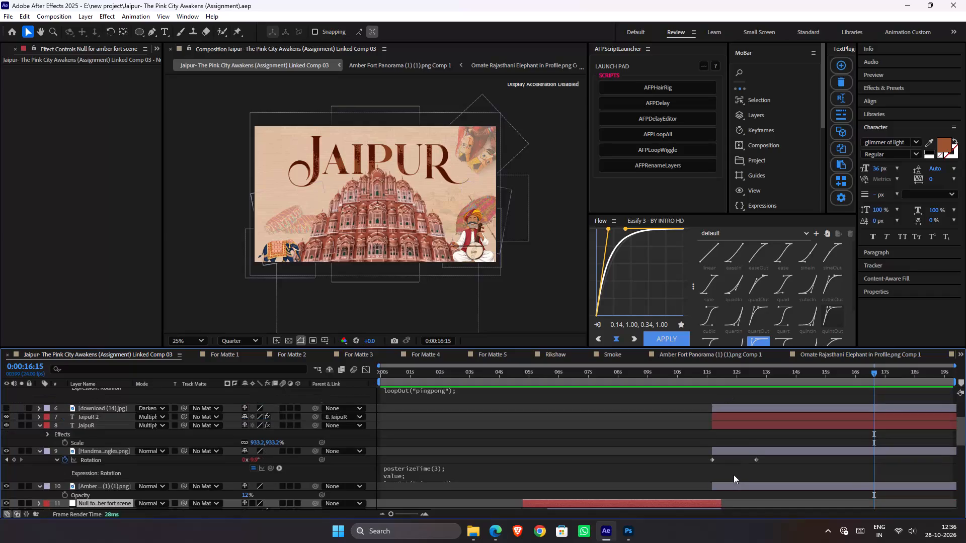
click(748, 428)
shift+click(756, 413)
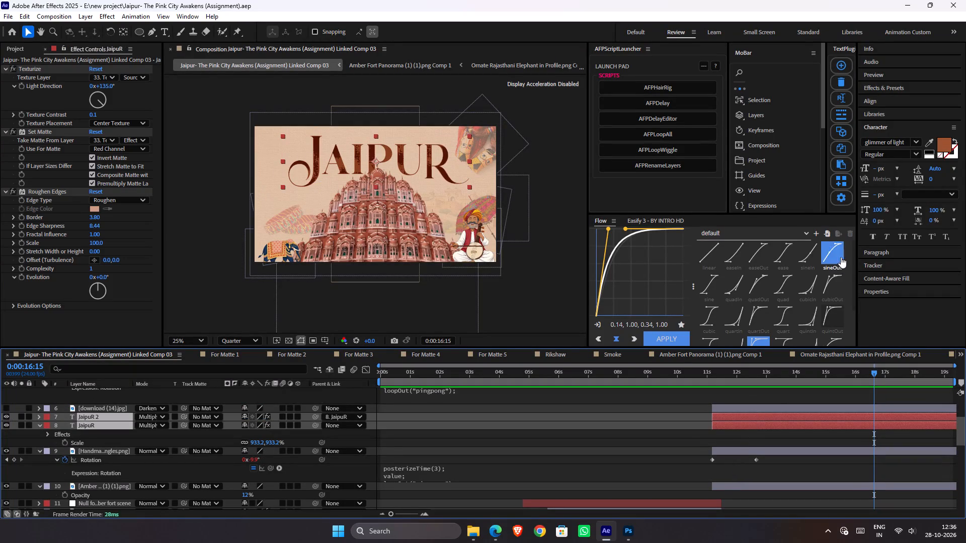
click(941, 136)
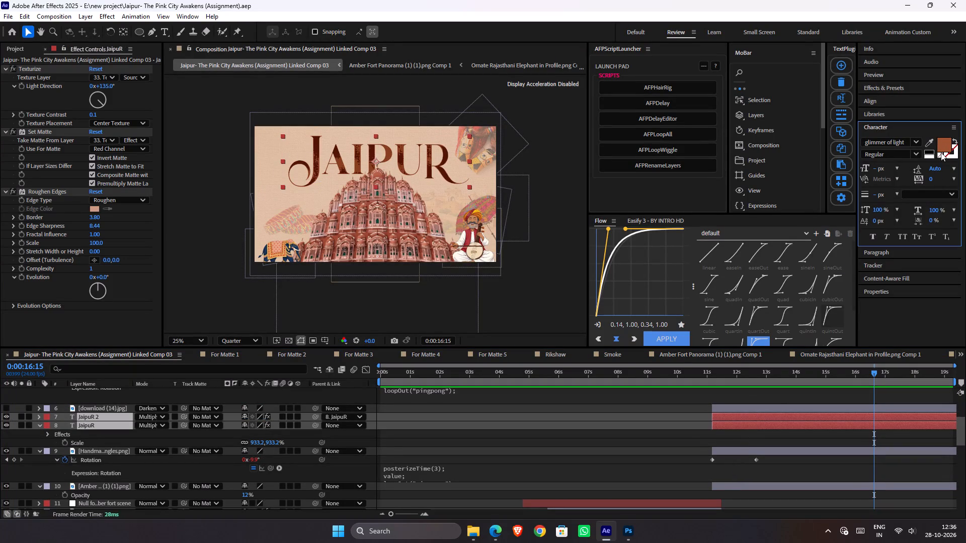
click(943, 143)
click(702, 286)
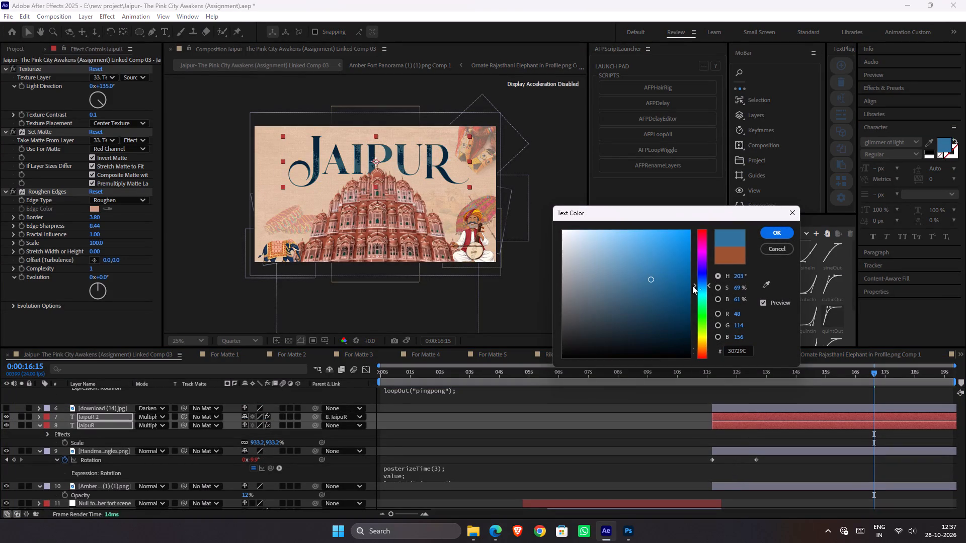
drag(655, 281, 631, 301)
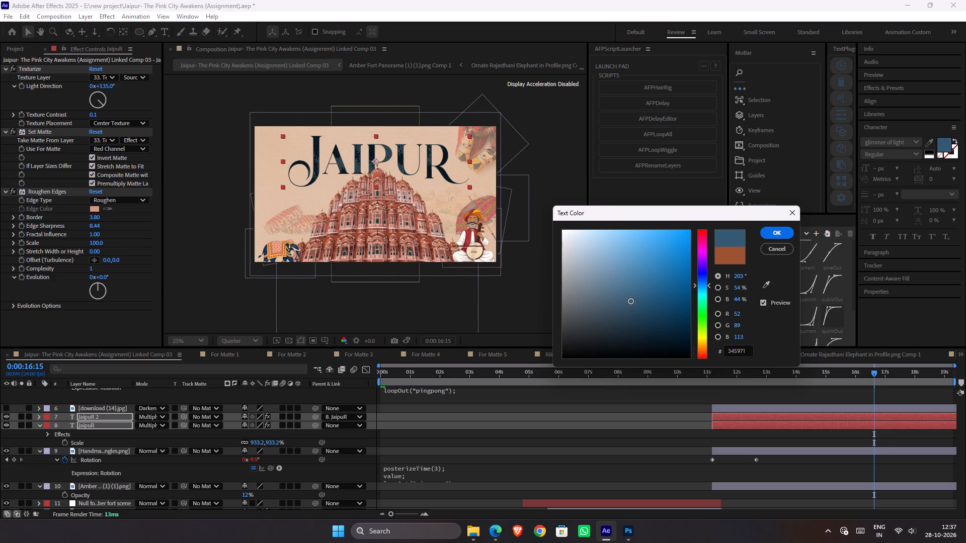
drag(631, 301, 606, 241)
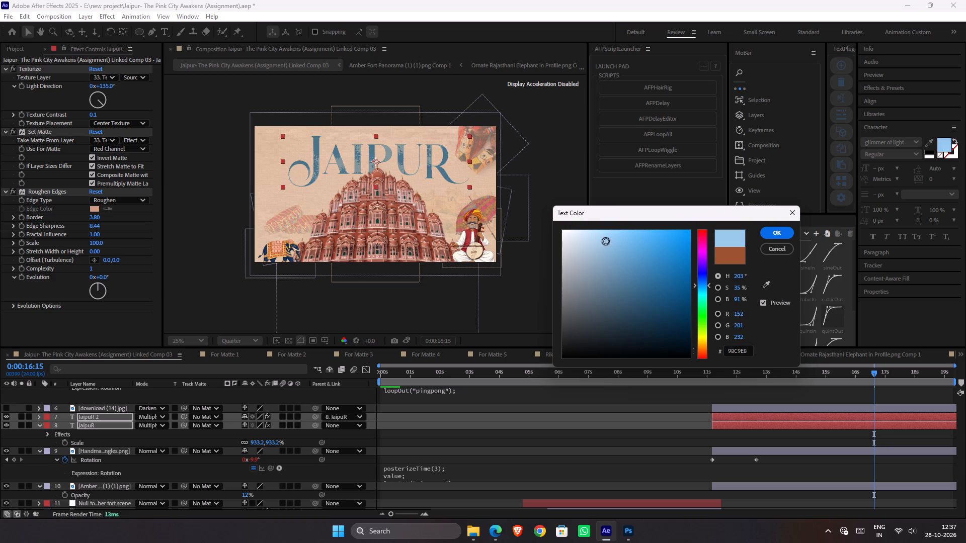
drag(606, 241, 579, 256)
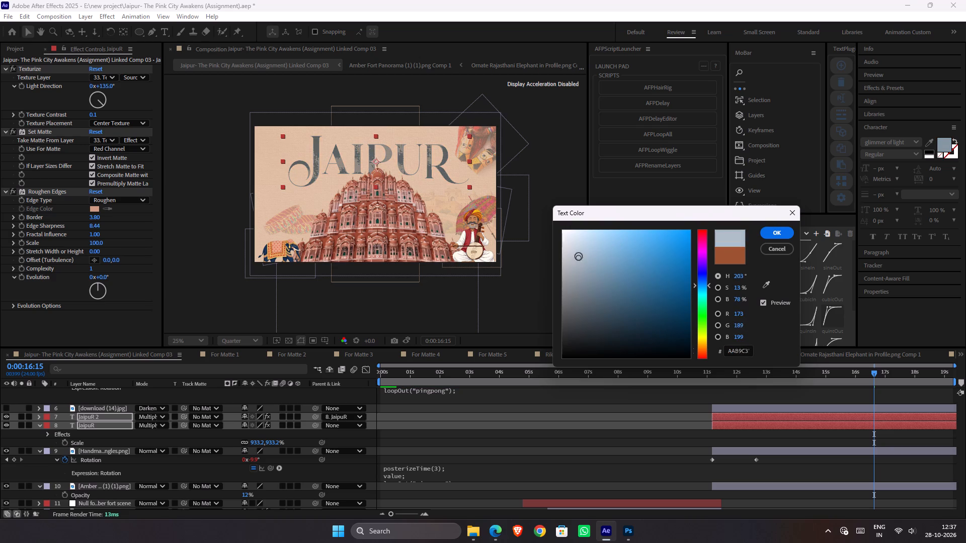
drag(579, 256, 590, 255)
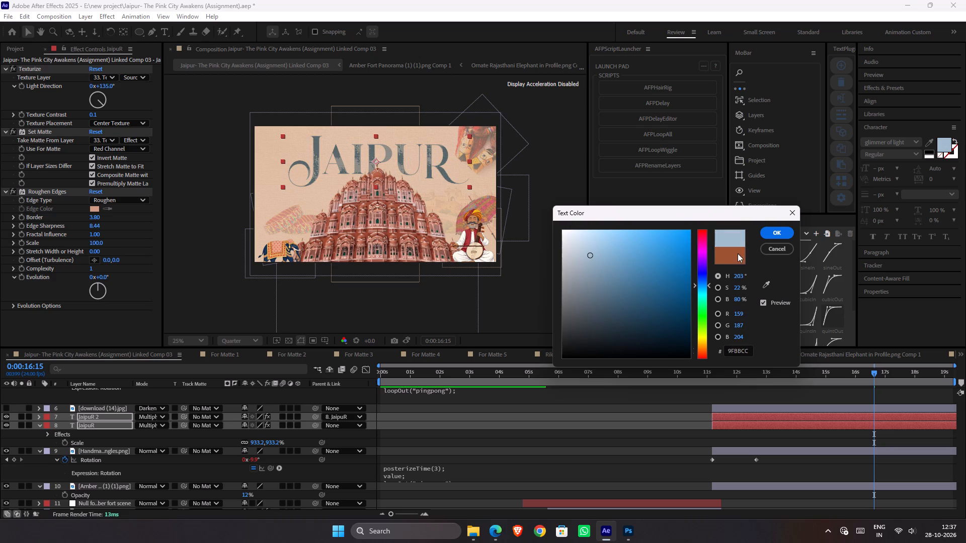
drag(697, 283, 696, 249)
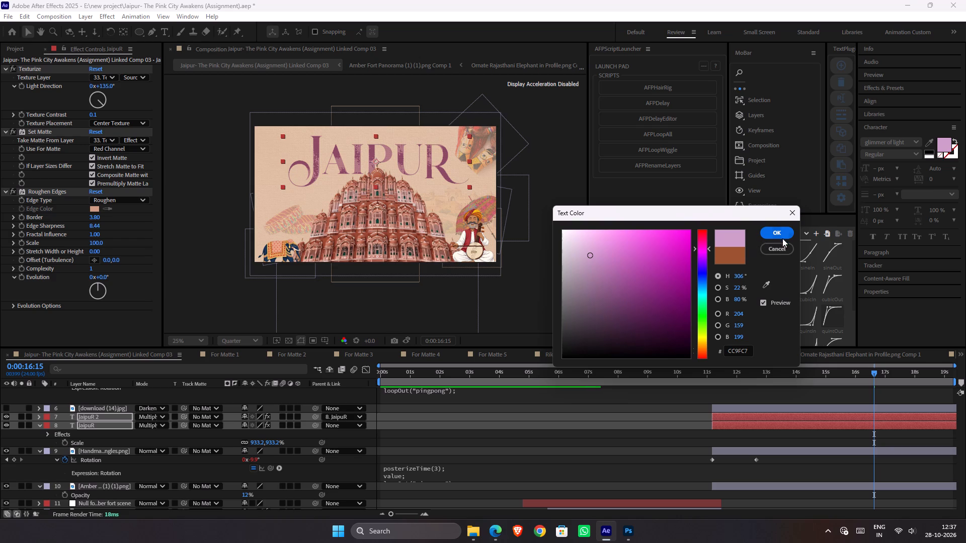
click(782, 231)
click(782, 405)
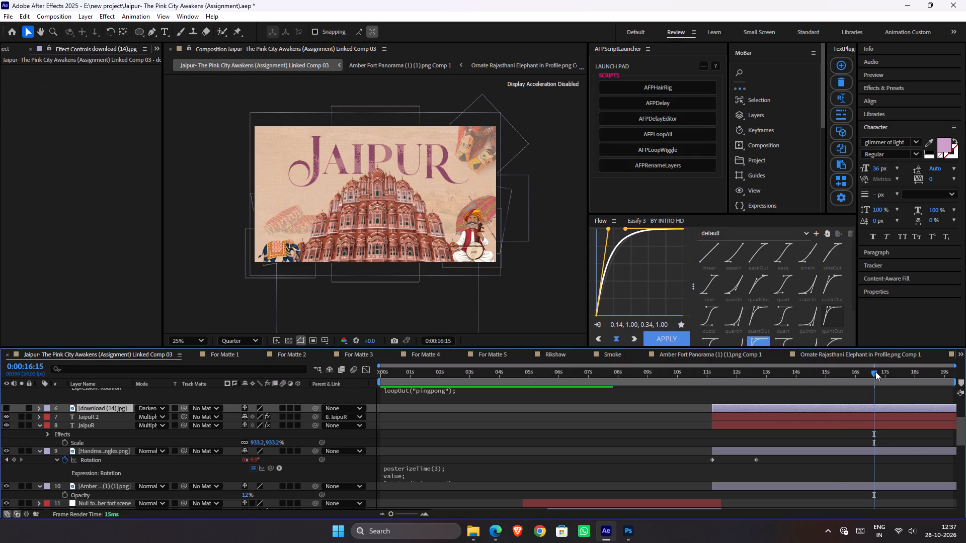
Play back the title scene from 0:00:10:21 to check the recoloured Jaipur title.
drag(863, 373, 703, 389)
key(space)
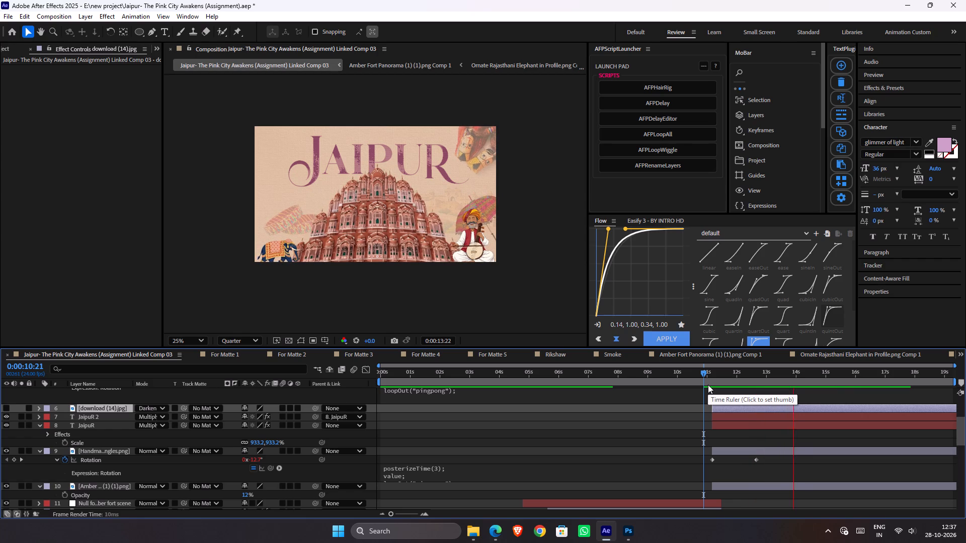
key(space)
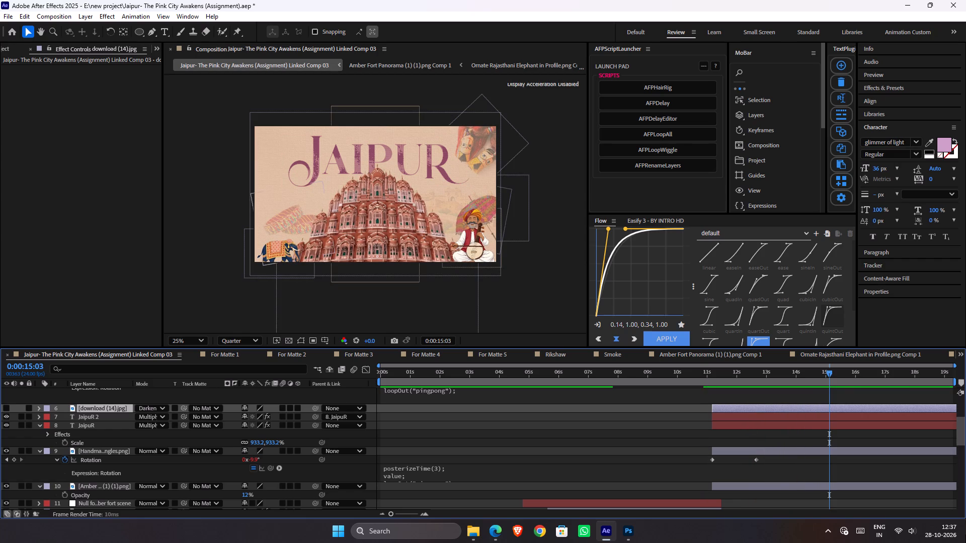
Recolour both Jaipur title text layers to a light greyish blue by shifting the fill hue, and save the project.
click(785, 428)
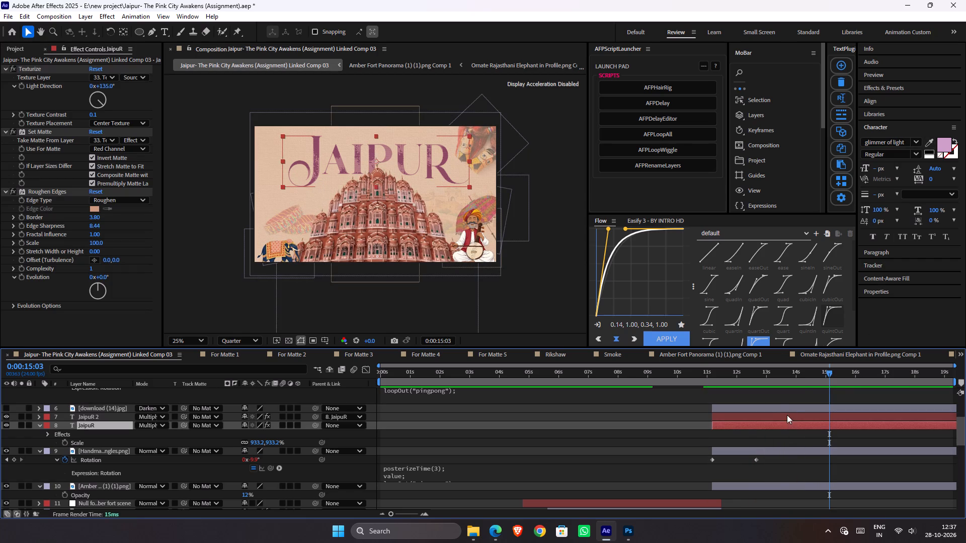
shift+click(789, 413)
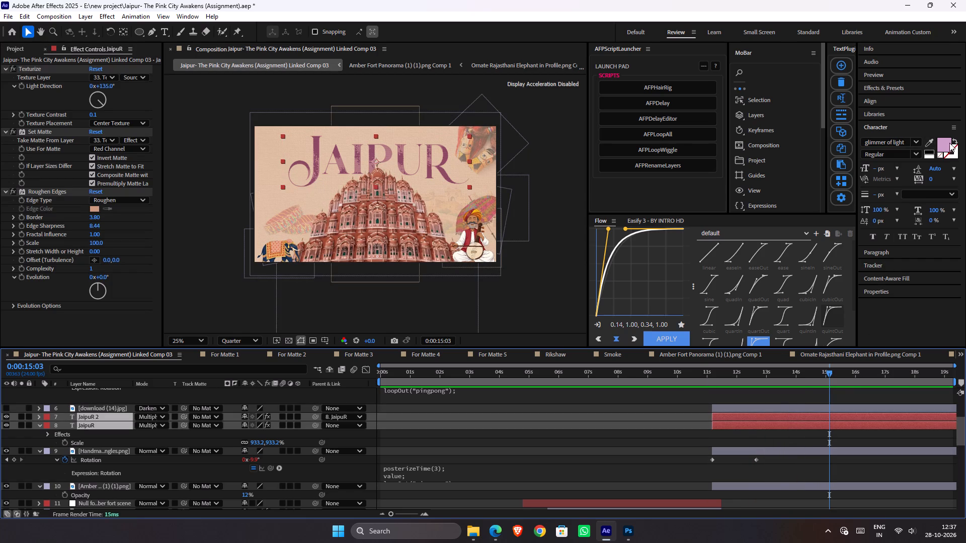
click(949, 142)
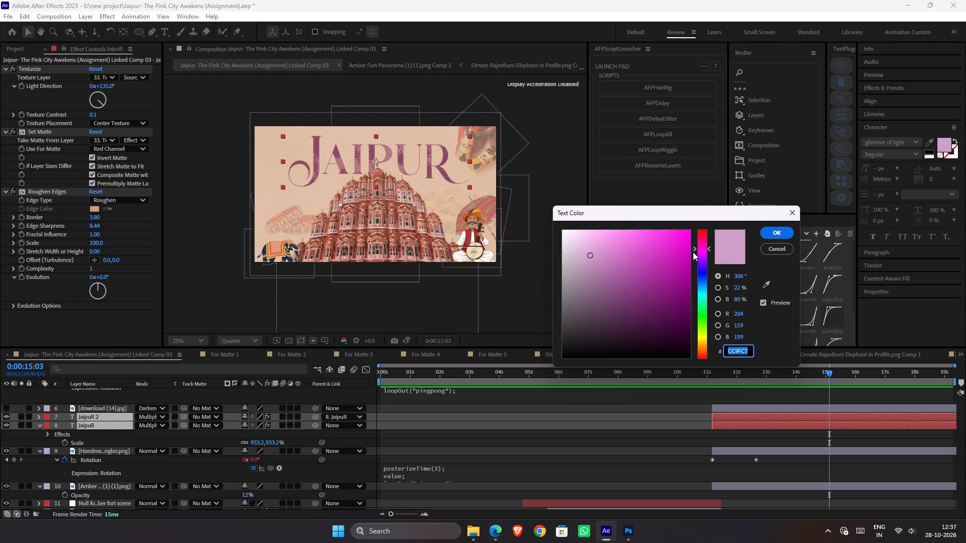
drag(705, 252, 705, 295)
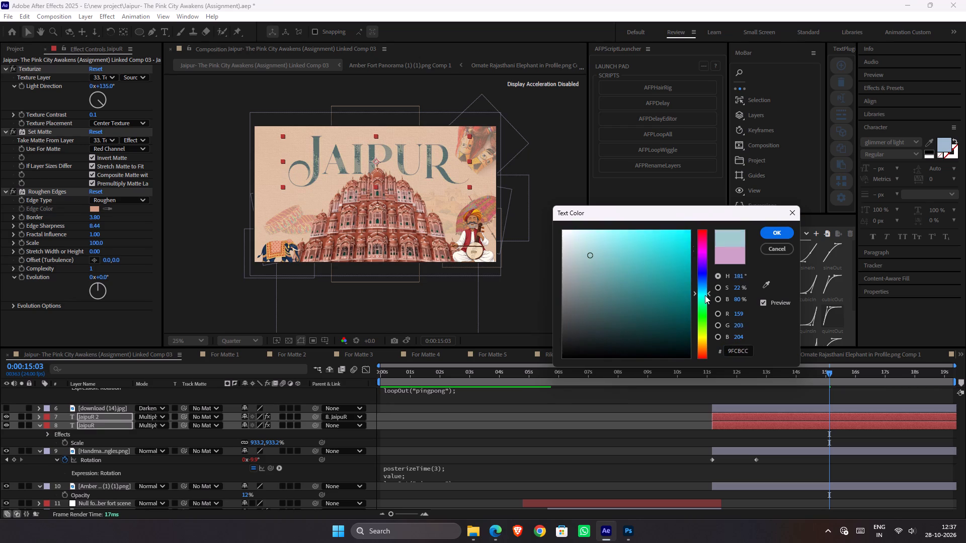
drag(705, 295, 707, 285)
click(788, 230)
click(543, 299)
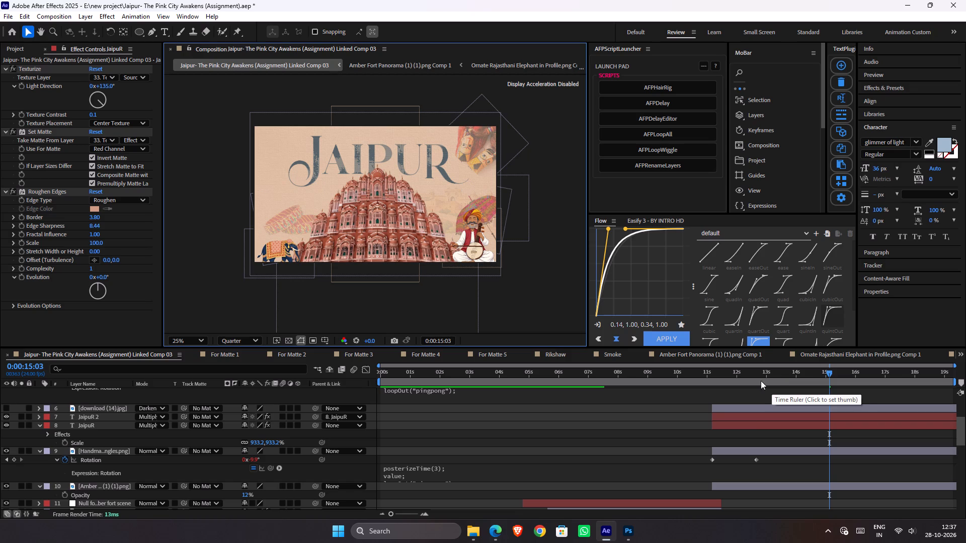
key(ctrl+s)
Nudge both Jaipur title text layers slightly down together, undo the last nudge, and save the project.
click(757, 452)
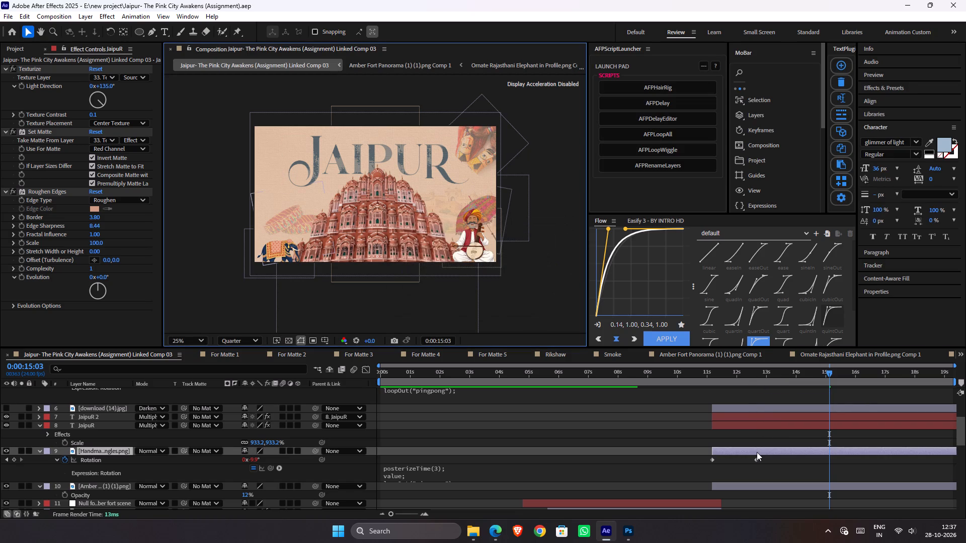
click(69, 423)
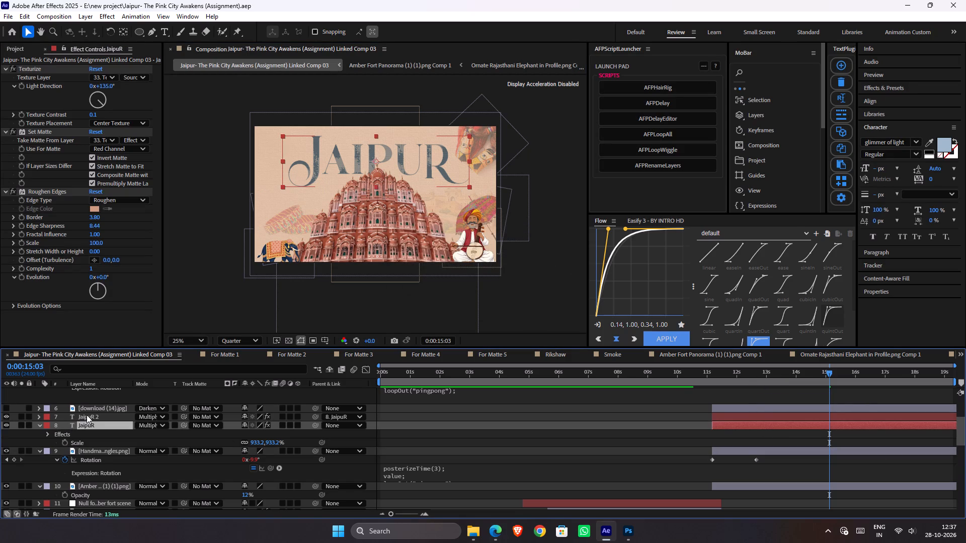
shift+click(87, 415)
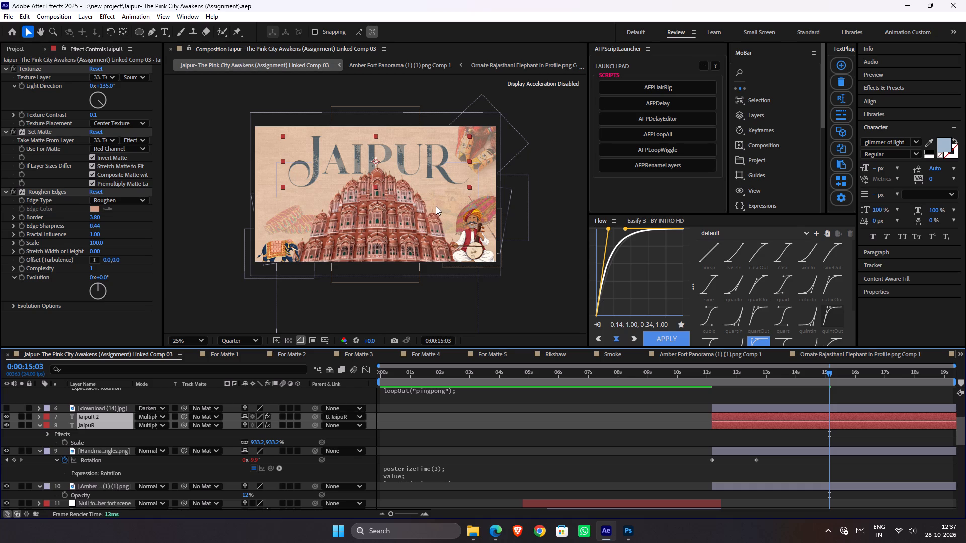
key(shift+Down)
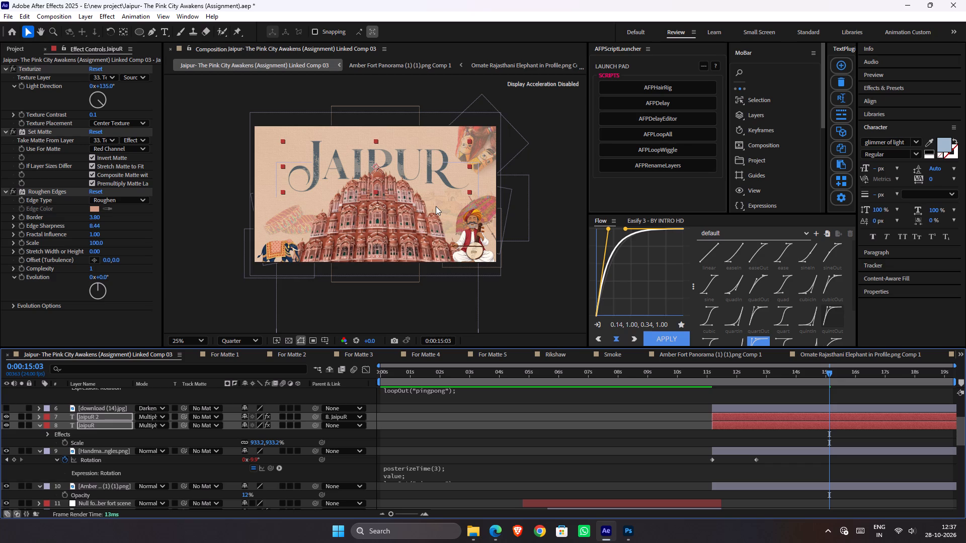
key(shift+Up)
key(Down)
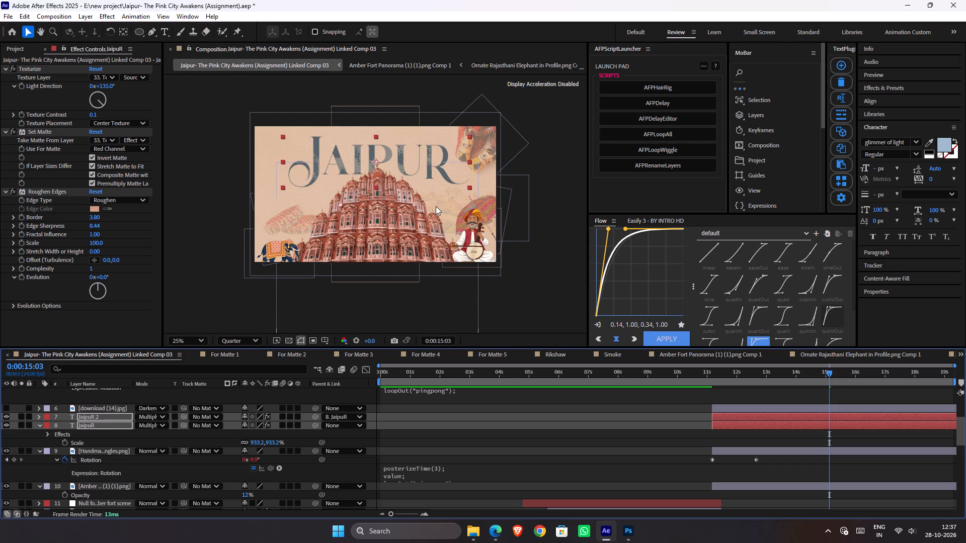
key(Down)
key(Up)
key(ctrl+z)
key(ctrl+s)
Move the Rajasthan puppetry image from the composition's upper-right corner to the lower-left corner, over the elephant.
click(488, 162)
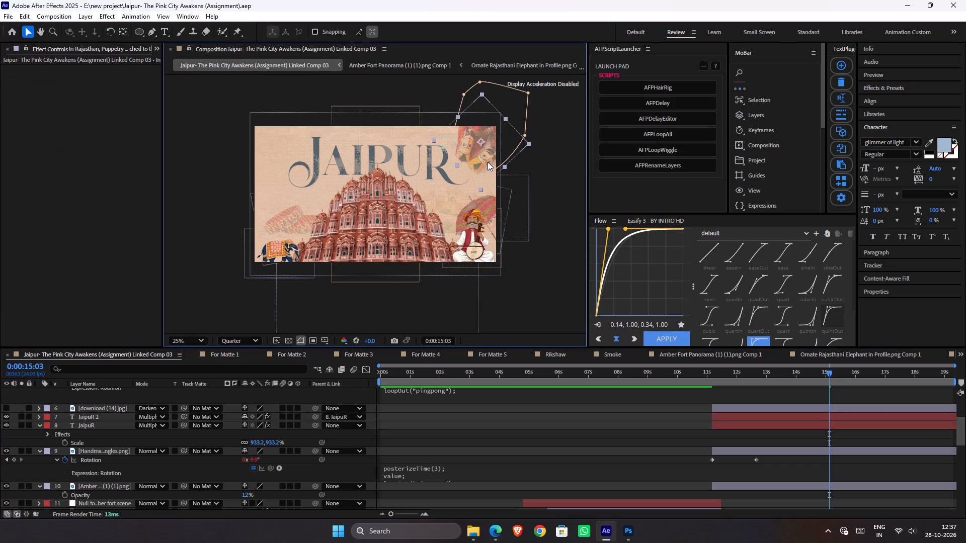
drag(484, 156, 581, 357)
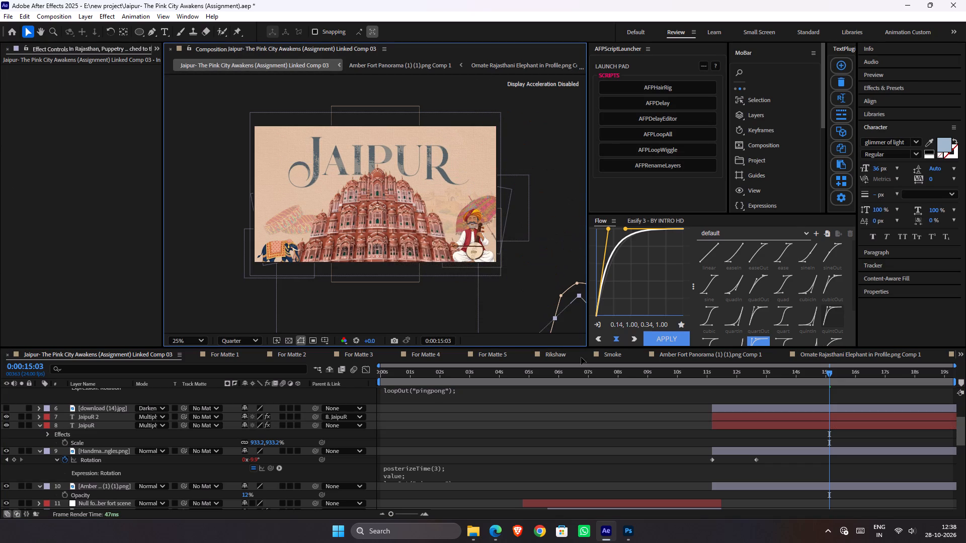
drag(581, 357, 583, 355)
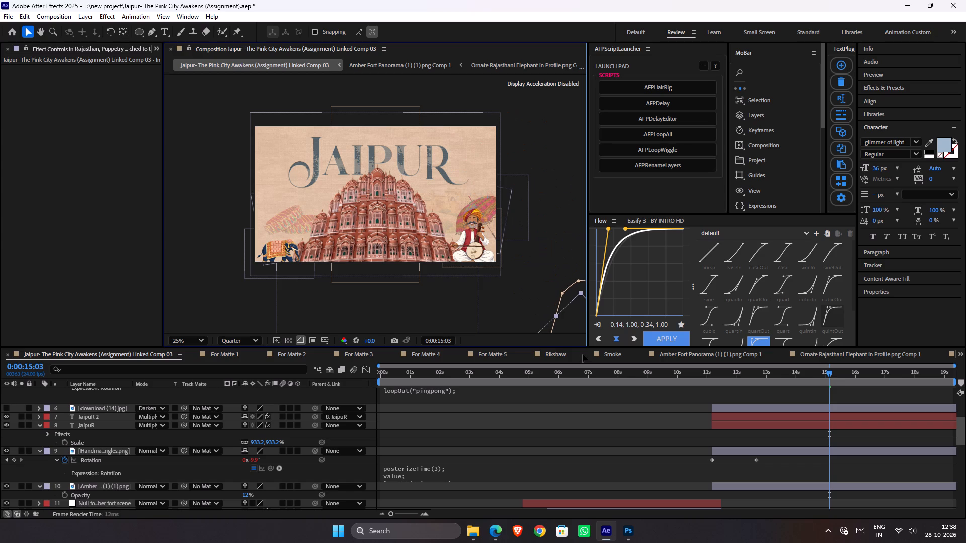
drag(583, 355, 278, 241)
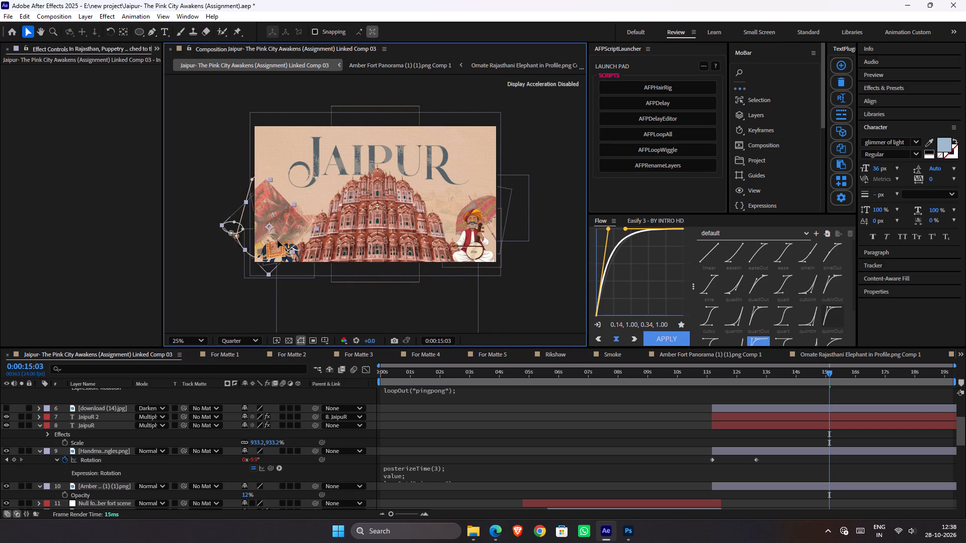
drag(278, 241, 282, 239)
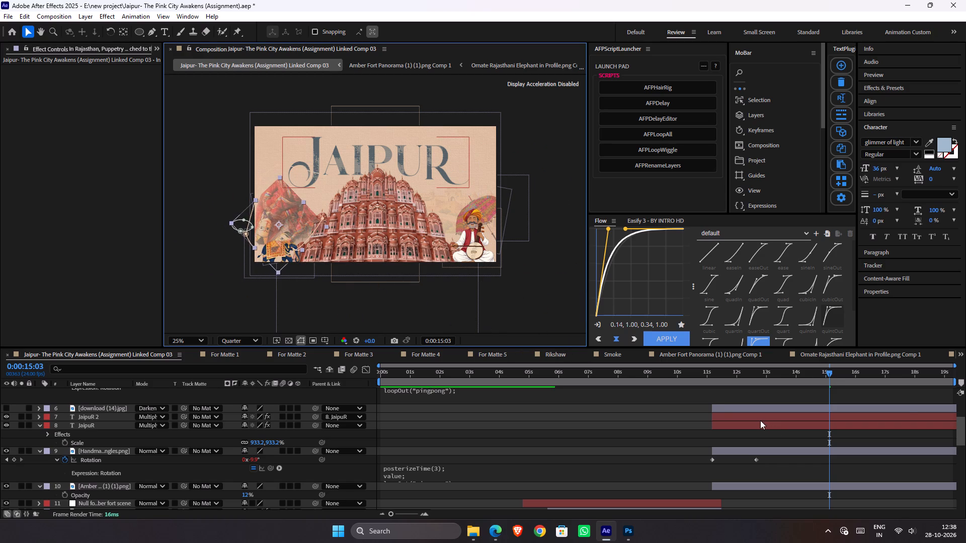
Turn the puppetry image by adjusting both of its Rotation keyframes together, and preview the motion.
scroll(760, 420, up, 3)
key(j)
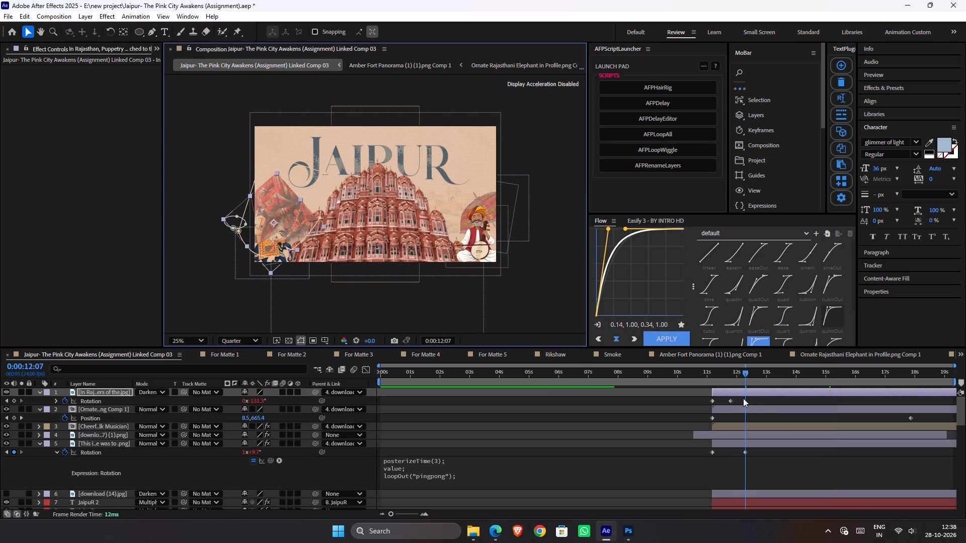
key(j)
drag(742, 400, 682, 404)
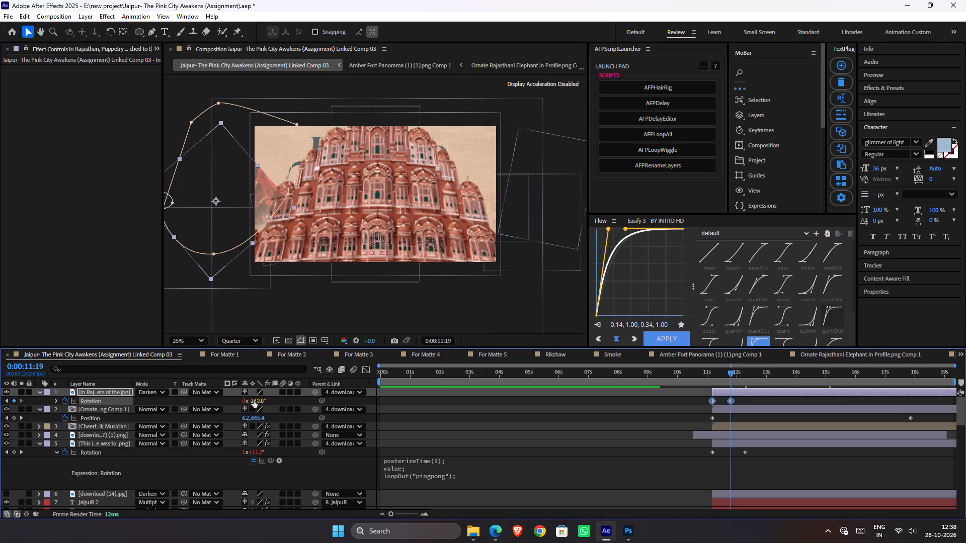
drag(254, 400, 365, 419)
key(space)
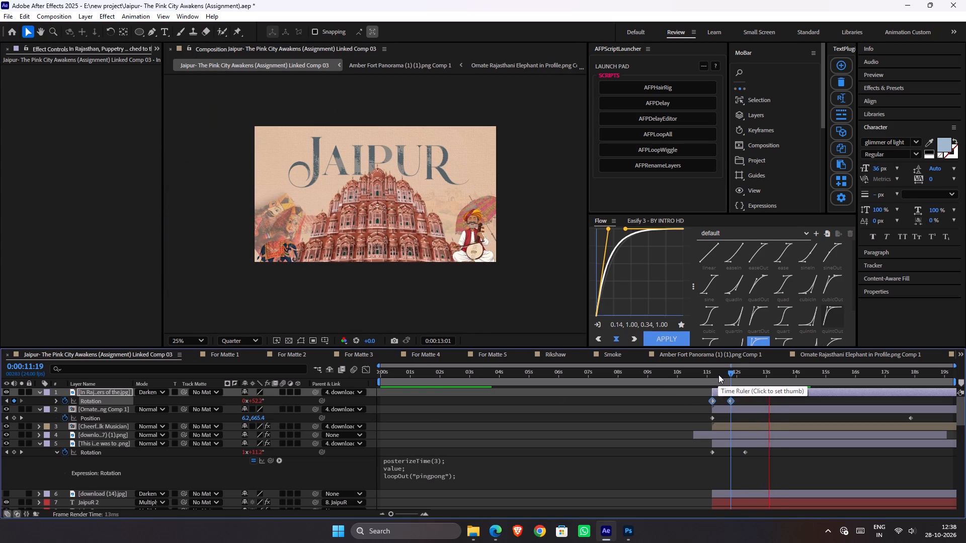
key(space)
Delete the Rajasthan puppetry image layer from the title scene and save the project.
click(124, 392)
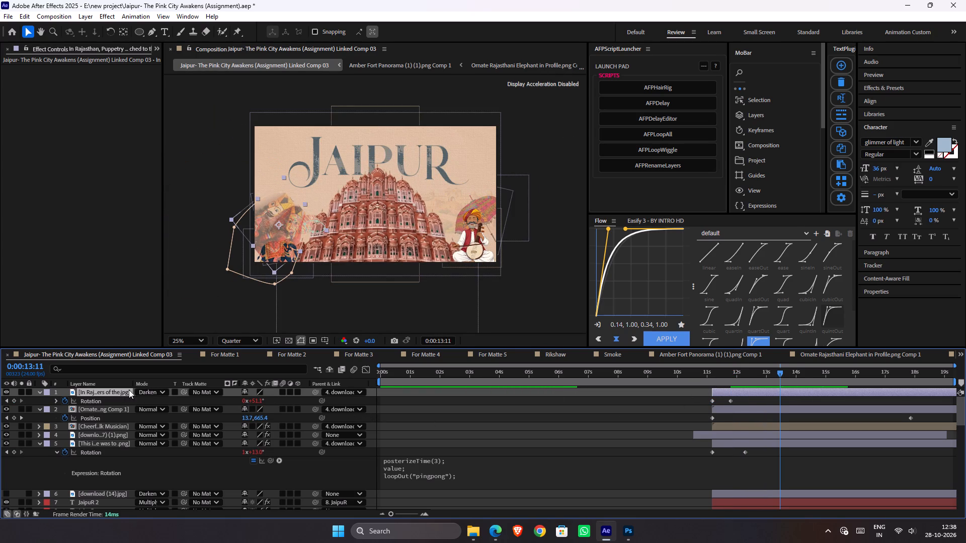
key(Delete)
click(685, 416)
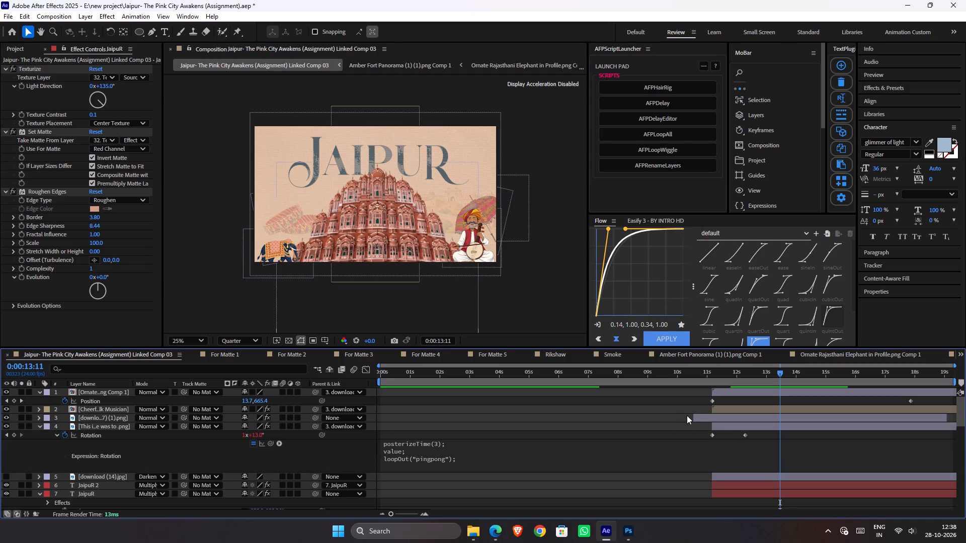
key(ctrl+s)
Play back the title scene from 0:00:13:11 without the puppetry image, and save the project.
key(space)
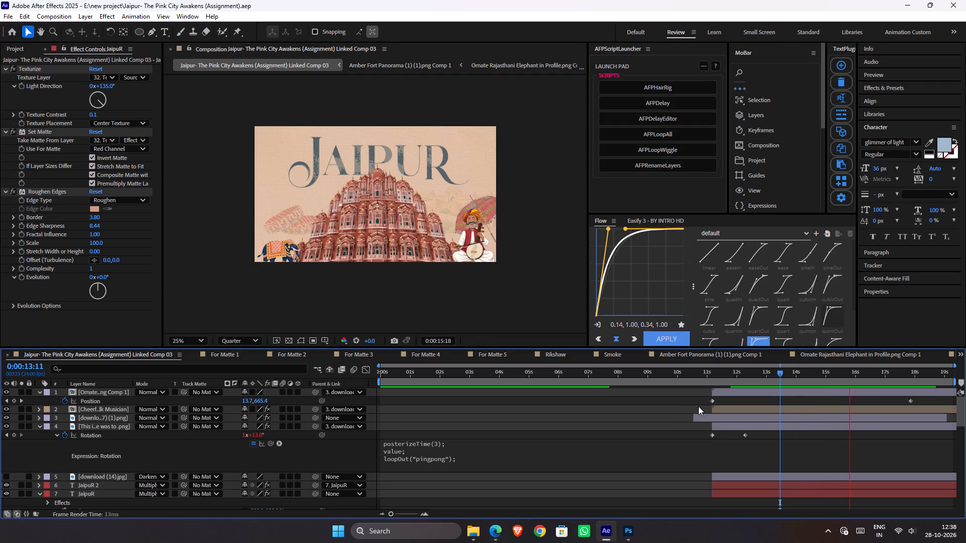
key(space)
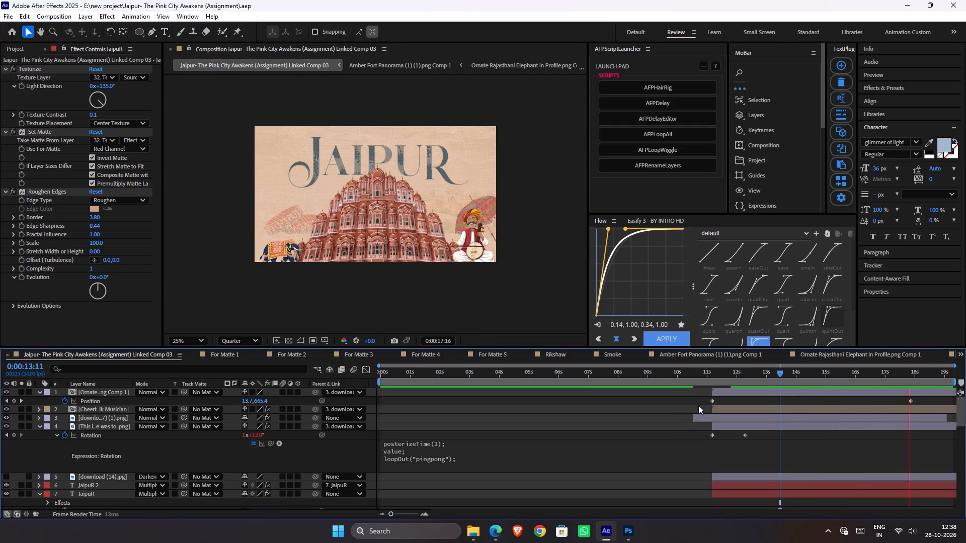
key(ctrl+s)
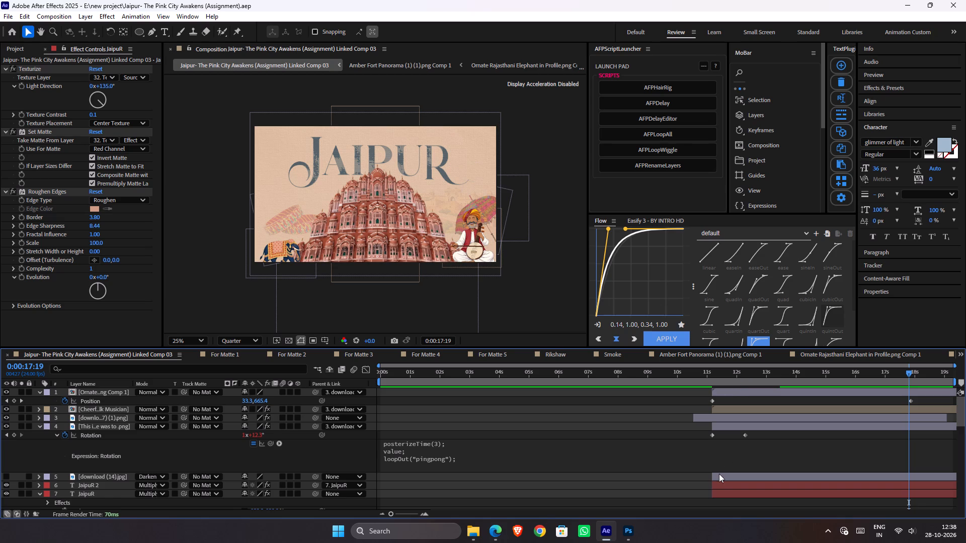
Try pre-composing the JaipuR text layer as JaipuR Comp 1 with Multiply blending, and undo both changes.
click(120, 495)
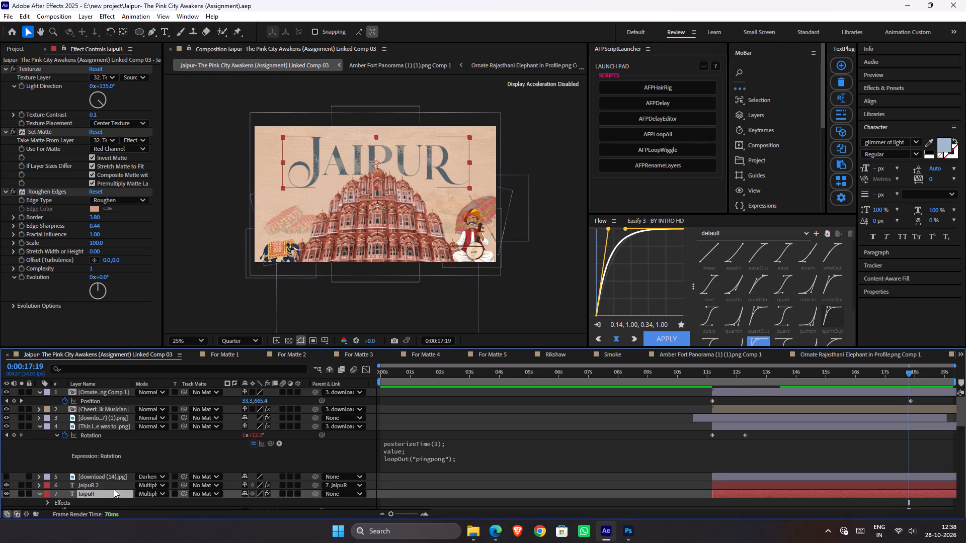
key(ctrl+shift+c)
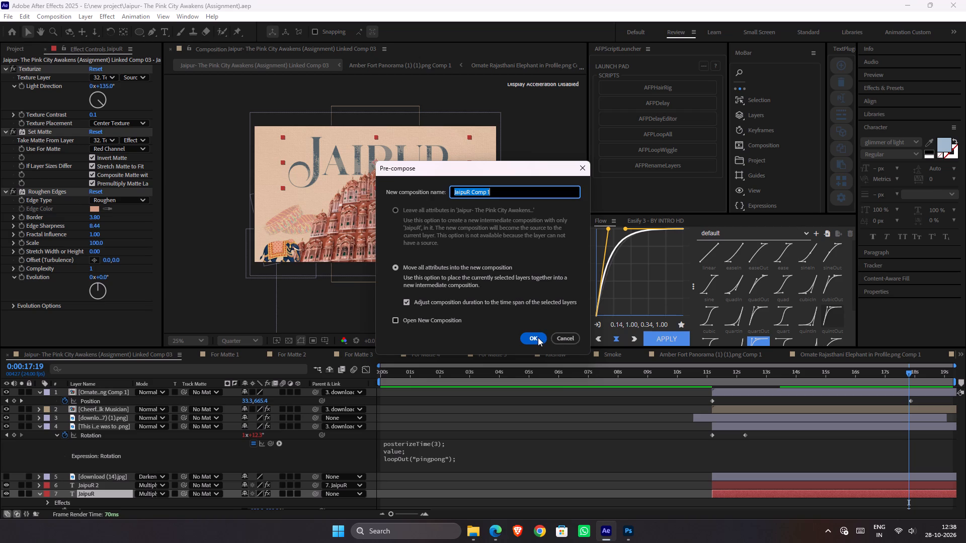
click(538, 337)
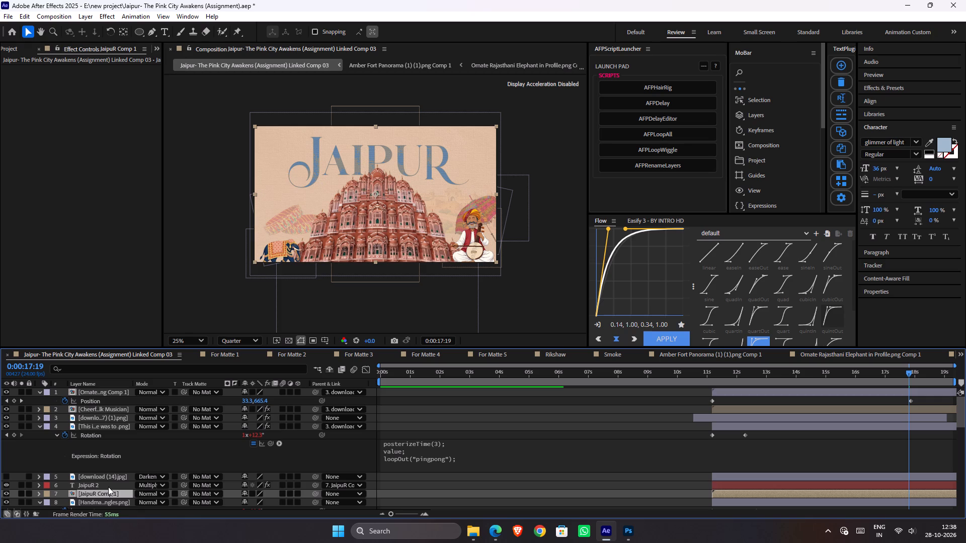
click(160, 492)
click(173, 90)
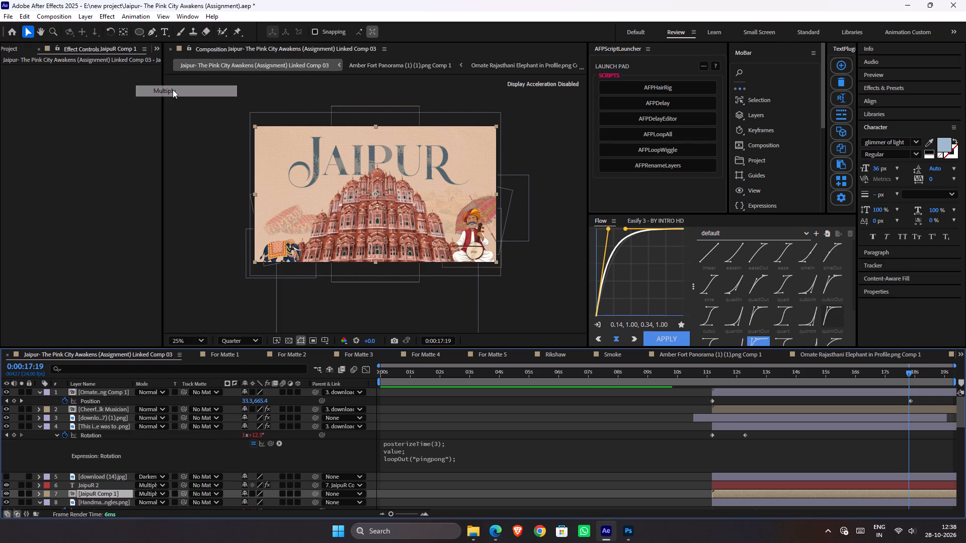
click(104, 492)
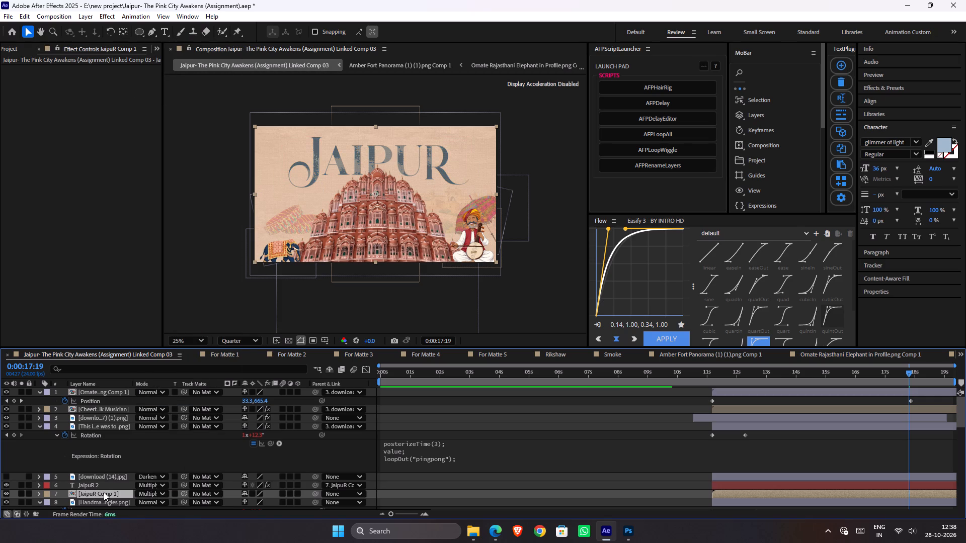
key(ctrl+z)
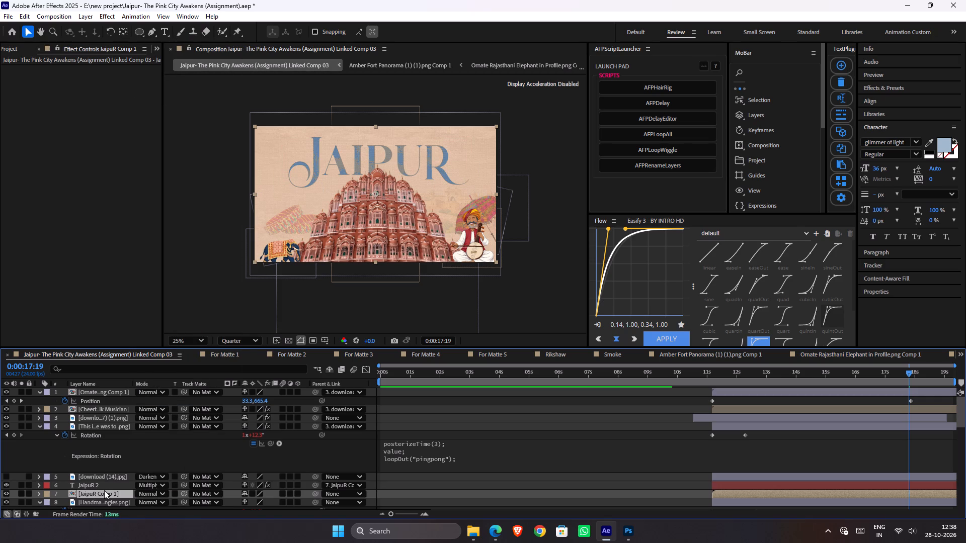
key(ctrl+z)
Pre-compose the JaipuR text layer as JaipuR Comp 1, moving all attributes and matching the duration to the layer's time span.
key(ctrl+shift+c)
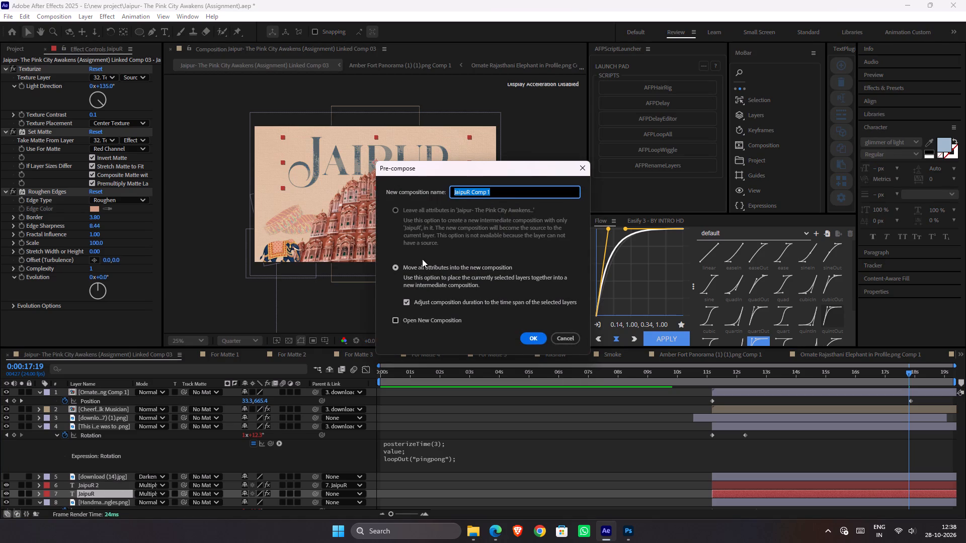
click(534, 337)
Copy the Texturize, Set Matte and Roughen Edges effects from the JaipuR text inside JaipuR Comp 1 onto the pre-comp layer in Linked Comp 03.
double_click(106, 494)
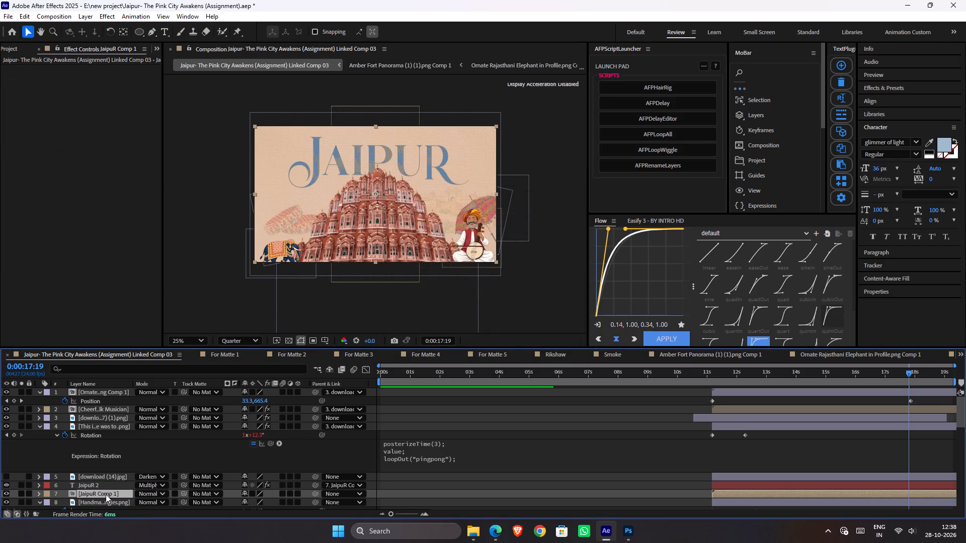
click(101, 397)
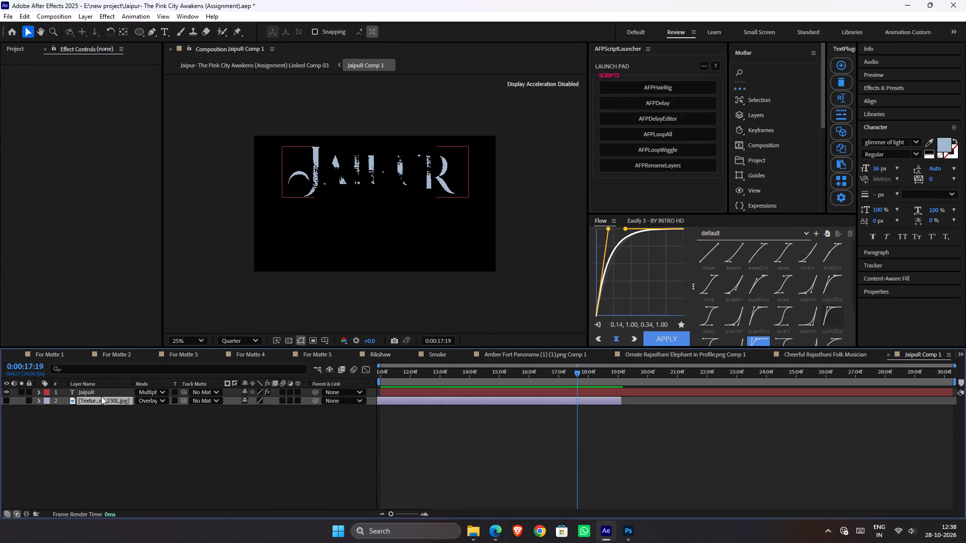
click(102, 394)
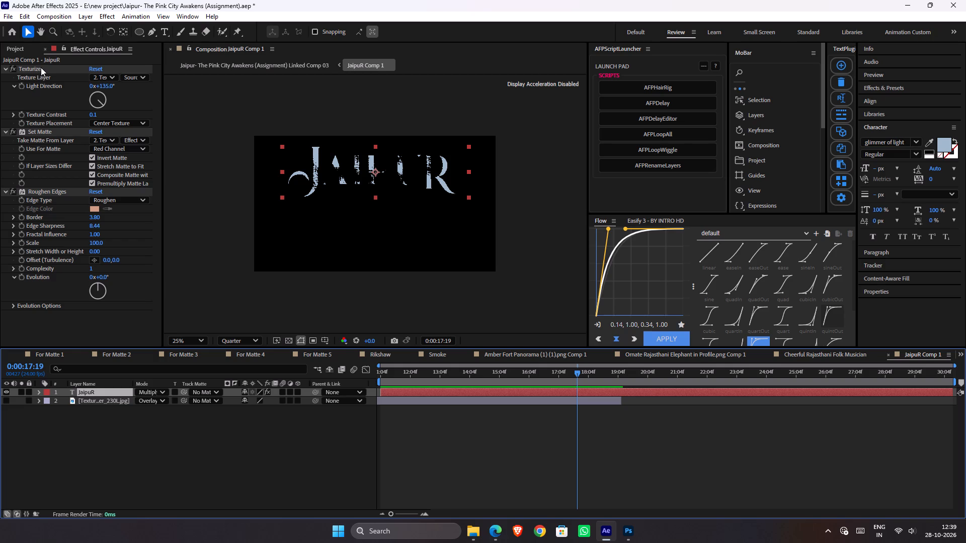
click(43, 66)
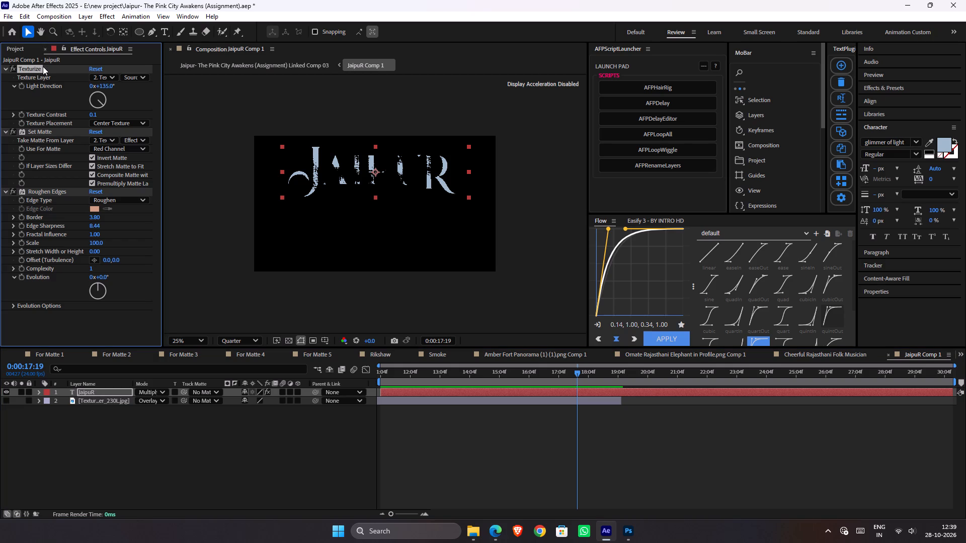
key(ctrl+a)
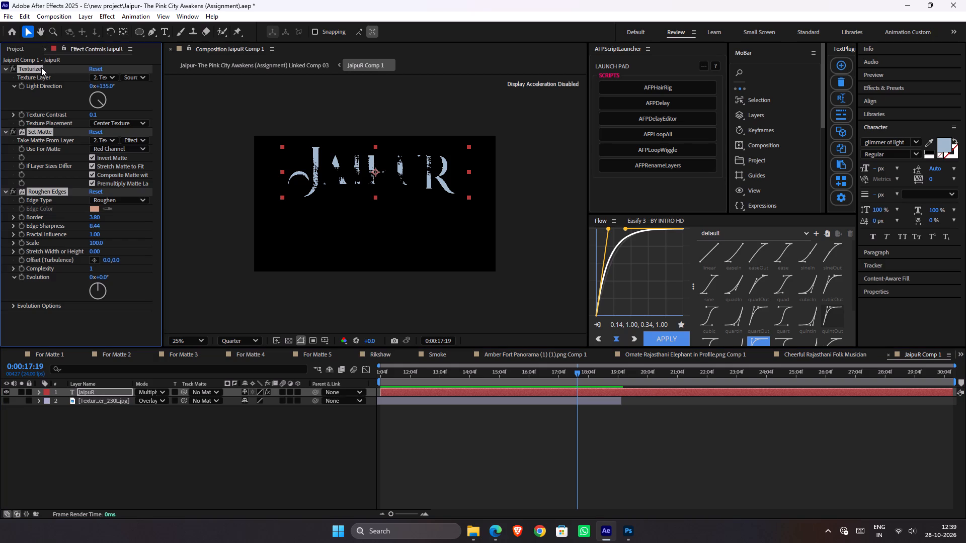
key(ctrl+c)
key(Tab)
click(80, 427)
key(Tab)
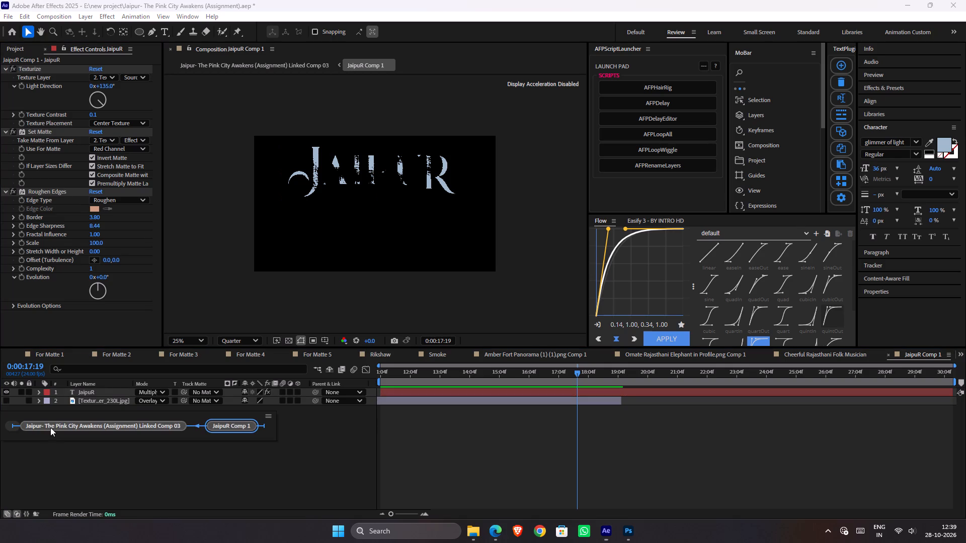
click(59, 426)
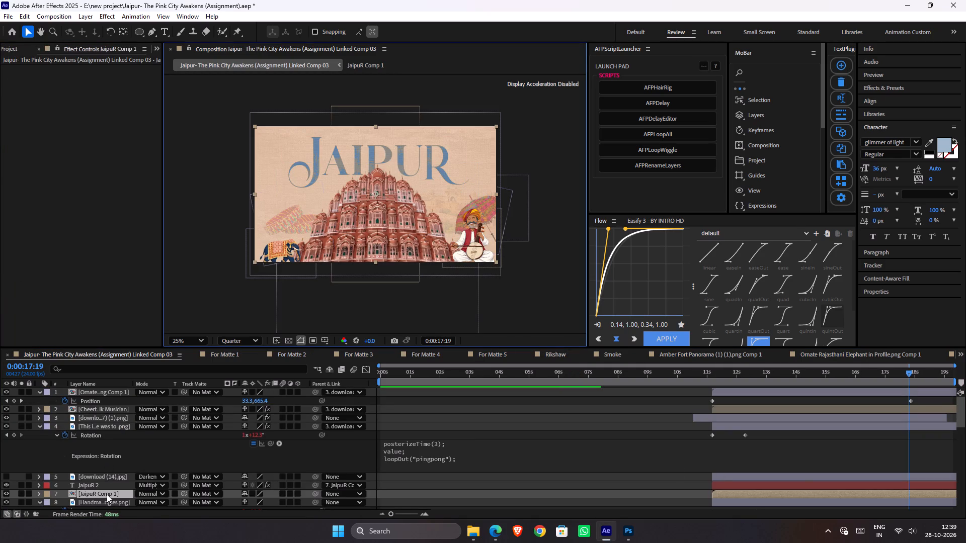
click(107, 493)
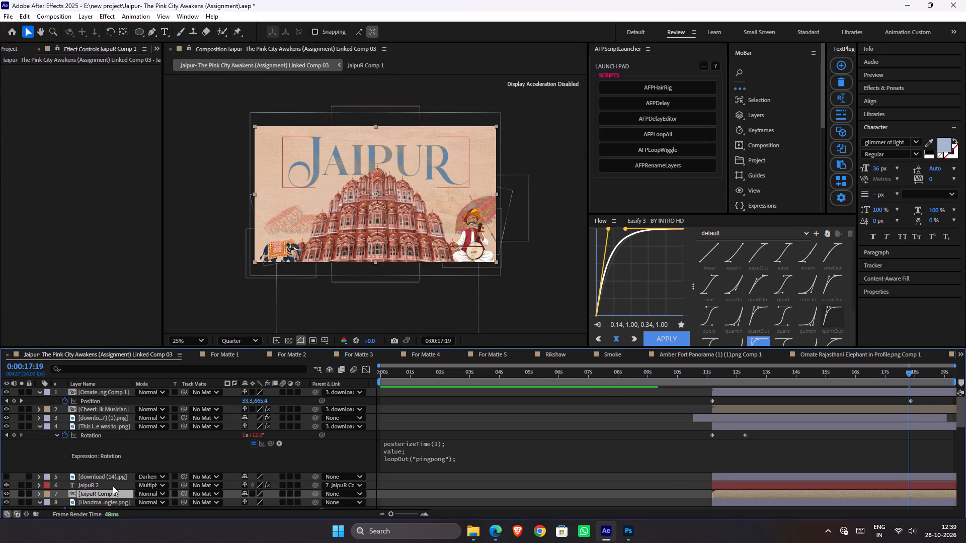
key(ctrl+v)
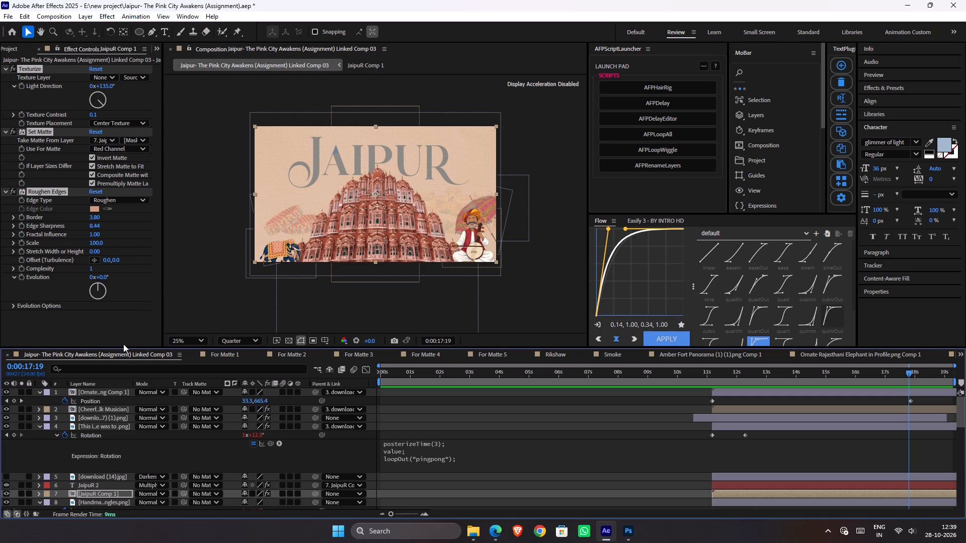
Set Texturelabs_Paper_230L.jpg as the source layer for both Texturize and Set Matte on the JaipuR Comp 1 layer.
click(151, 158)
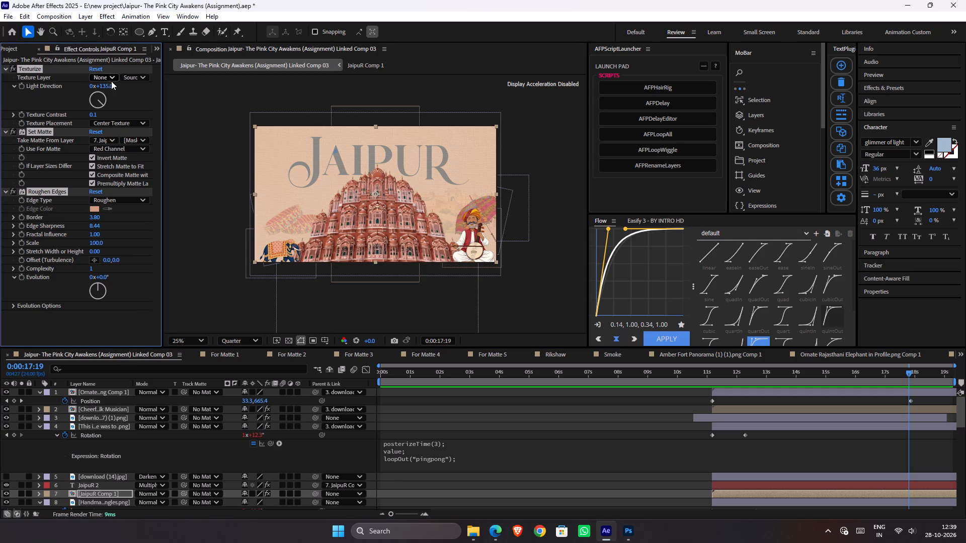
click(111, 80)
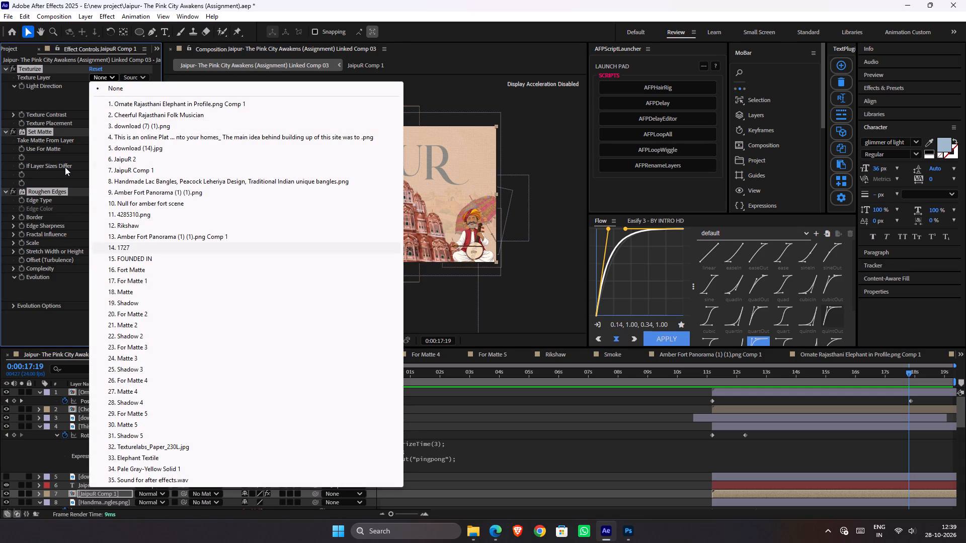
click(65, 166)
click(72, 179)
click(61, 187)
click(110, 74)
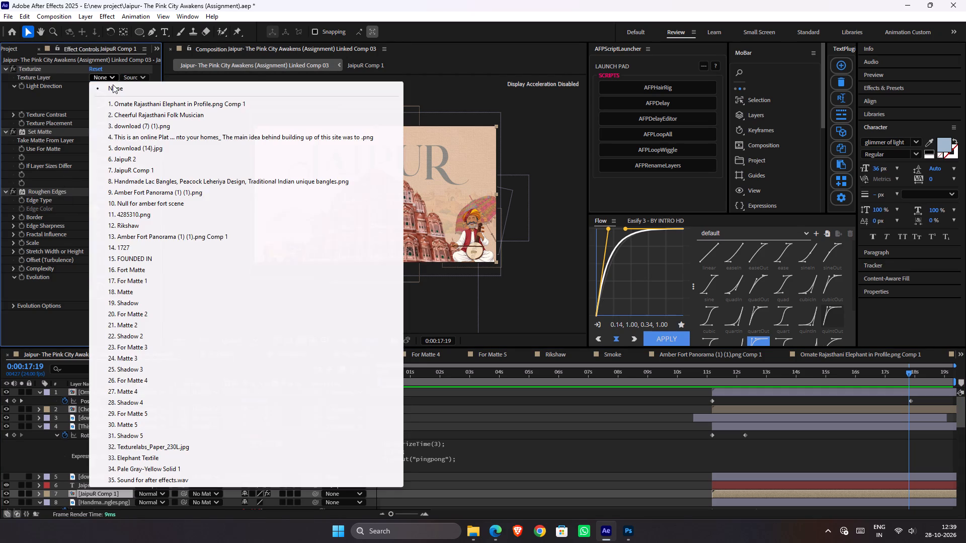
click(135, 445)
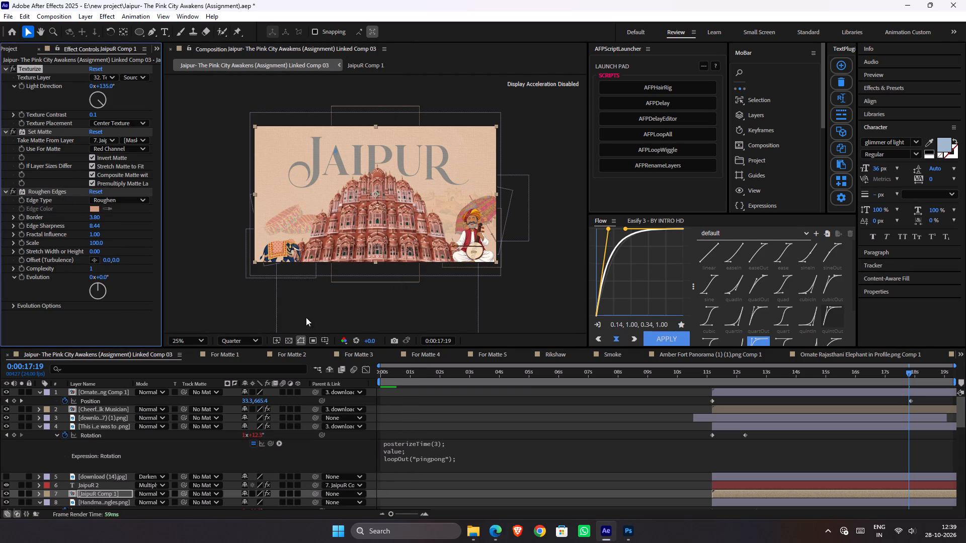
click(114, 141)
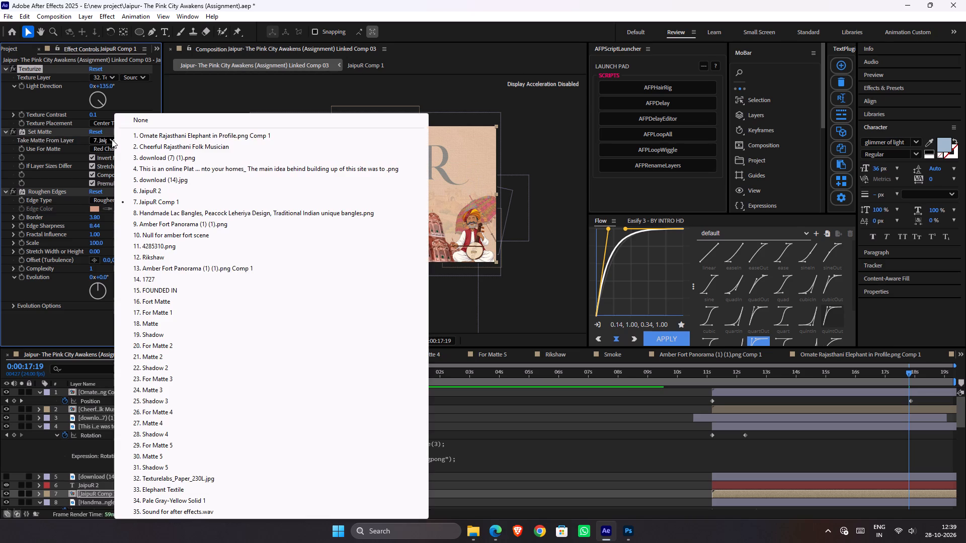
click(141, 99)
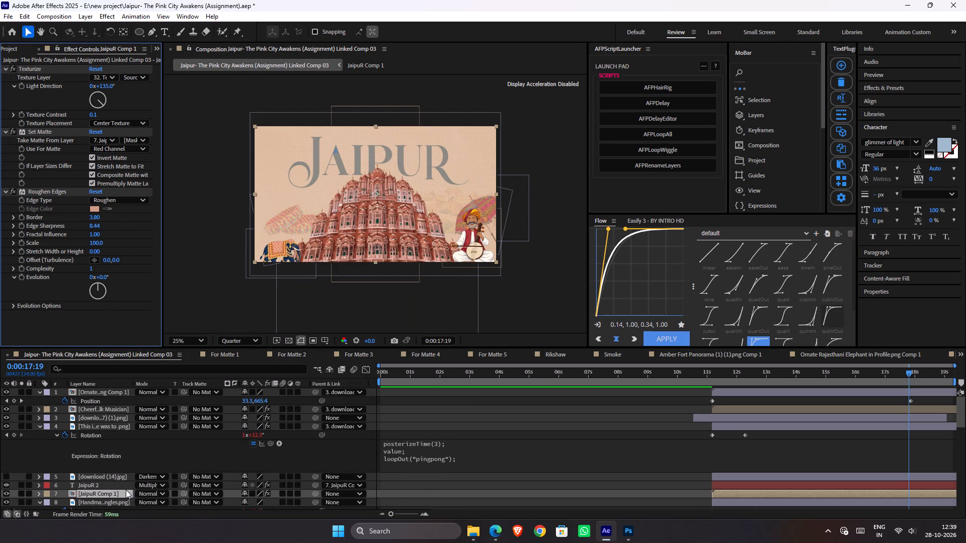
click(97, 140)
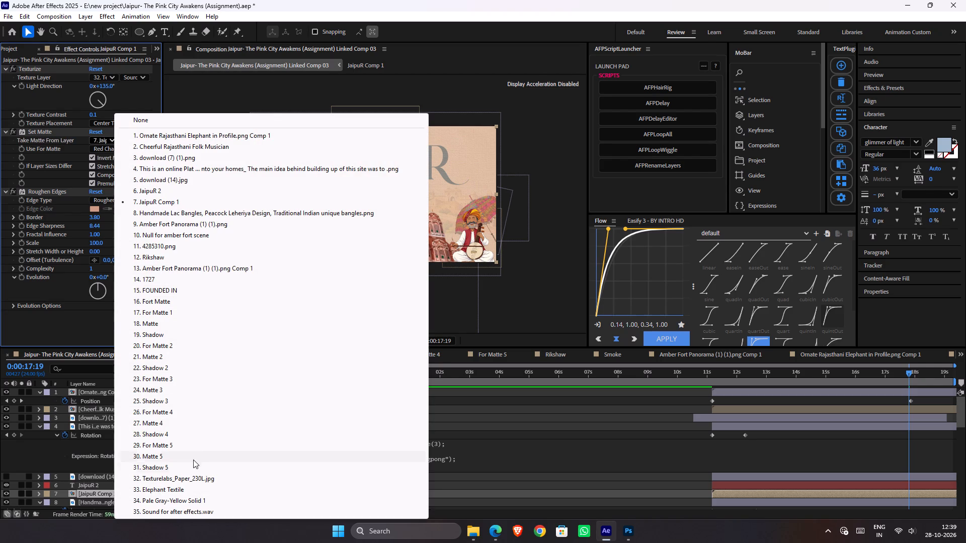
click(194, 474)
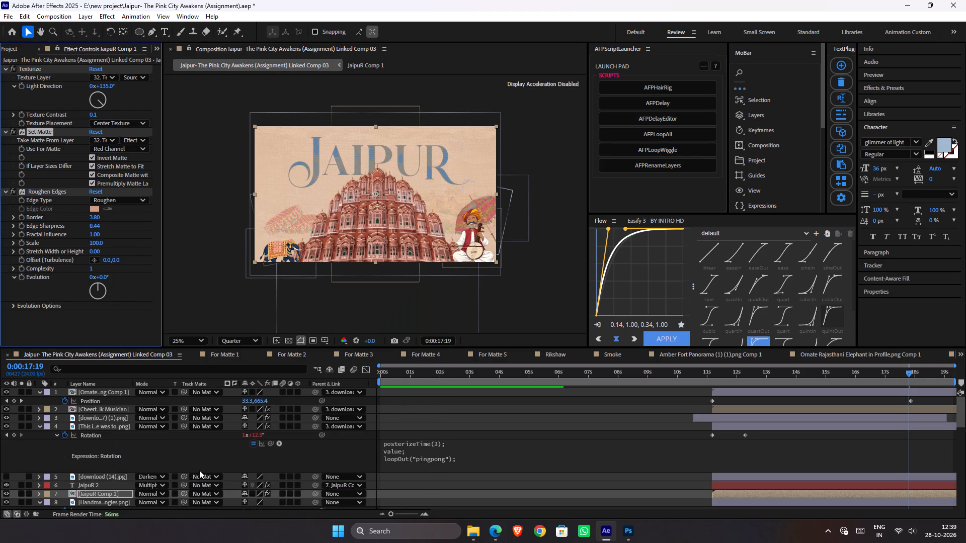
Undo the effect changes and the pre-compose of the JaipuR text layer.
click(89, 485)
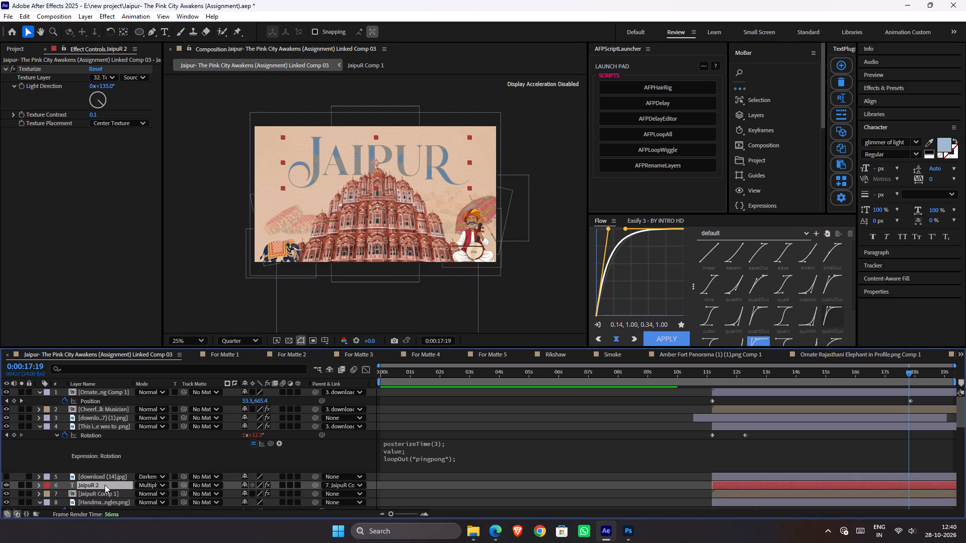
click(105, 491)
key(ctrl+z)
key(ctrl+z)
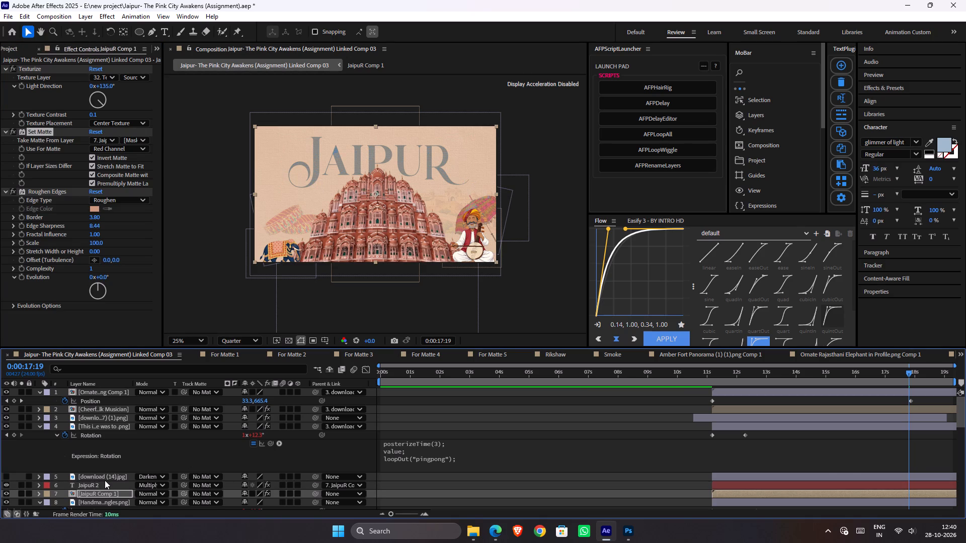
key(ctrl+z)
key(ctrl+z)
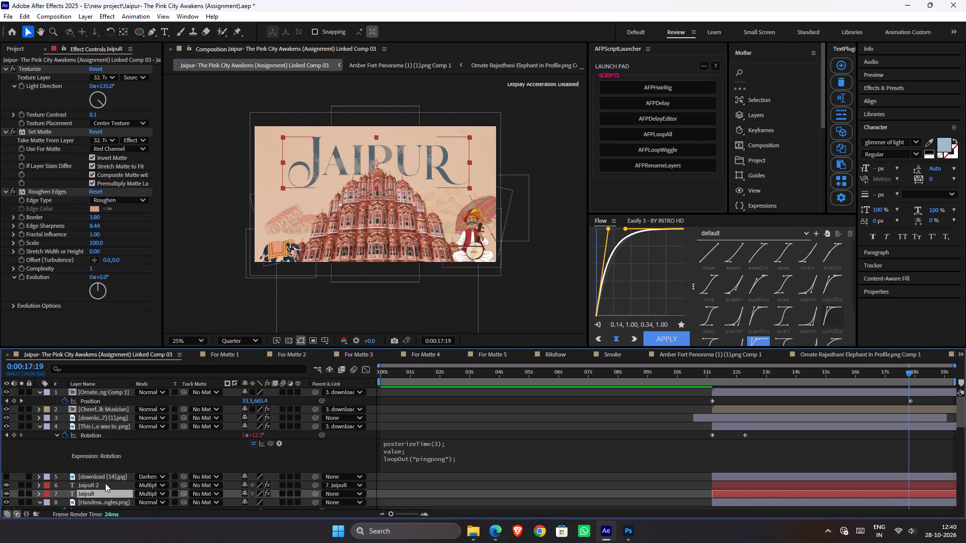
Cut all three effects from the JaipuR text layer, pre-compose it as JaipuR Comp 1, and paste the effects onto the pre-comp.
click(41, 69)
key(ctrl+a)
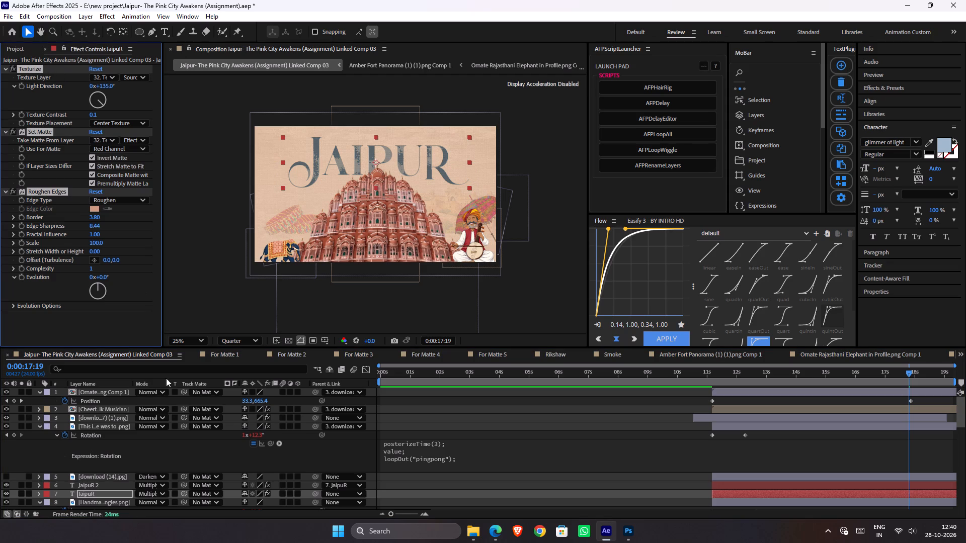
key(ctrl+x)
click(111, 491)
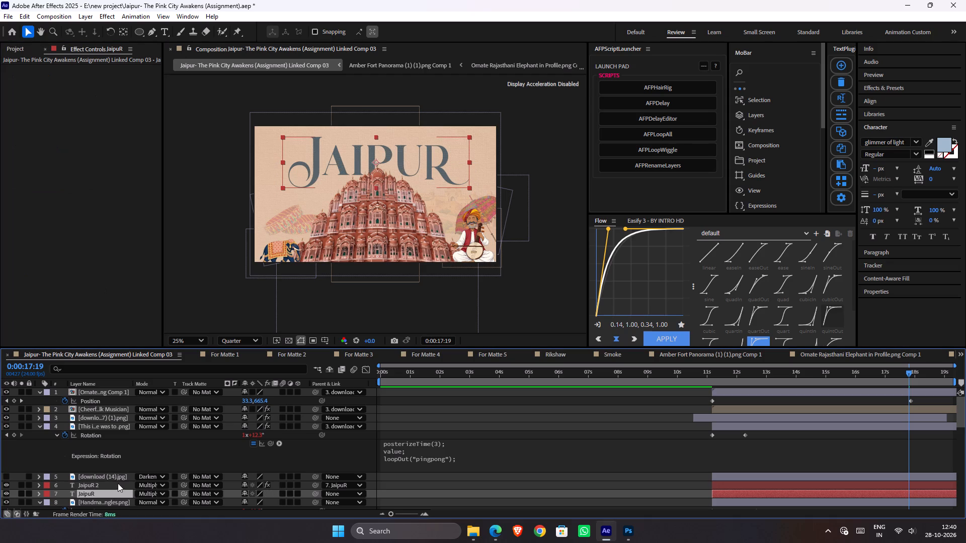
key(ctrl+shift+c)
click(532, 335)
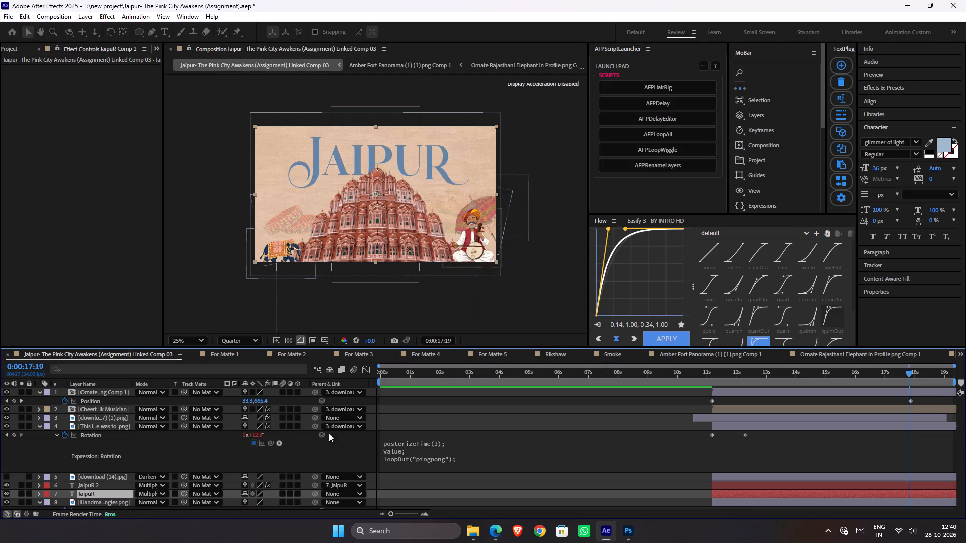
key(ctrl+v)
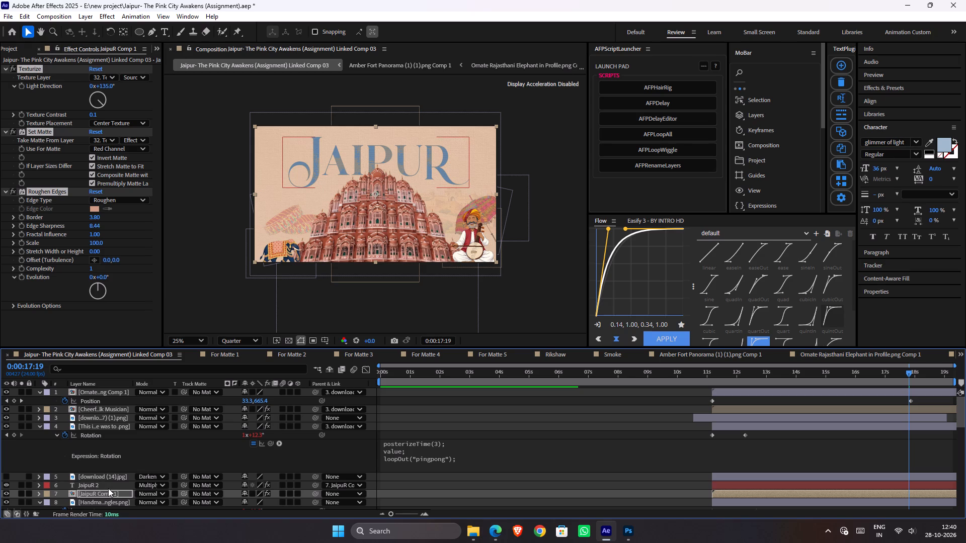
Set the JaipuR Comp 1 layer's blending mode to Multiply.
click(142, 495)
click(179, 86)
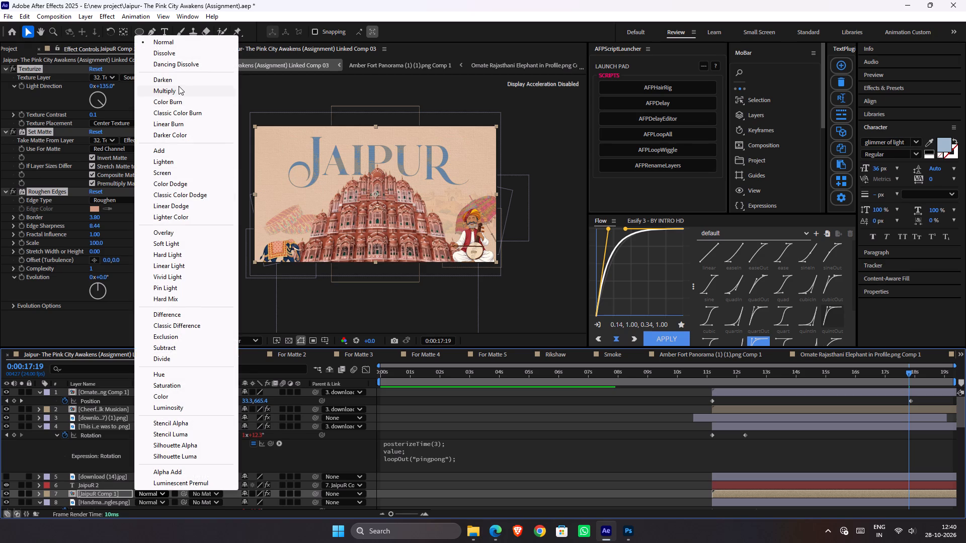
Duplicate the JaipuR Comp 1 layer.
click(104, 483)
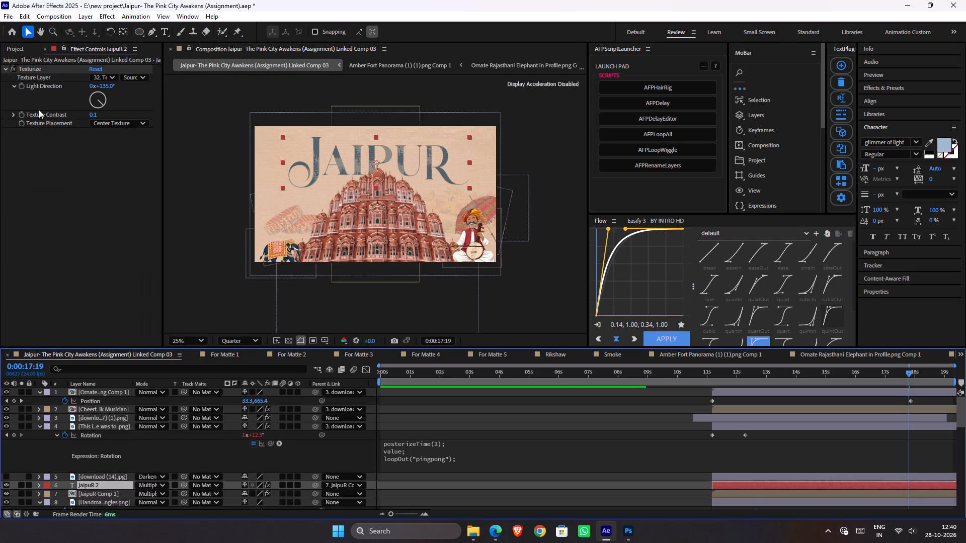
click(112, 495)
key(ctrl+d)
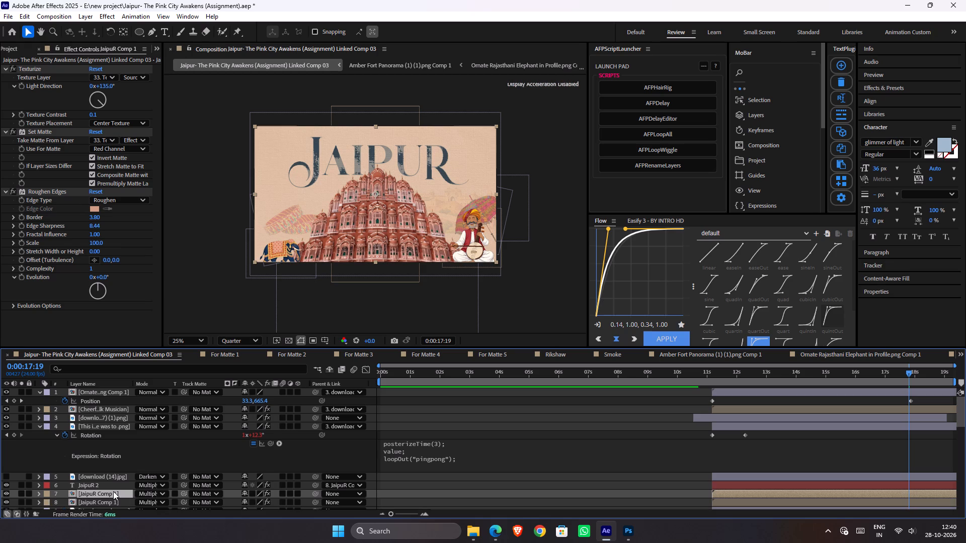
Replace the upper JaipuR Comp 1 copy's three effects with the Texturize effect cut from the JaipuR 2 text layer.
click(113, 487)
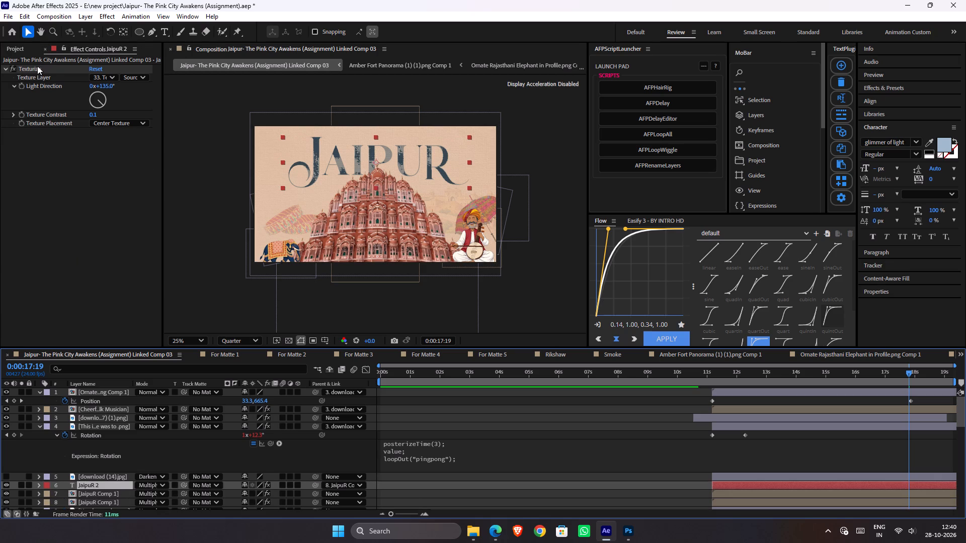
click(37, 67)
key(ctrl+x)
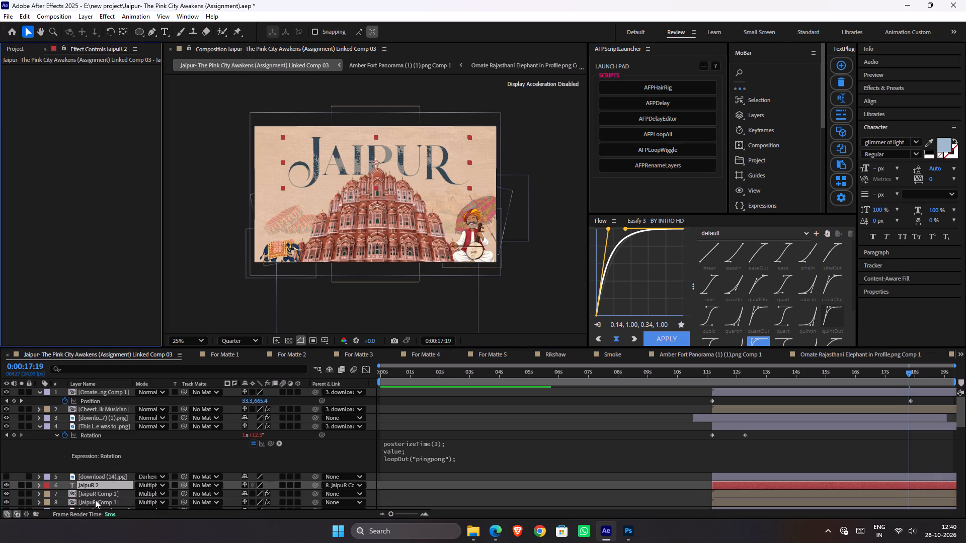
click(95, 500)
click(101, 492)
click(45, 188)
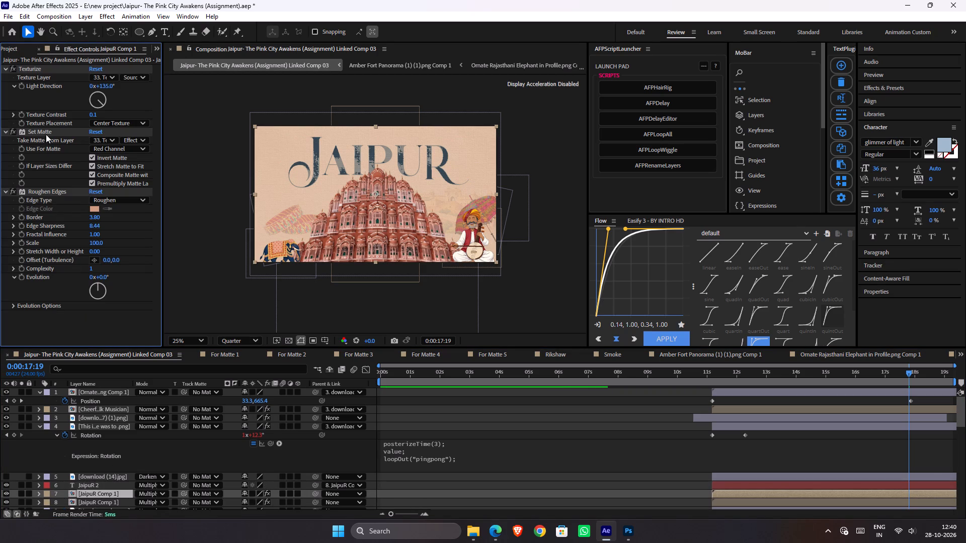
click(38, 191)
shift+click(39, 69)
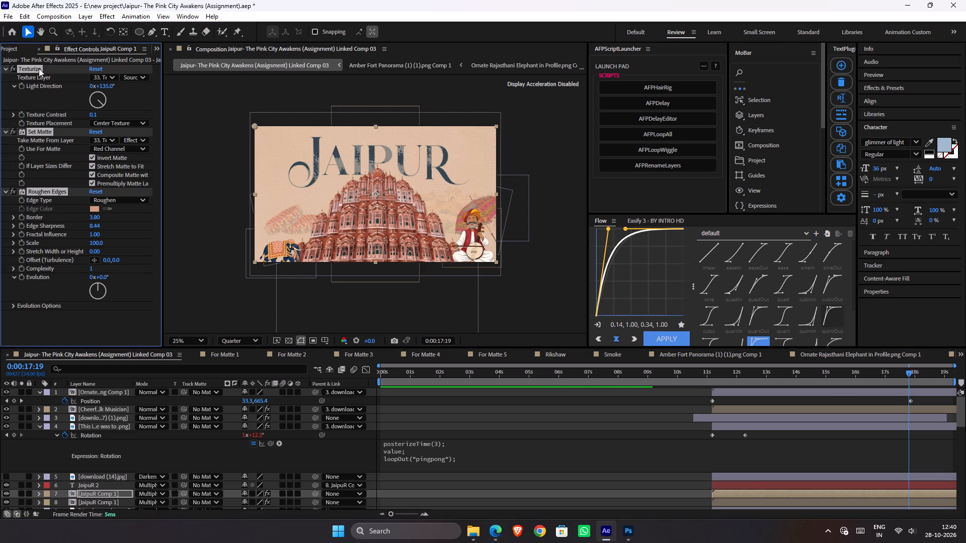
key(Delete)
key(ctrl+v)
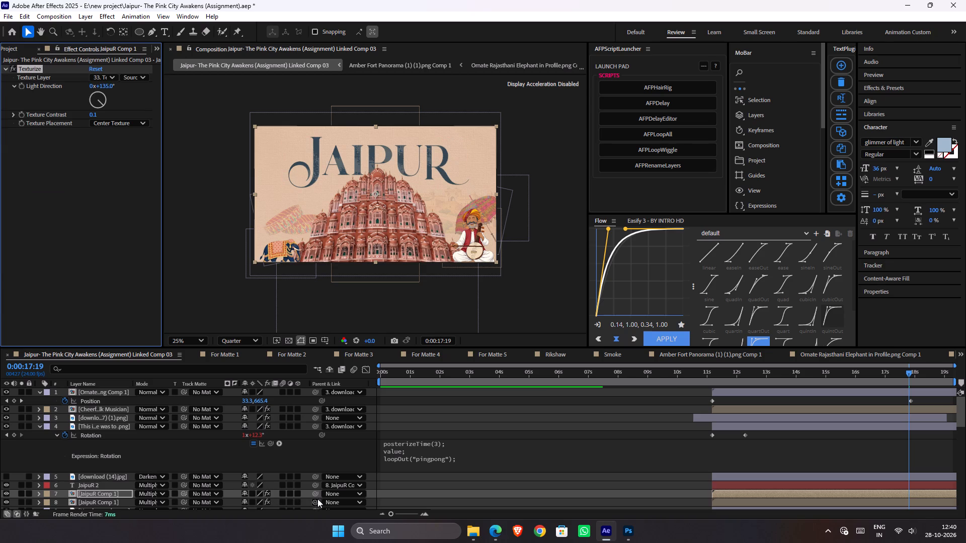
Parent the upper JaipuR Comp 1 copy to the lower JaipuR Comp 1 layer and save the project.
drag(317, 493, 304, 501)
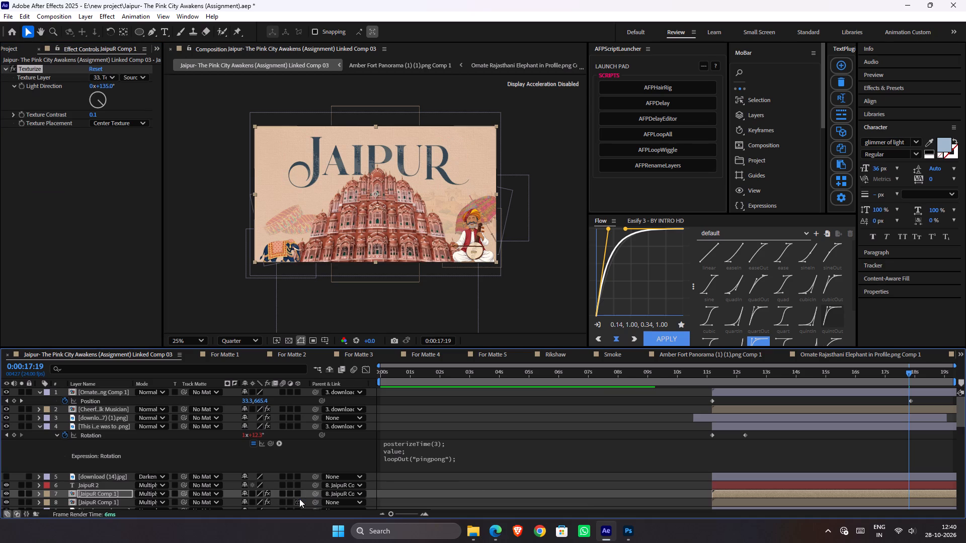
key(ctrl+s)
click(479, 428)
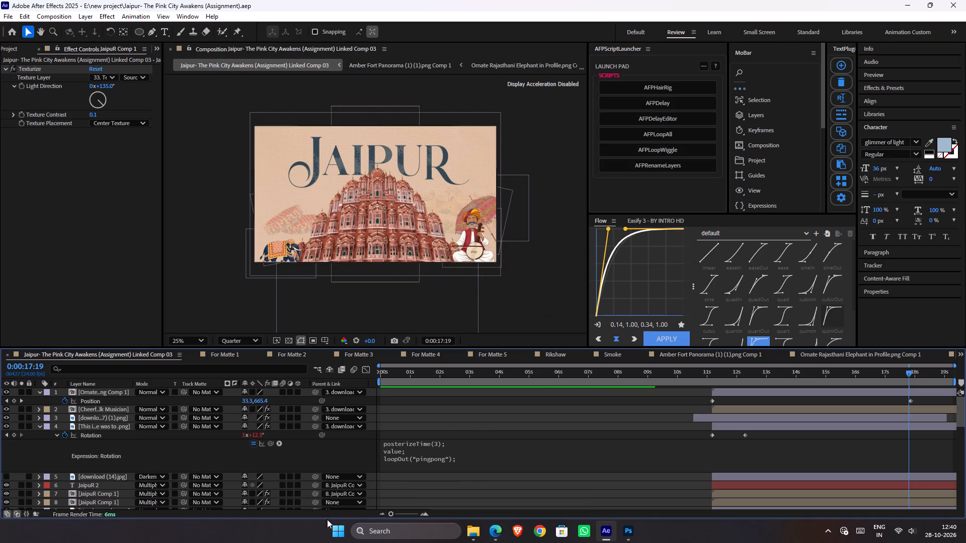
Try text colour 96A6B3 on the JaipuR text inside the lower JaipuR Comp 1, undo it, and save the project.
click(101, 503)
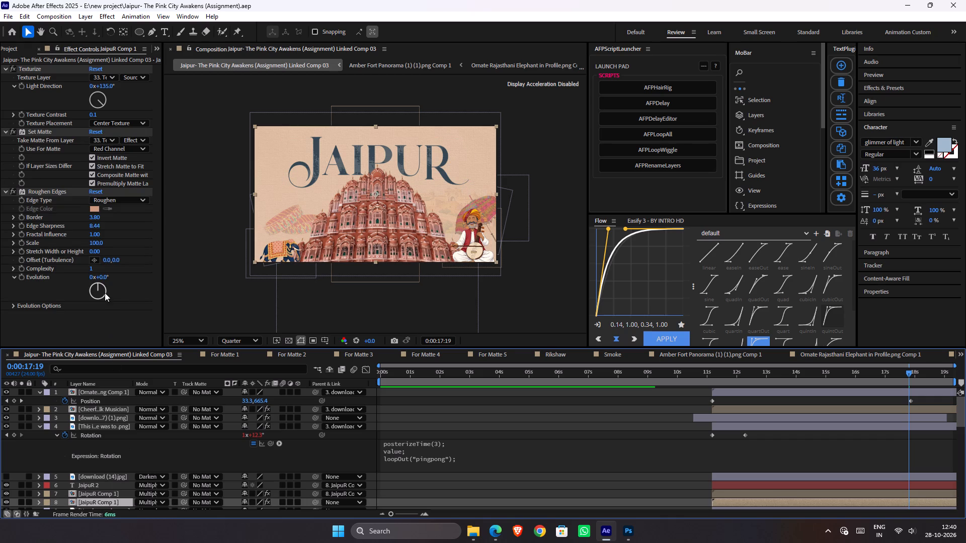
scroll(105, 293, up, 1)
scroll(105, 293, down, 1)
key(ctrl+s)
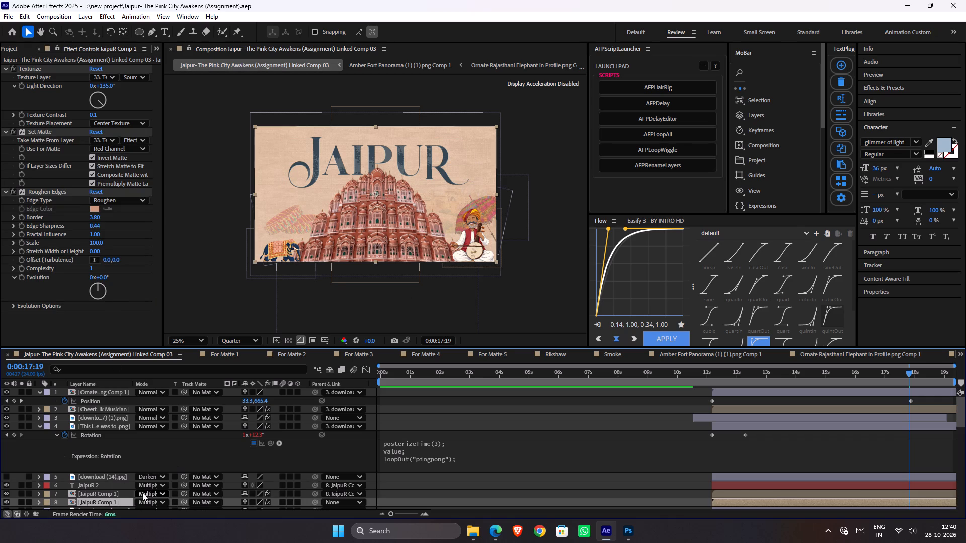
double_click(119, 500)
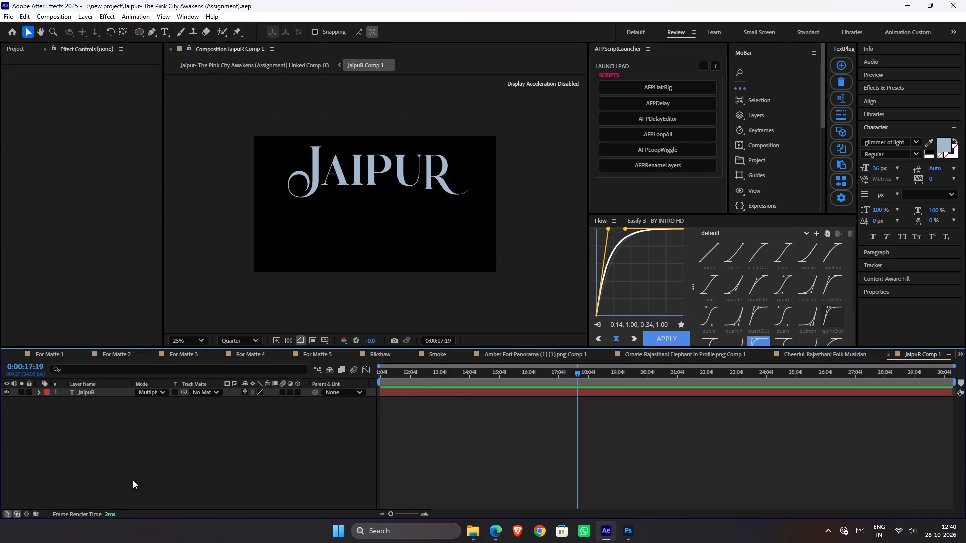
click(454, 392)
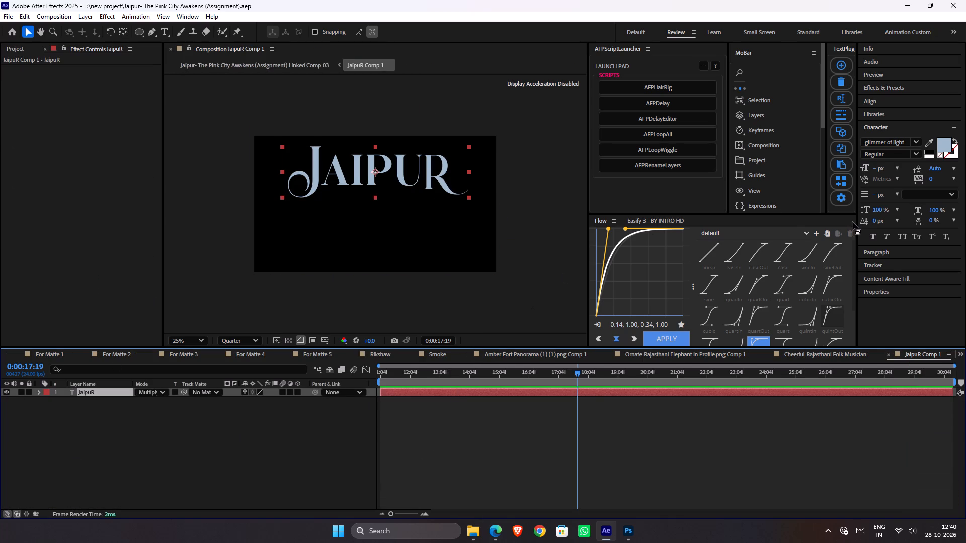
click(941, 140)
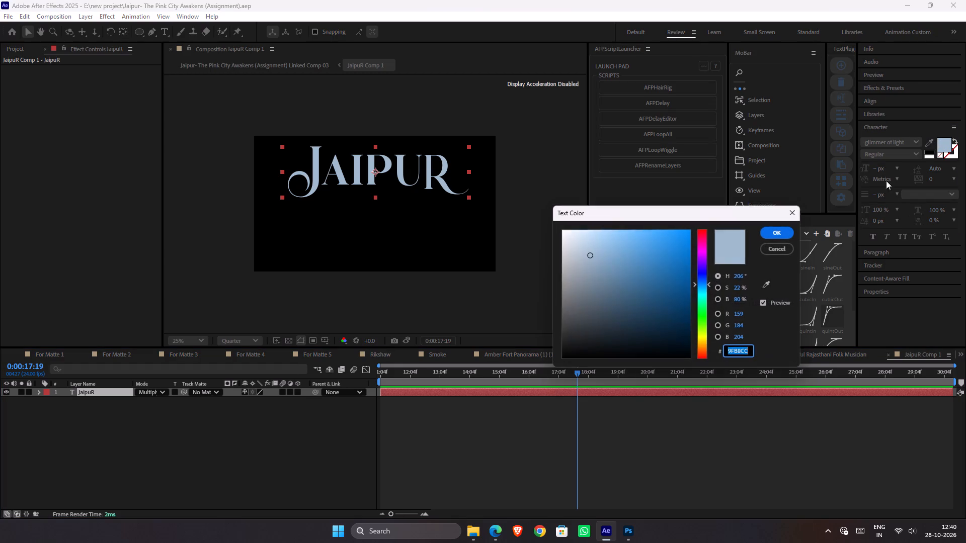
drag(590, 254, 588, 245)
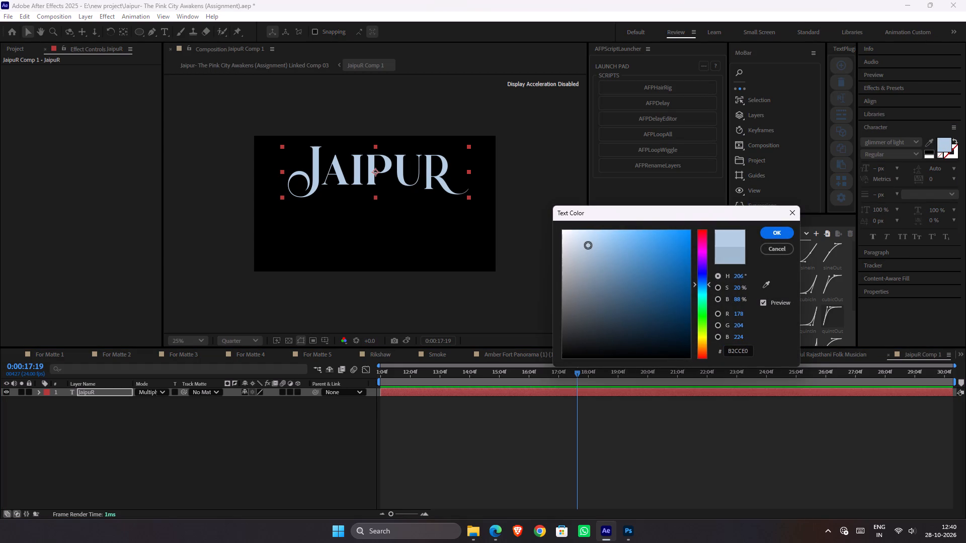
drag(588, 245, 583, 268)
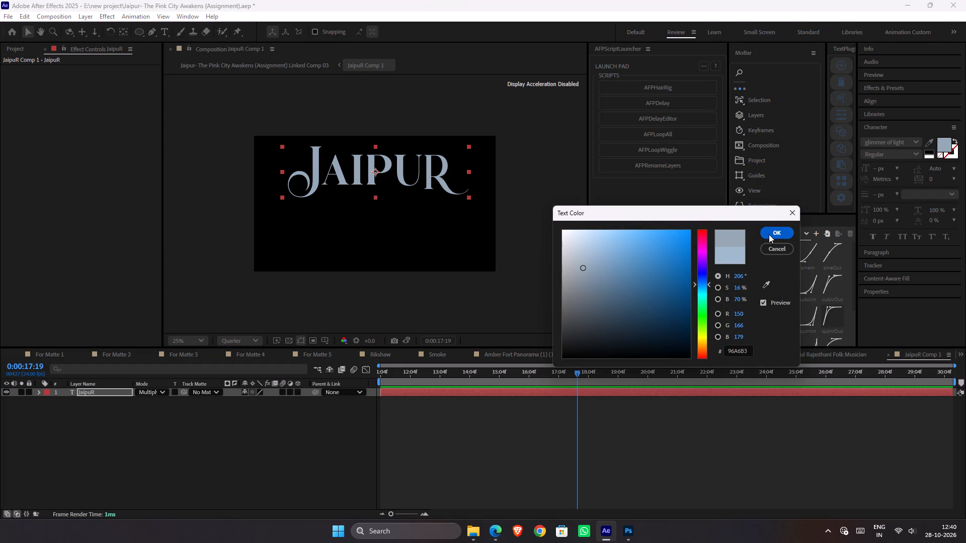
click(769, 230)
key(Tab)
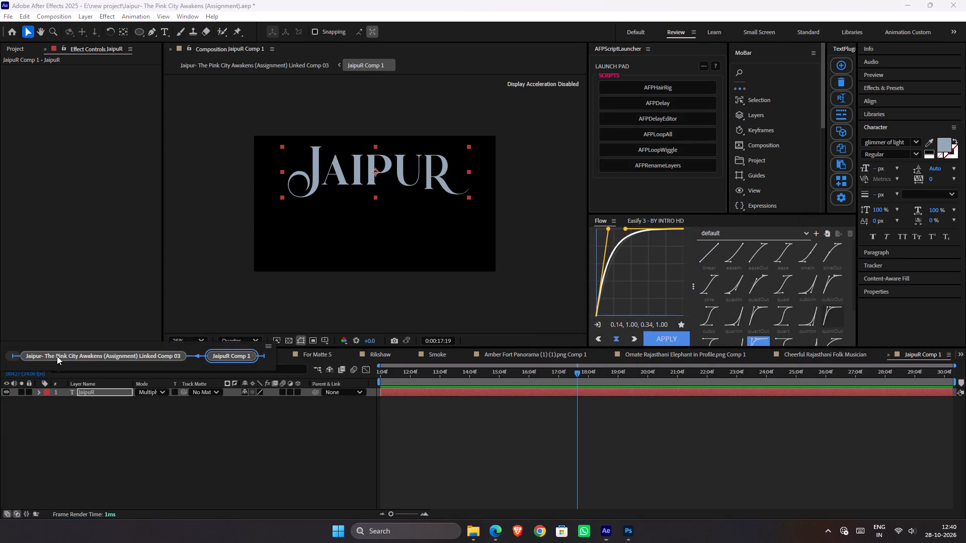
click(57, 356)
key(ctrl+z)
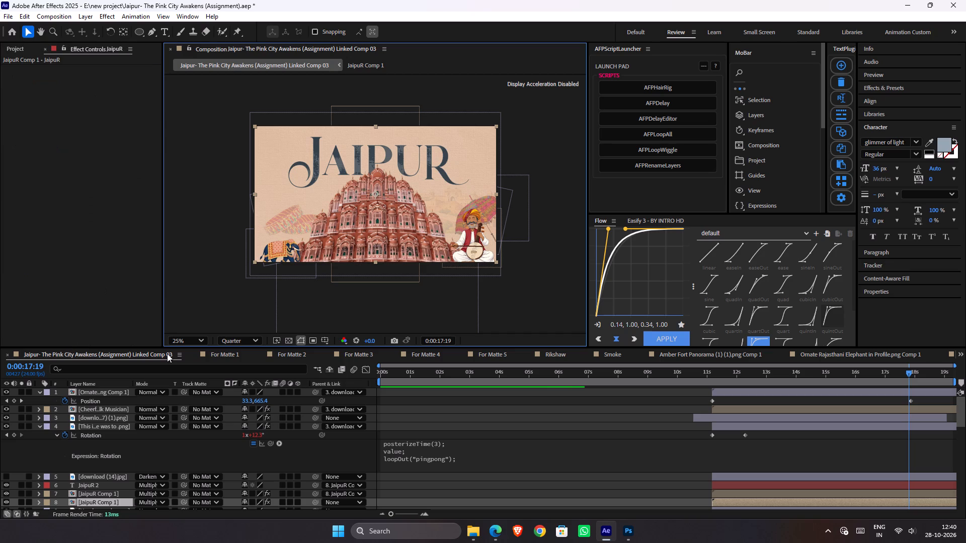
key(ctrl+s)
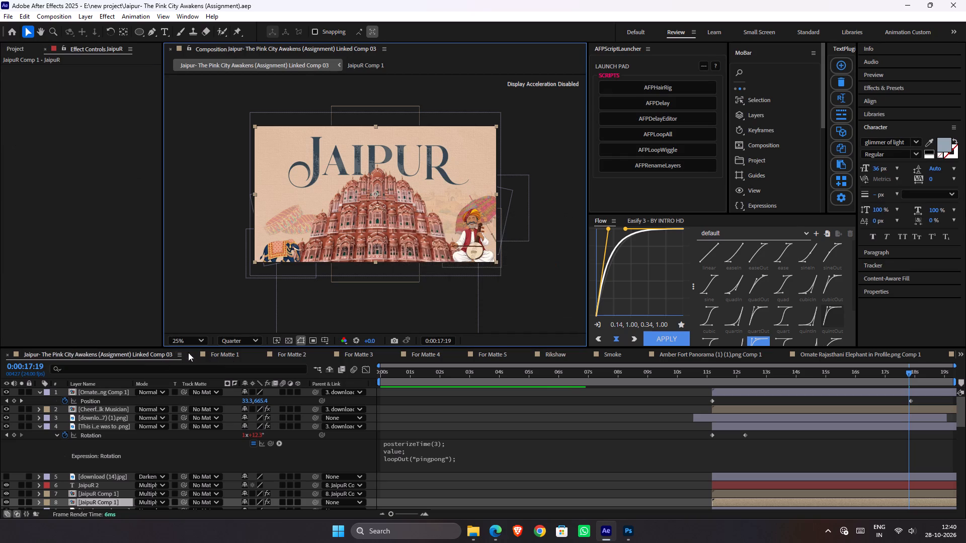
Close the surplus open compositions, from For Matte 1 through Cheerful Rajasthani Folk Musician, keeping only the main comp and JaipuR Comp 1 open.
click(195, 352)
triple_click(195, 352)
double_click(196, 352)
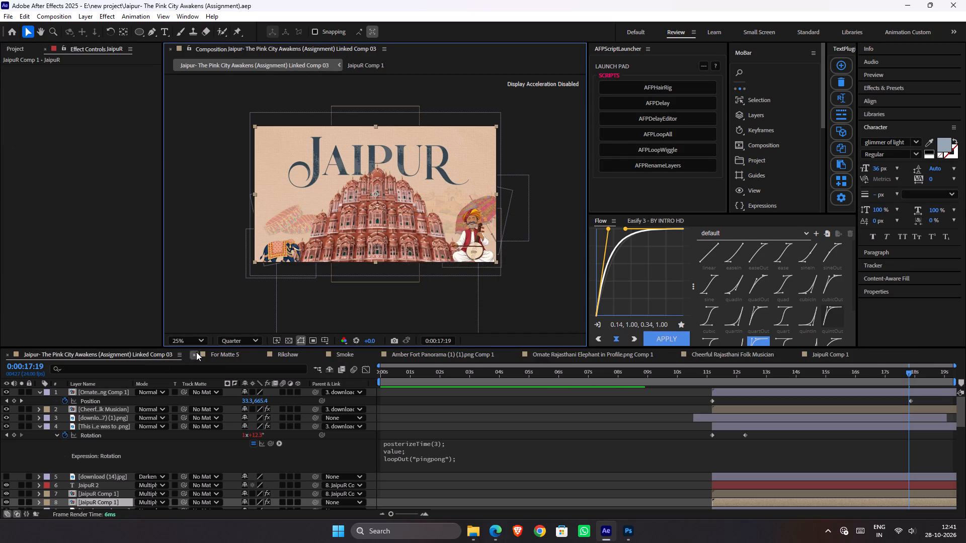
click(197, 352)
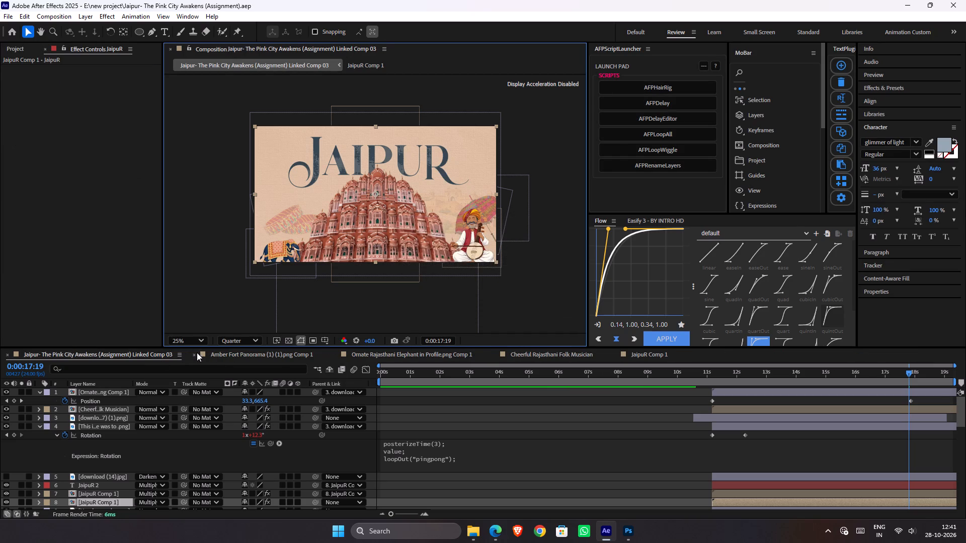
click(197, 352)
click(197, 352)
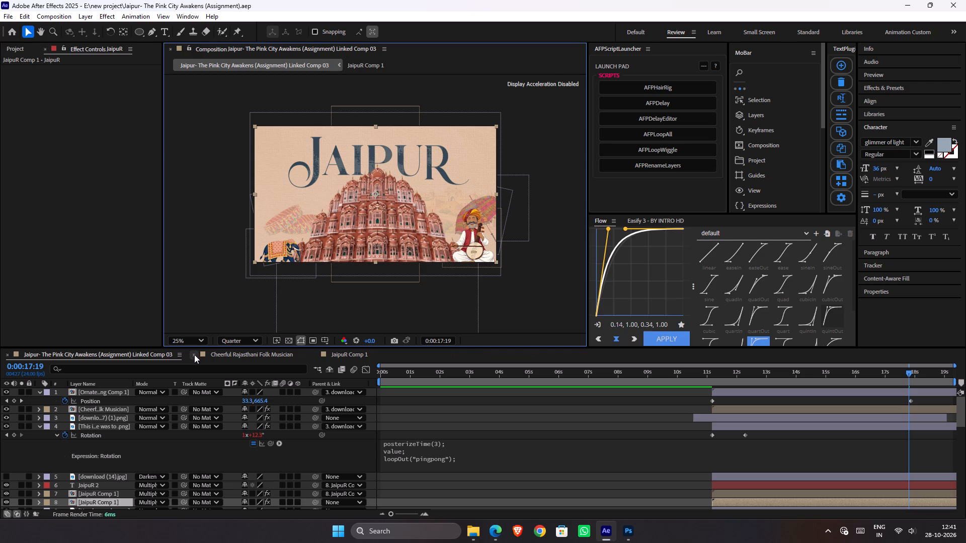
click(194, 354)
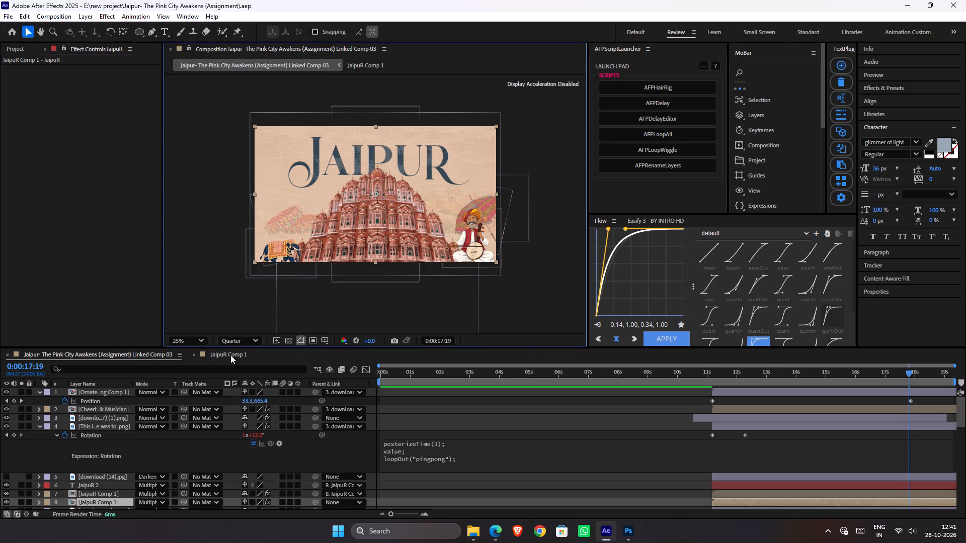
Recolour the JaipuR text in JaipuR Comp 1 to a lighter pale blue, return to the main comp, and save the project.
click(231, 355)
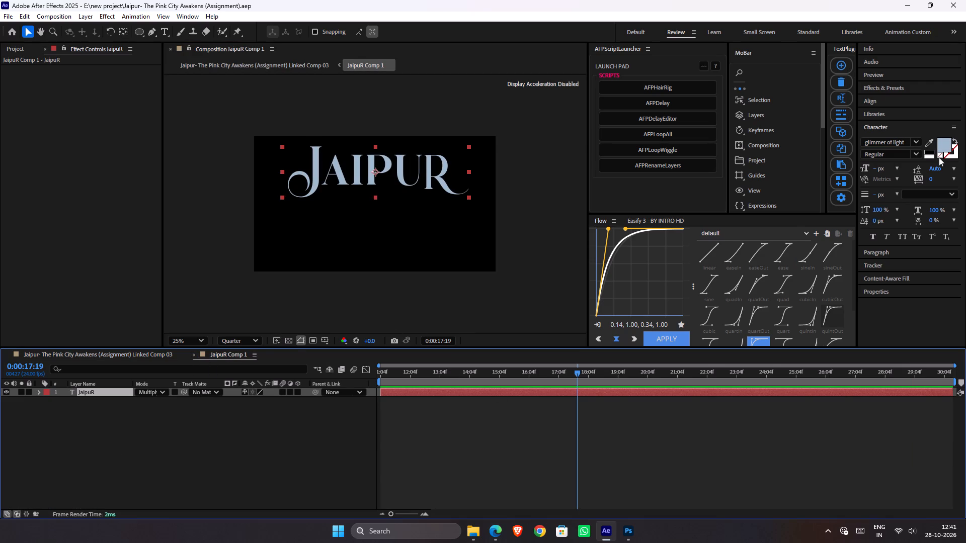
click(942, 143)
drag(589, 263, 594, 290)
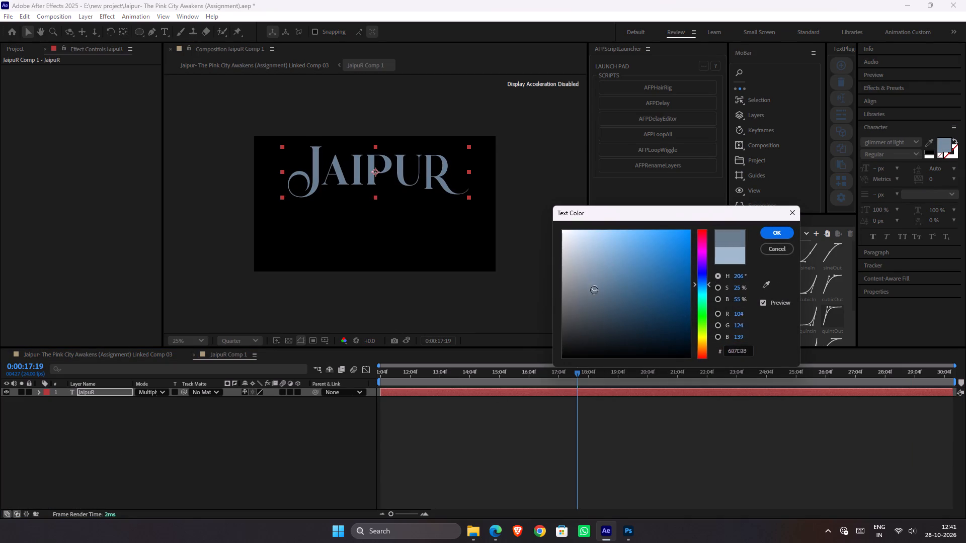
drag(594, 290, 599, 288)
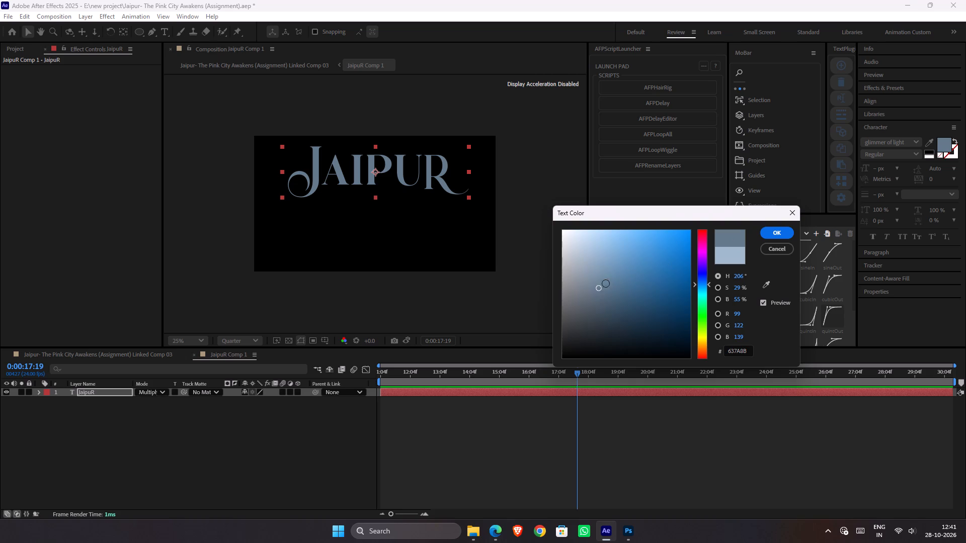
key(ctrl+z)
drag(594, 283, 588, 246)
click(775, 231)
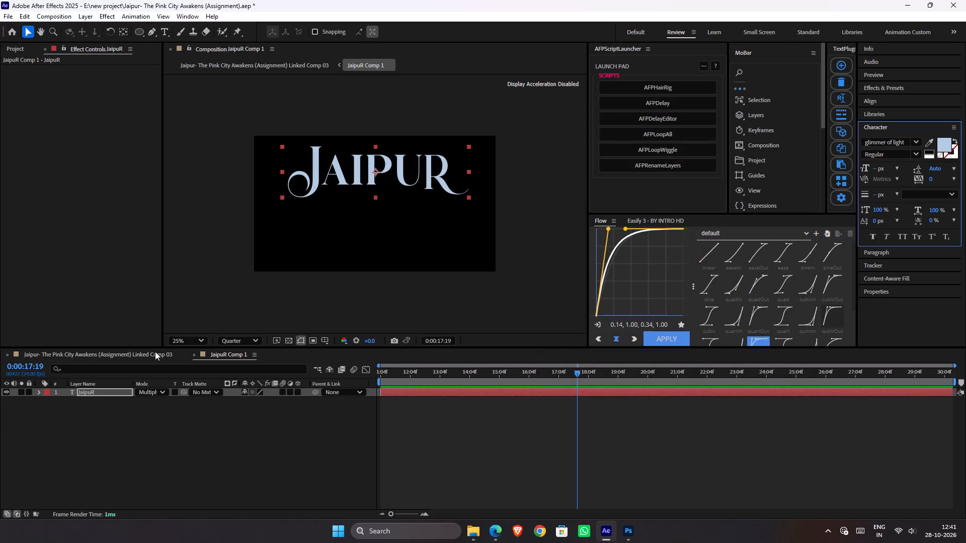
click(153, 352)
key(ctrl+s)
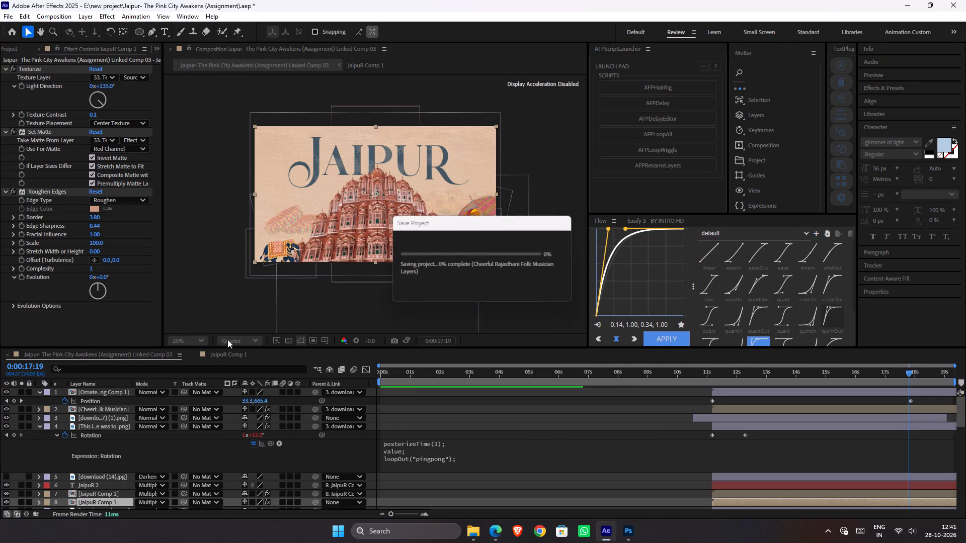
Preview the title scene in the main comp from 0:00:11:13.
drag(713, 376, 723, 377)
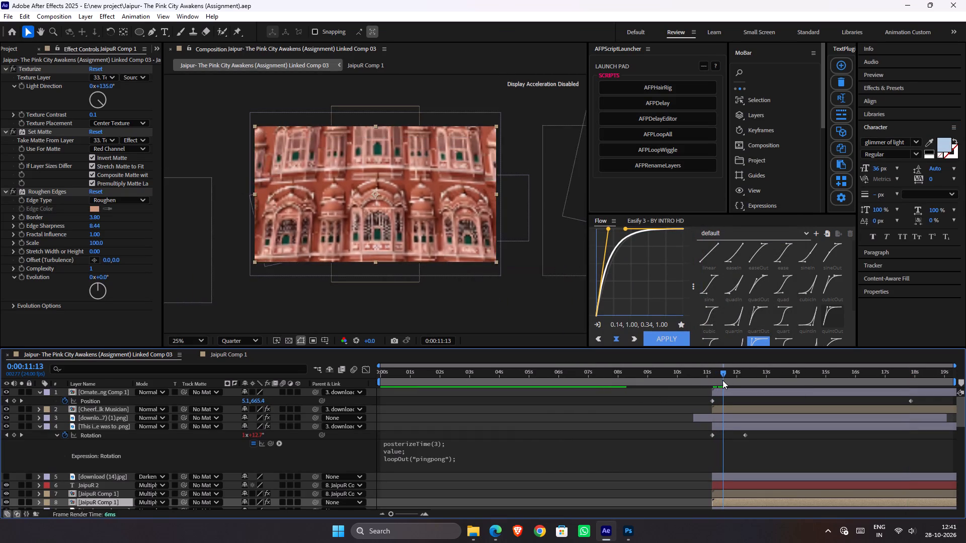
key(space)
scroll(746, 404, down, 4)
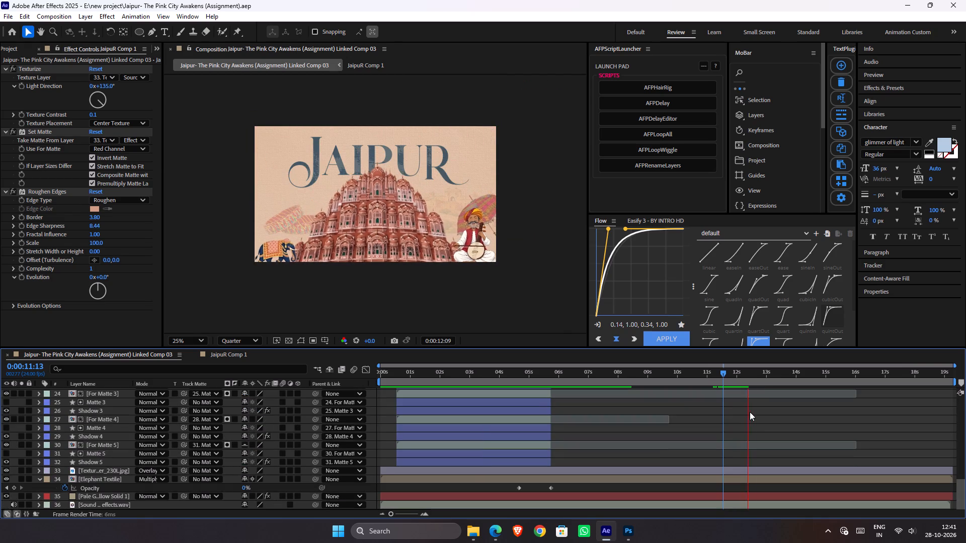
key(space)
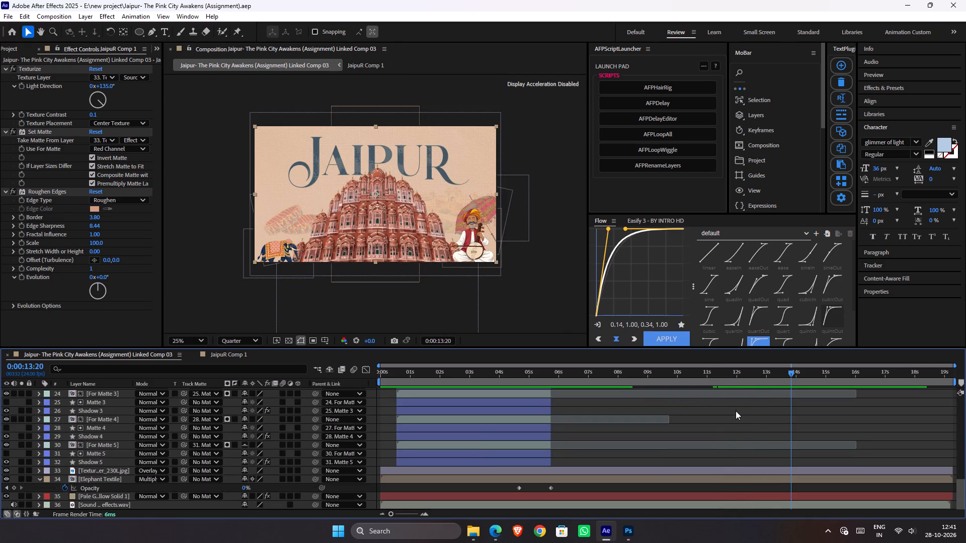
Search the effects for autofill with the JaipuR text layer inside JaipuR Comp 1 selected.
scroll(736, 411, up, 3)
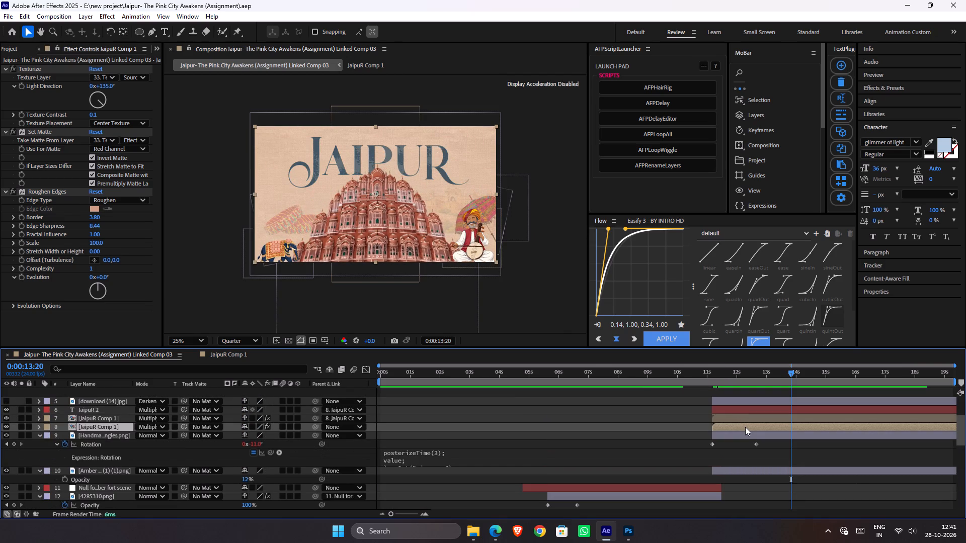
double_click(745, 427)
key(ctrl+s)
click(467, 395)
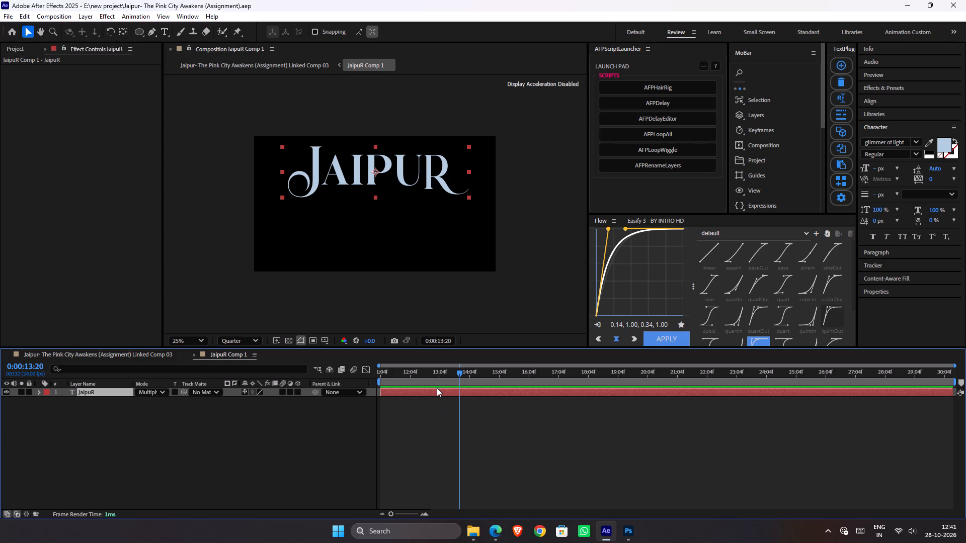
key(ctrl+space)
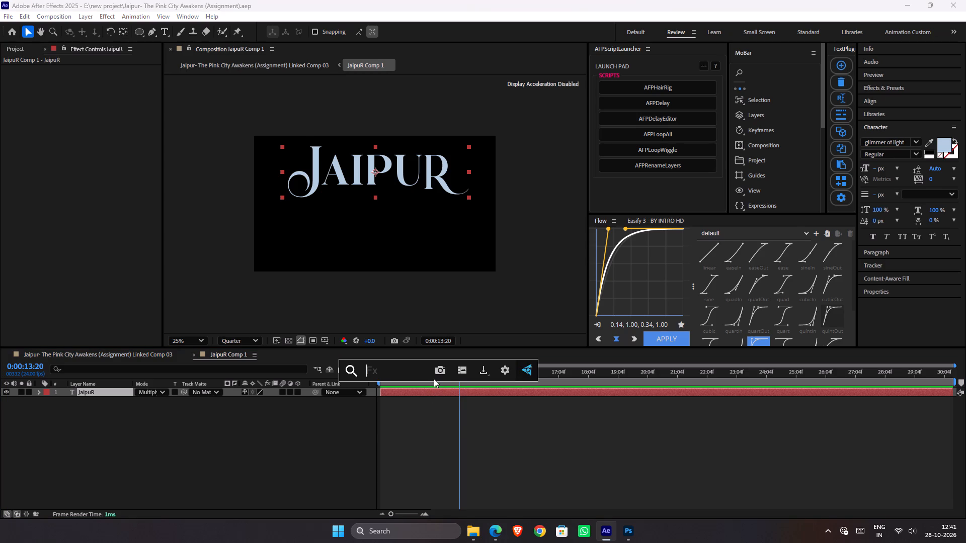
text(autof)
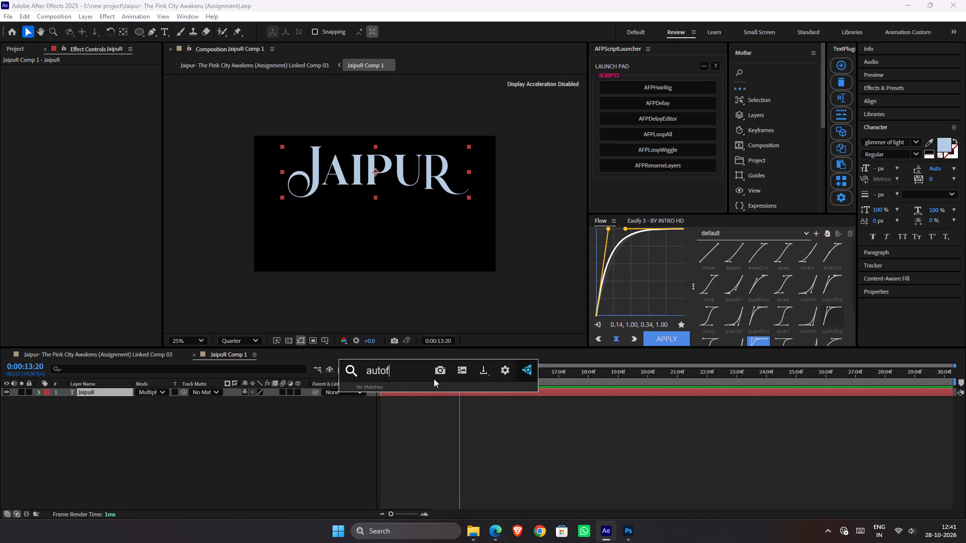
text(ill)
key(BackSpace)
key(BackSpace)
key(BackSpace)
key(BackSpace)
key(BackSpace)
key(BackSpace)
key(BackSpace)
key(BackSpace)
key(BackSpace)
key(BackSpace)
key(BackSpace)
key(BackSpace)
key(BackSpace)
key(BackSpace)
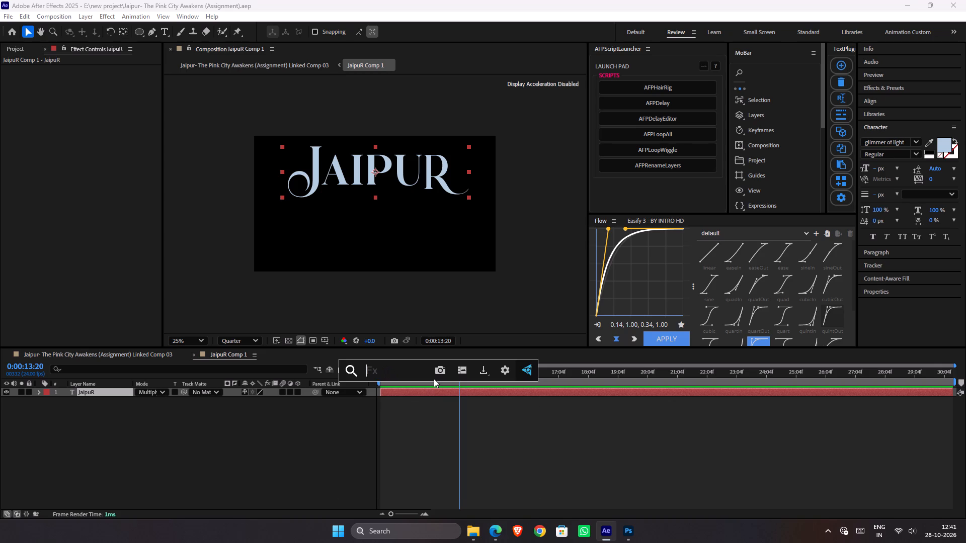
click(502, 394)
Open the Inks Mattes folder inside Video Assets in the file explorer.
key(alt+Tab)
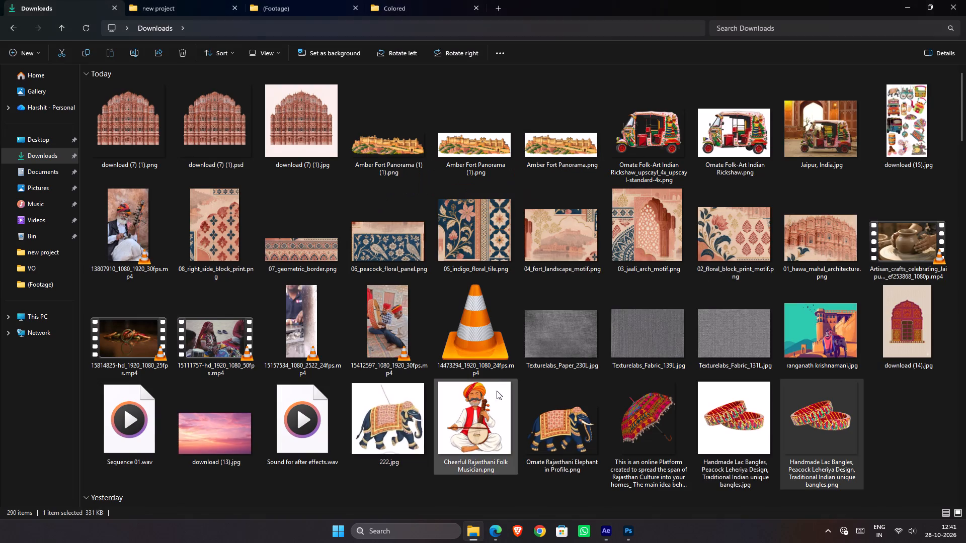
click(488, 529)
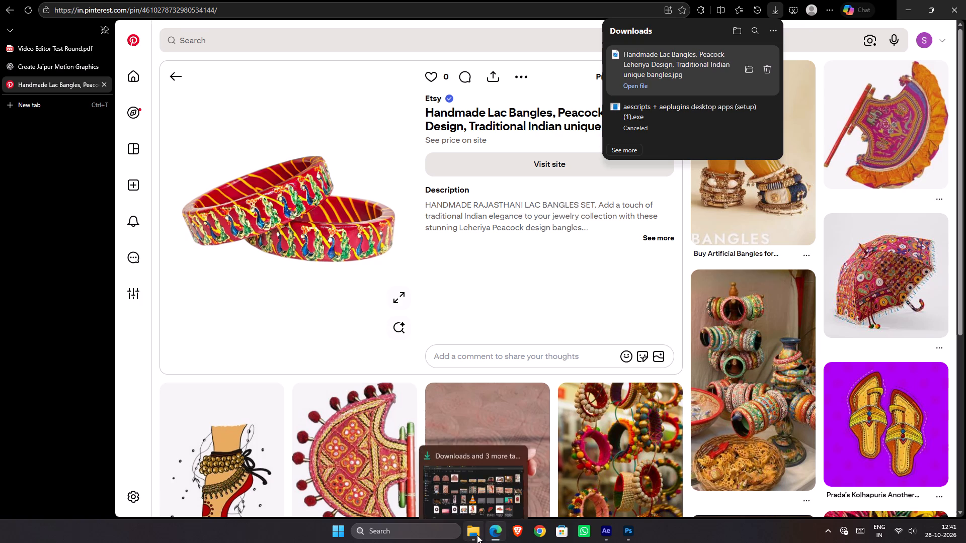
click(477, 535)
click(410, 0)
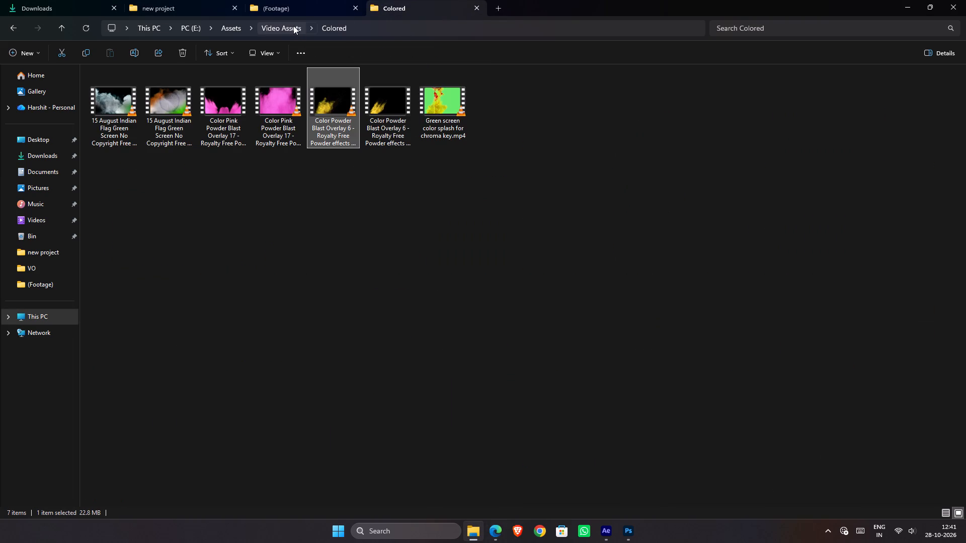
click(293, 26)
click(499, 196)
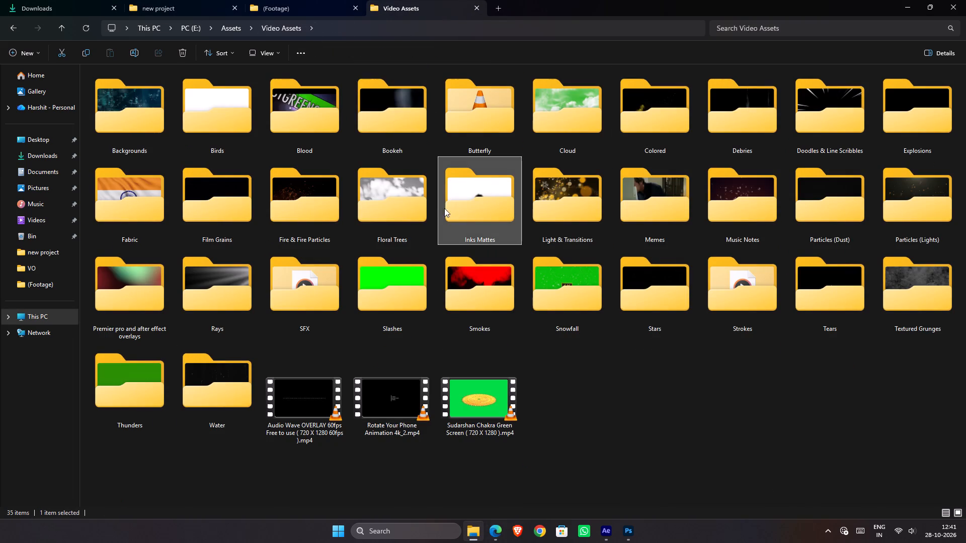
double_click(472, 217)
click(505, 271)
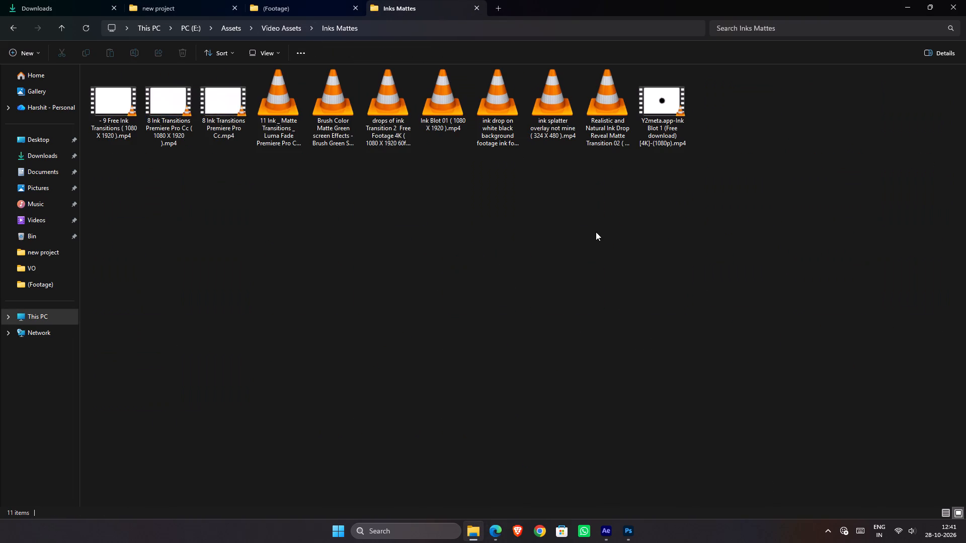
Add the Realistic and Natural Ink Drop Reveal Matte Transition 02 clip to JaipuR Comp 1 in After Effects, above the JaipuR text.
ctrl+scroll(596, 227, up, 9)
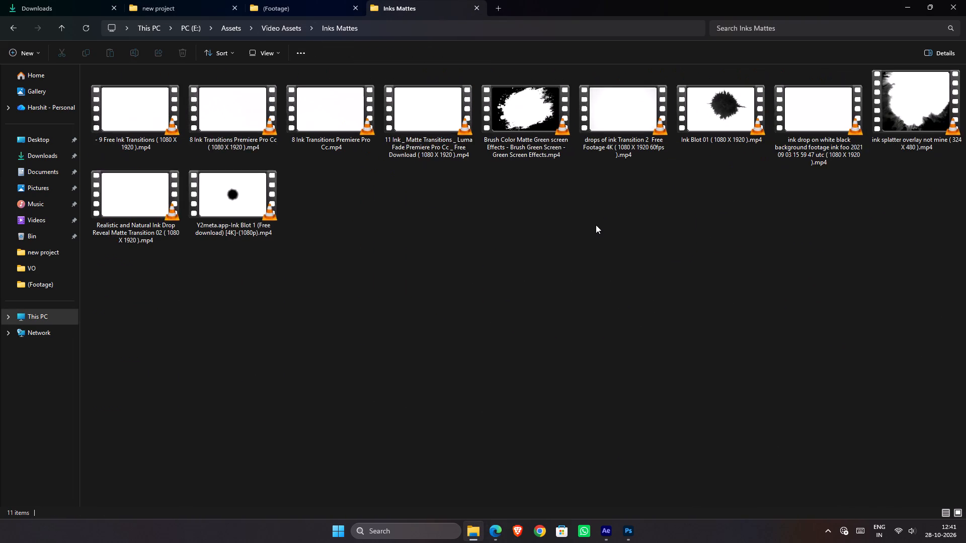
ctrl+scroll(596, 225, up, 4)
click(477, 255)
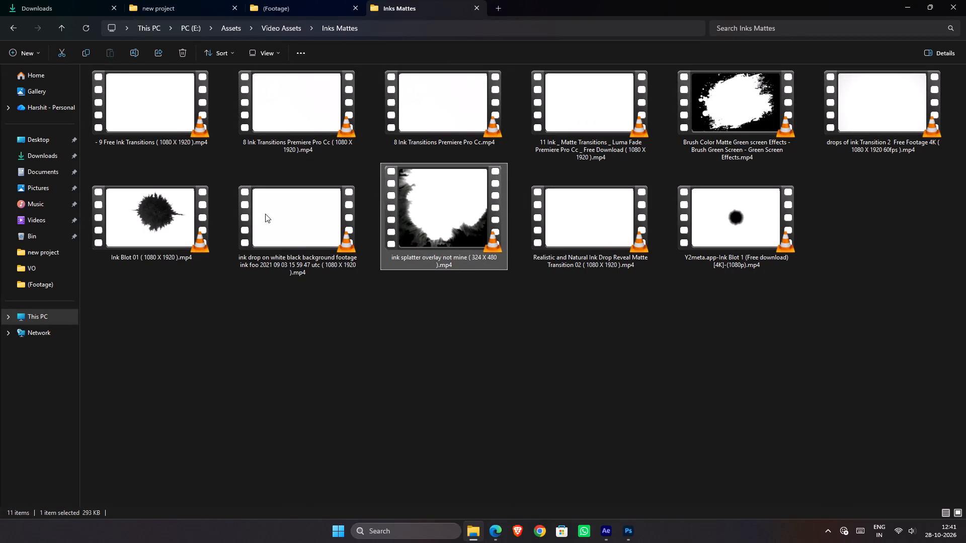
click(539, 207)
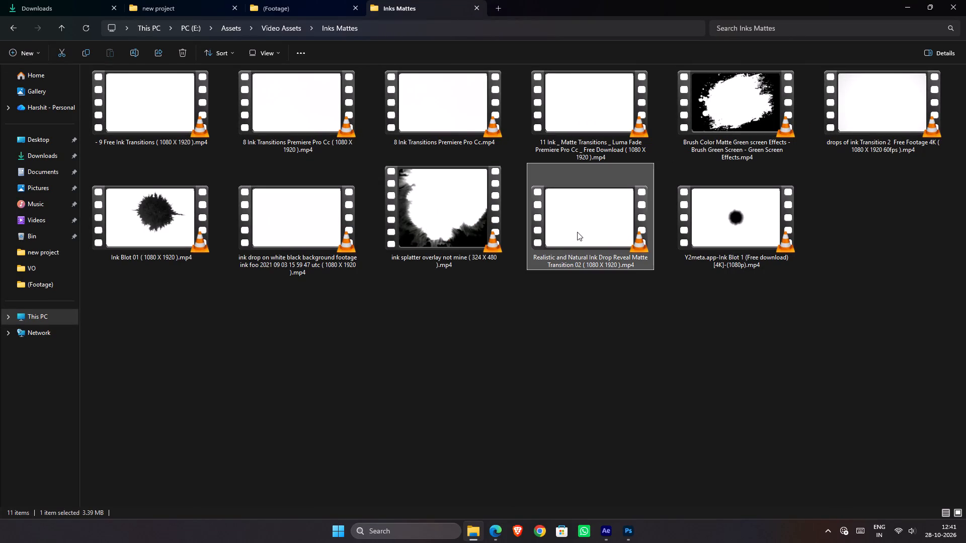
drag(607, 221, 549, 312)
key(alt+Tab)
key(alt+Tab)
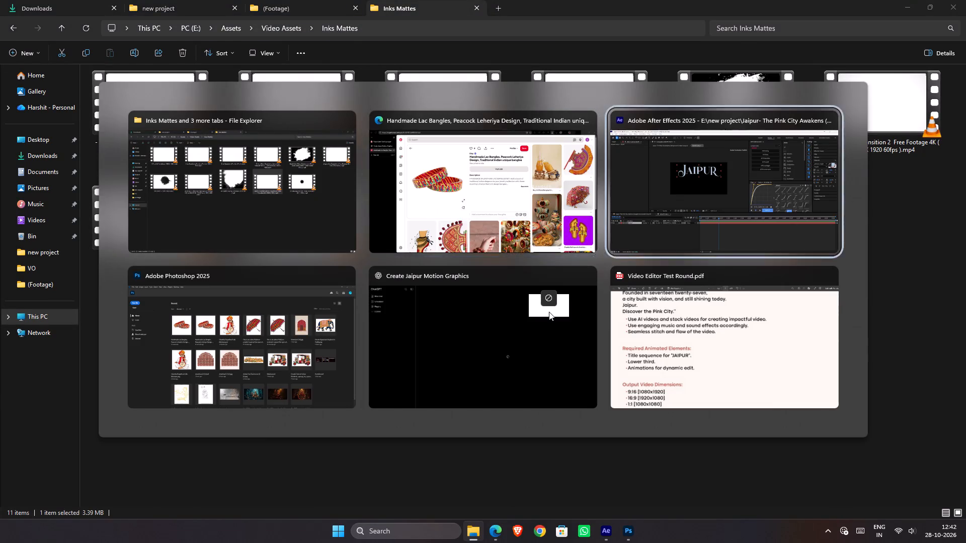
drag(549, 312, 534, 434)
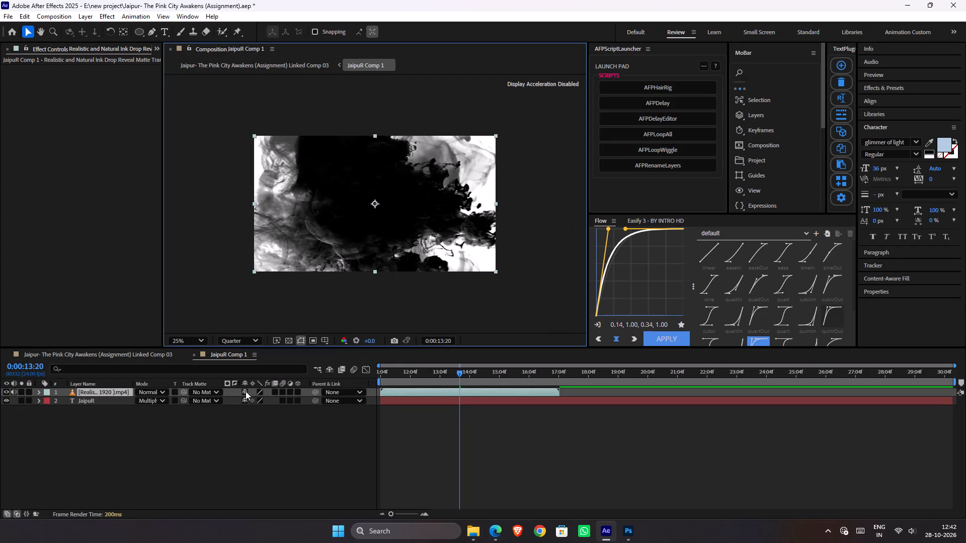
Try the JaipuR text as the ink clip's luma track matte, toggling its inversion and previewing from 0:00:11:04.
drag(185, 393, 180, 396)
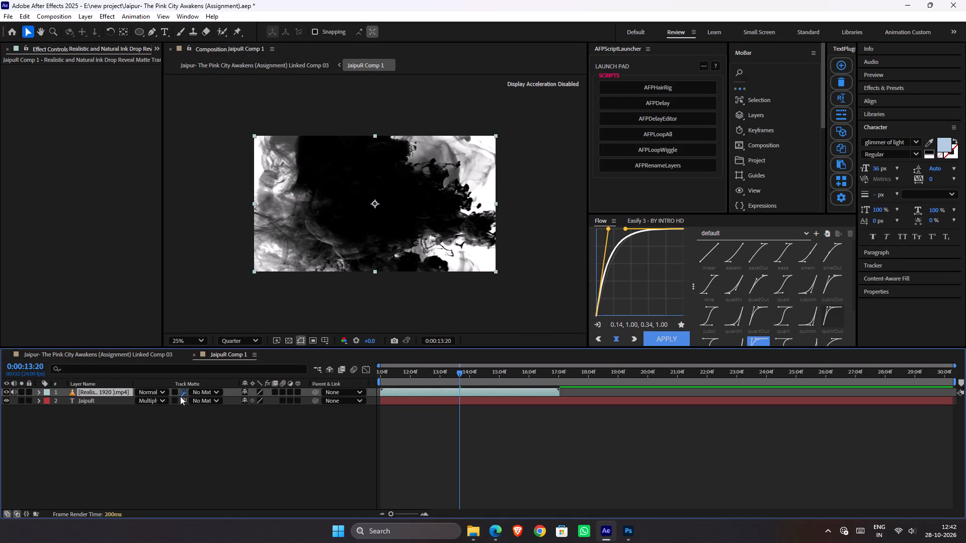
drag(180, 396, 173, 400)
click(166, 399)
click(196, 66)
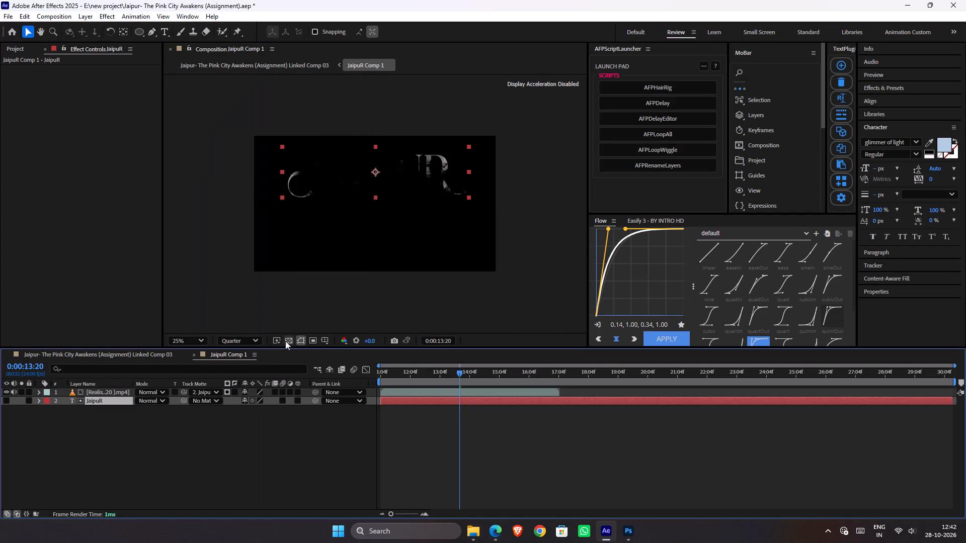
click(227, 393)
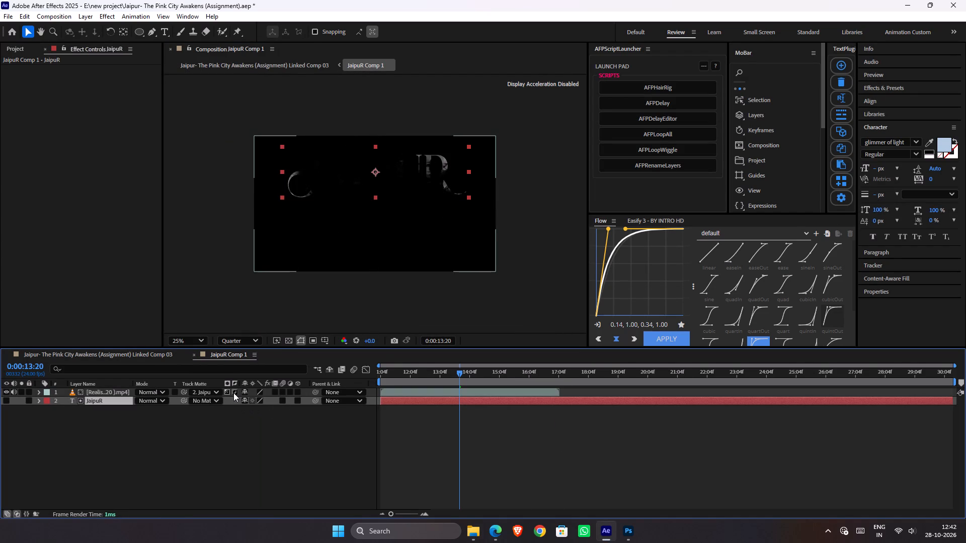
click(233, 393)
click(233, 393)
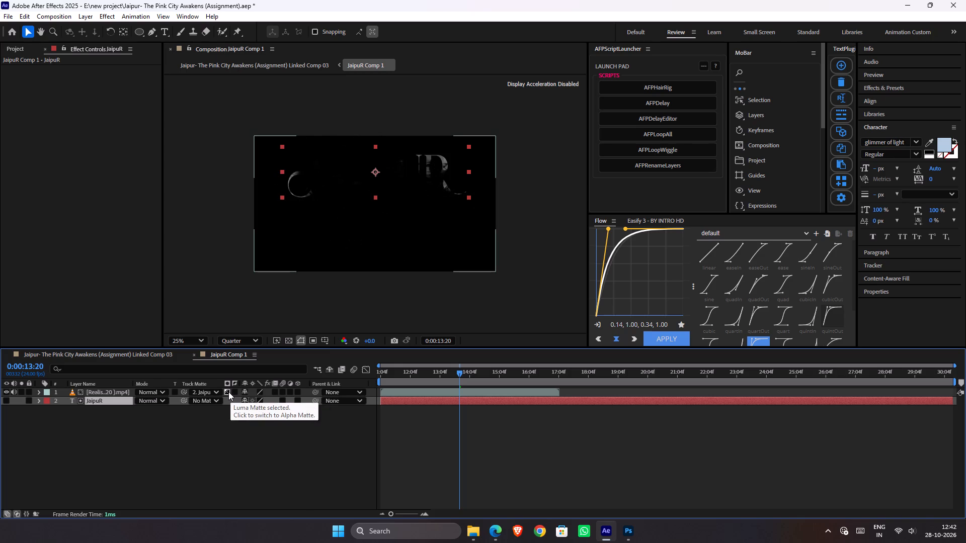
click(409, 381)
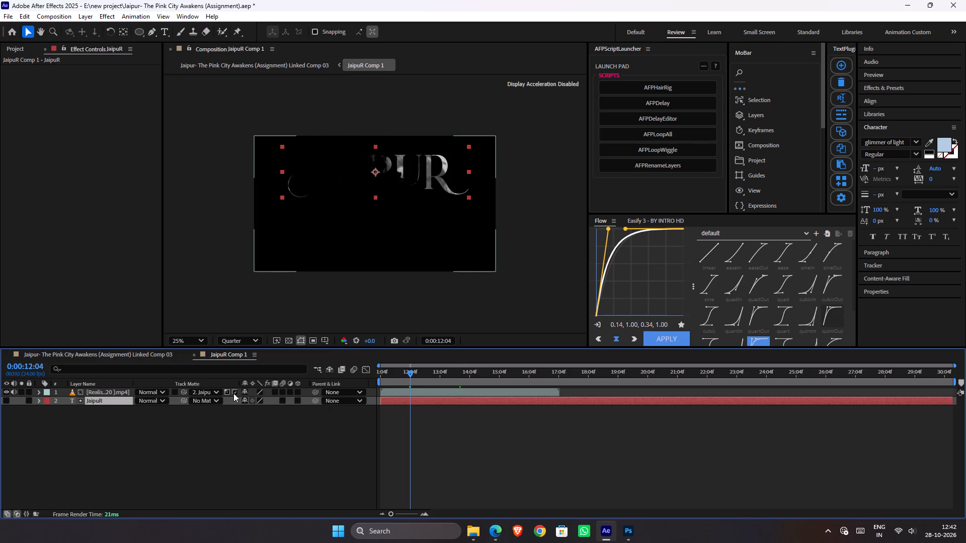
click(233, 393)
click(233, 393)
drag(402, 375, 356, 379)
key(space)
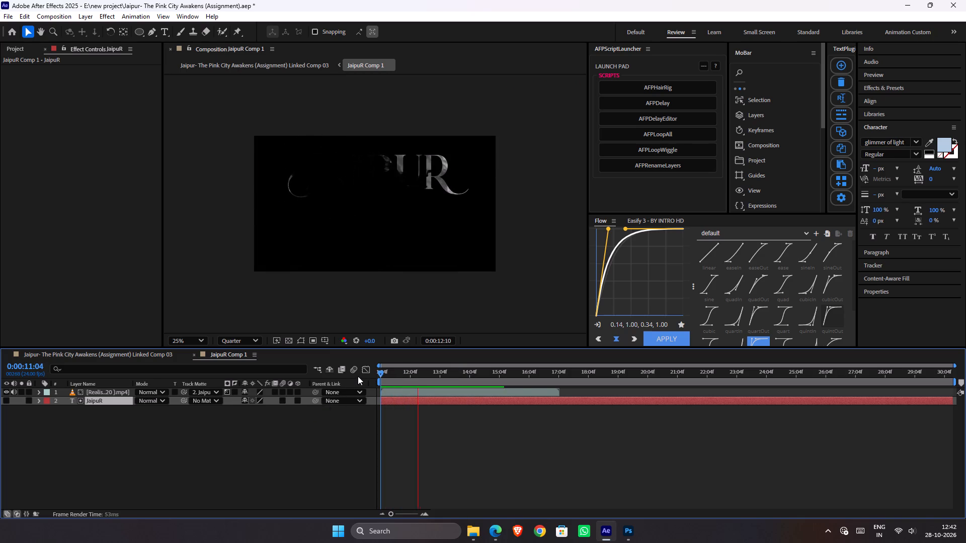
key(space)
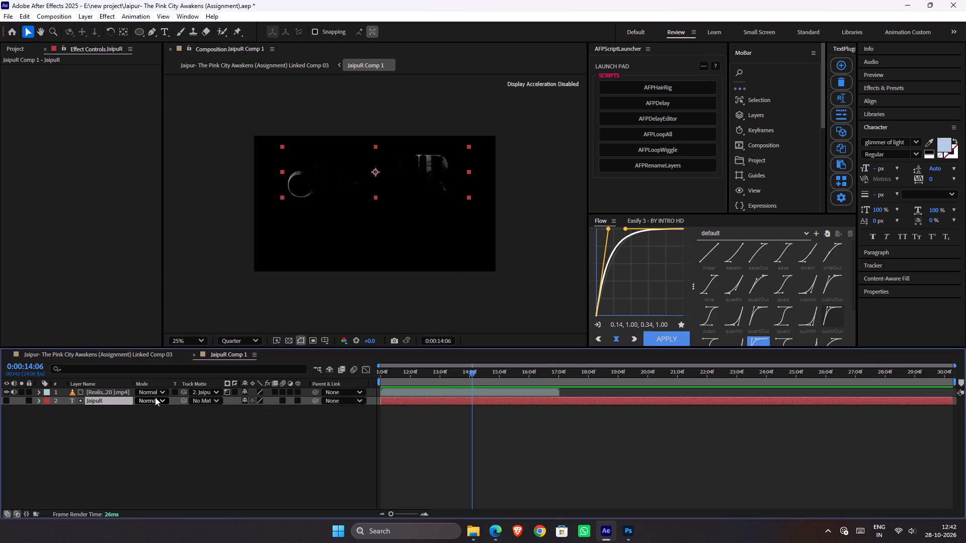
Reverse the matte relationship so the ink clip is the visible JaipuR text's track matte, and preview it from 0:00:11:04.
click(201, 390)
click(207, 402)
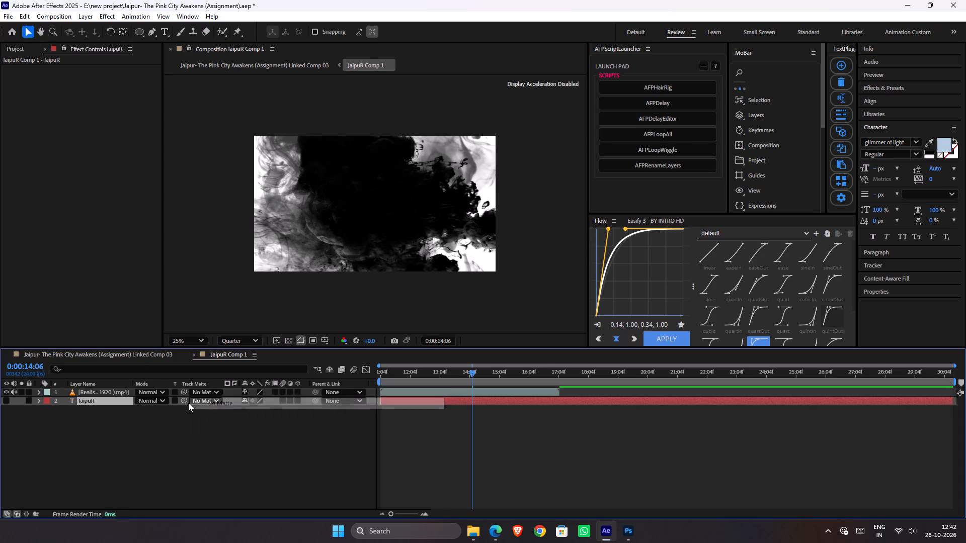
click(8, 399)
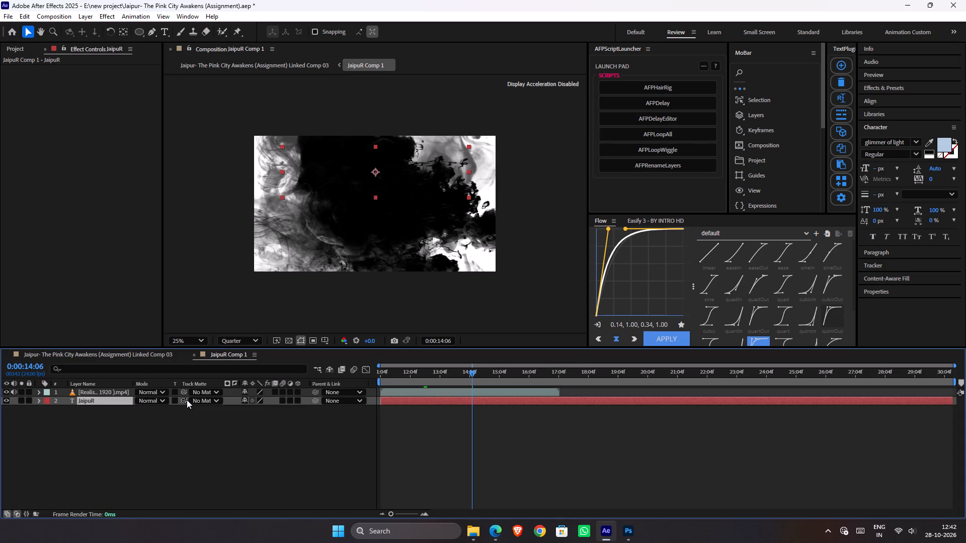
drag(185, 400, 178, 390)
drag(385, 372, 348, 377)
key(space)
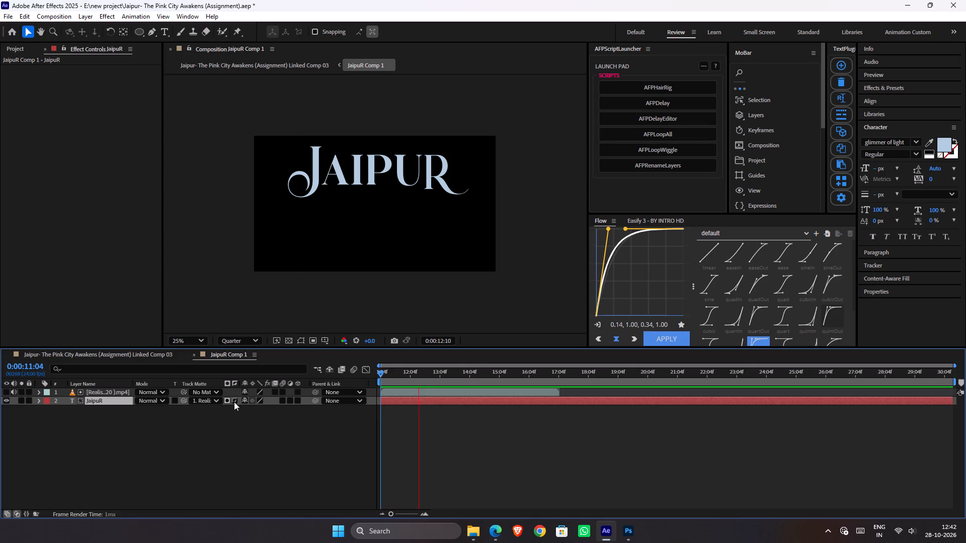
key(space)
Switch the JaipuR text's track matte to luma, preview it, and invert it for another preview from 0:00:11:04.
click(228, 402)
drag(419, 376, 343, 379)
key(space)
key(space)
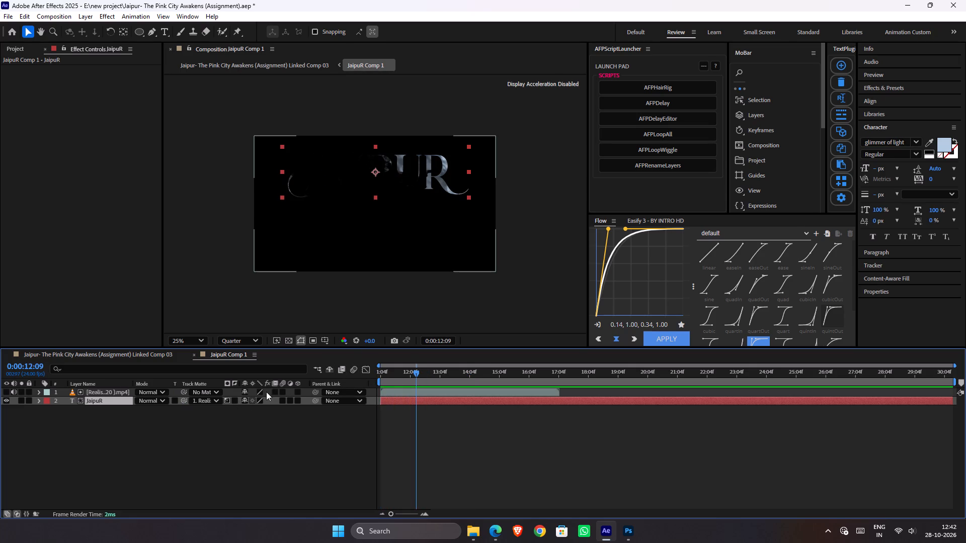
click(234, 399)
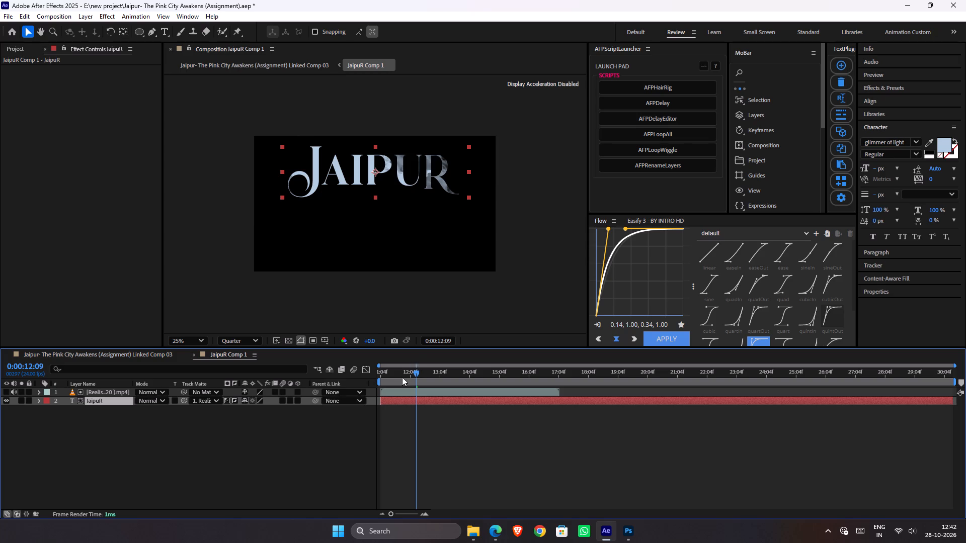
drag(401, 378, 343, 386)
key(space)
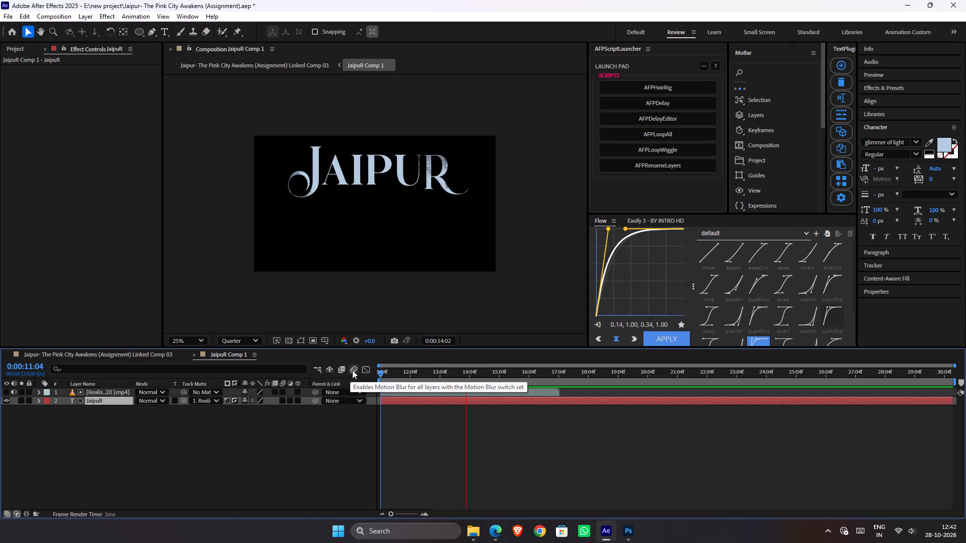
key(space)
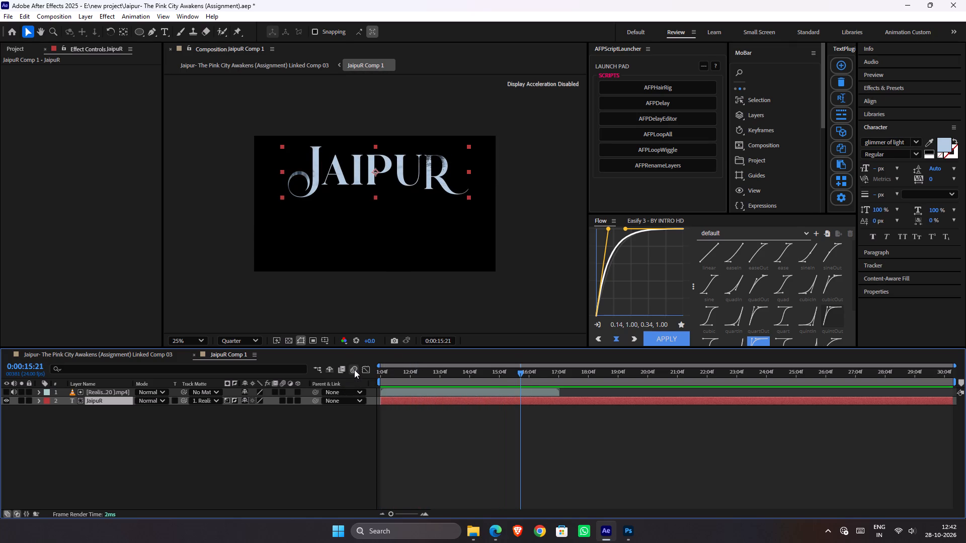
Preview the title scene in the main comp from 0:00:11:04 and examine the JaipuR lettering up to 0:00:12:16.
key(Tab)
click(271, 372)
drag(752, 376, 734, 376)
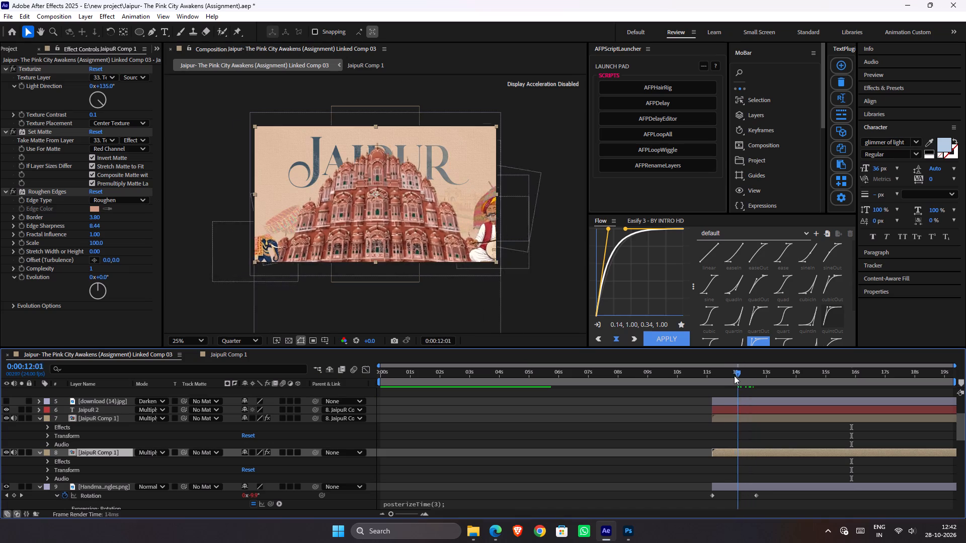
drag(734, 376, 712, 376)
key(space)
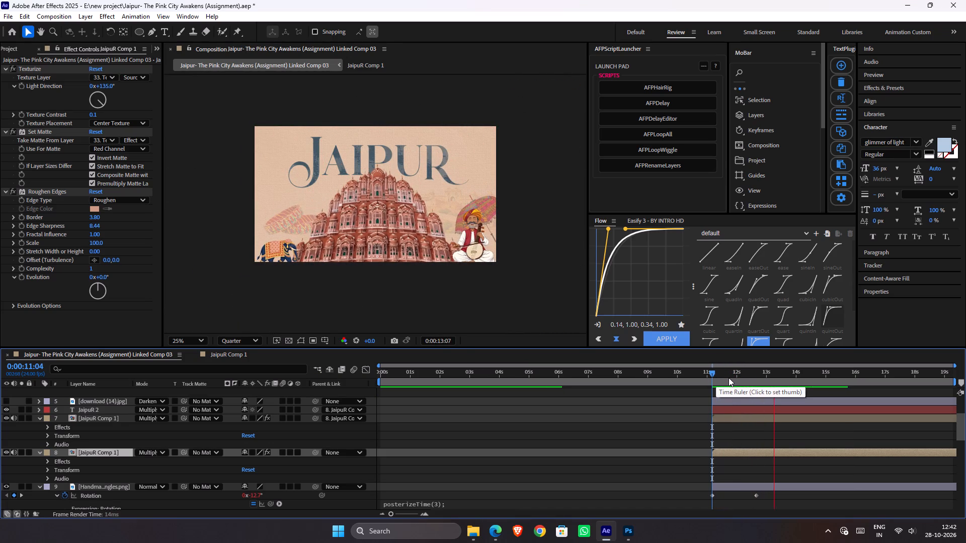
key(space)
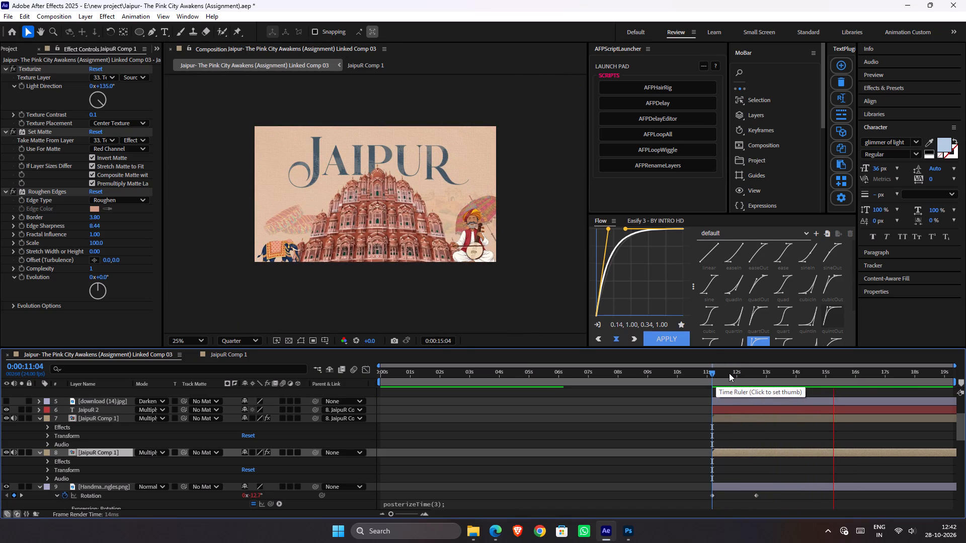
click(106, 417)
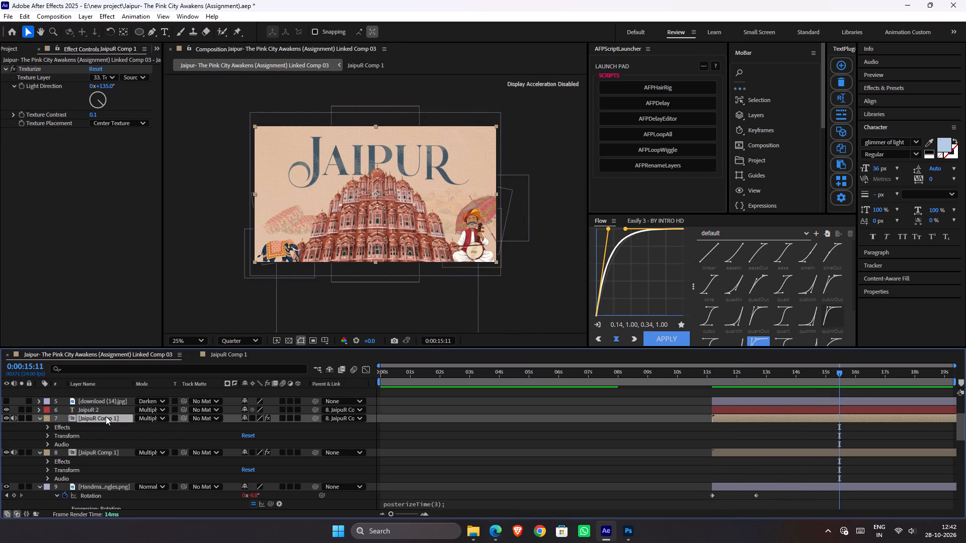
drag(752, 380, 739, 382)
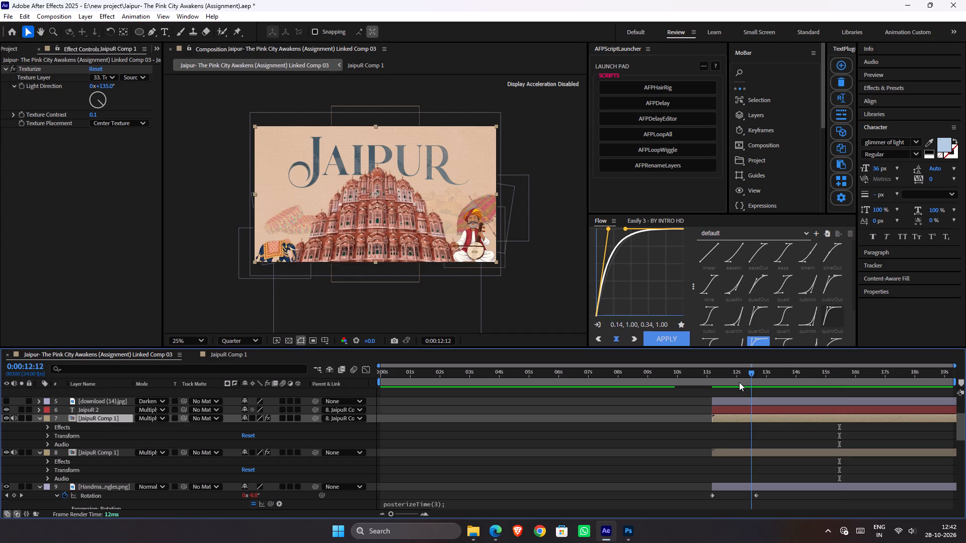
drag(739, 382, 756, 377)
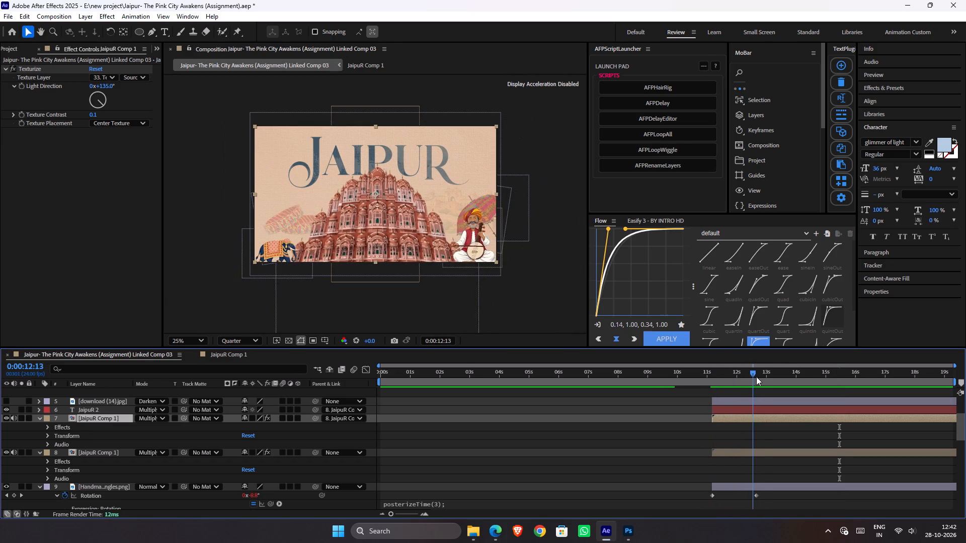
drag(756, 377, 756, 375)
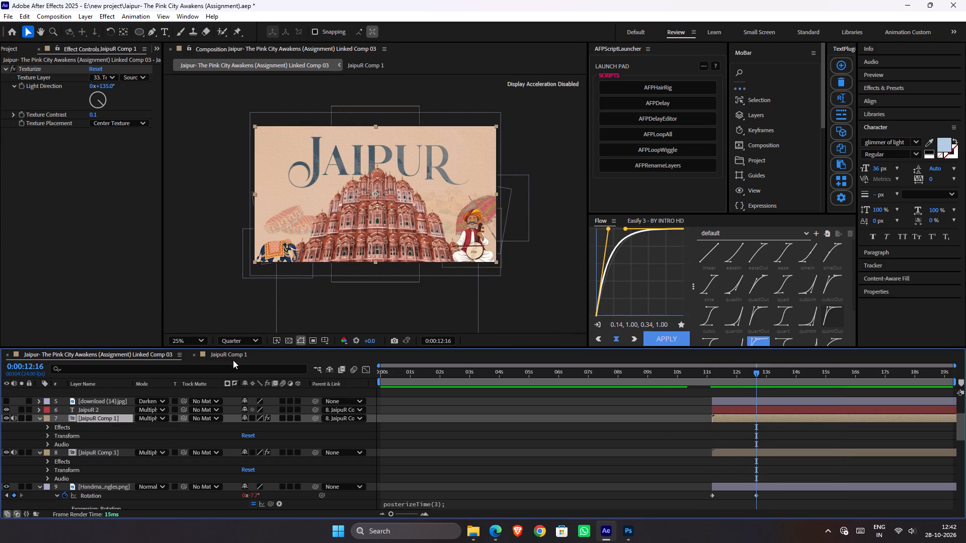
Cut the ink matte clip out of JaipuR Comp 1.
click(232, 354)
click(100, 392)
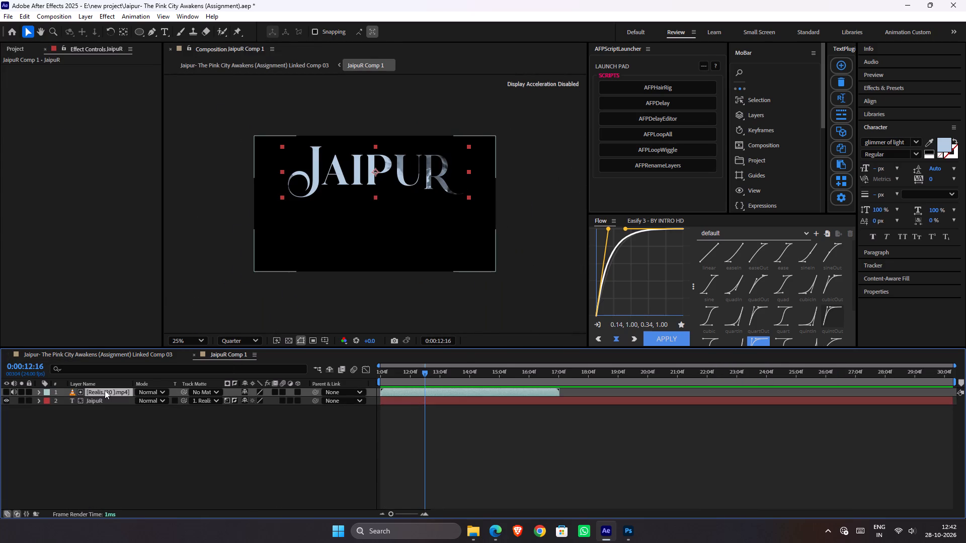
key(ctrl+x)
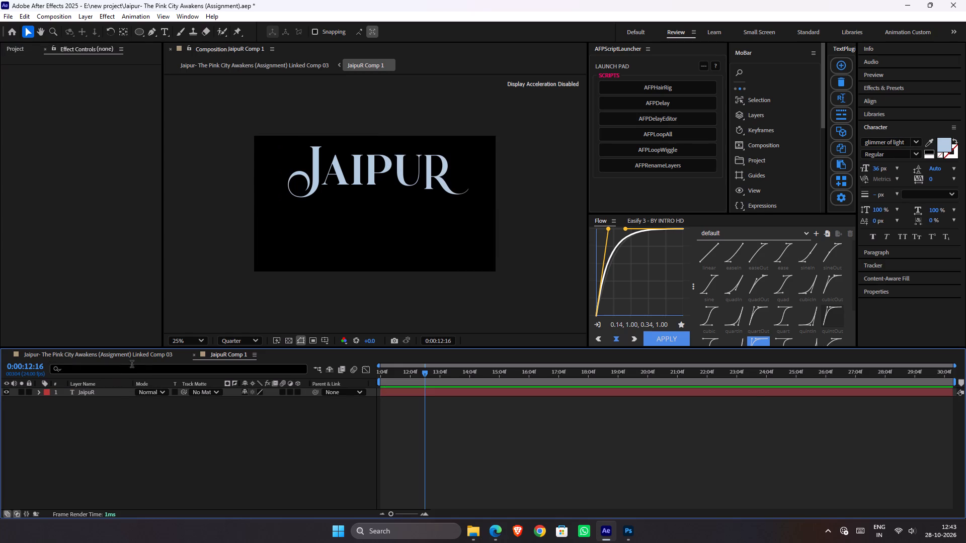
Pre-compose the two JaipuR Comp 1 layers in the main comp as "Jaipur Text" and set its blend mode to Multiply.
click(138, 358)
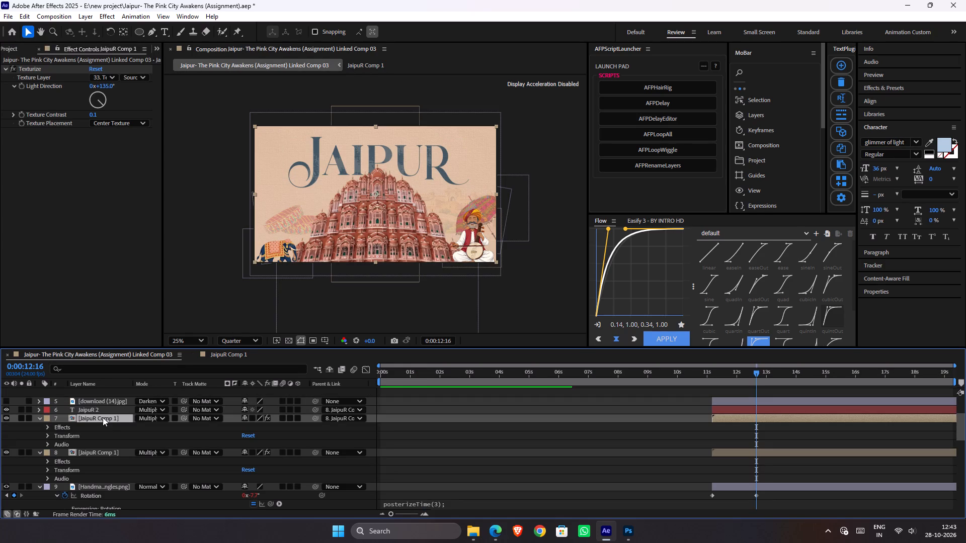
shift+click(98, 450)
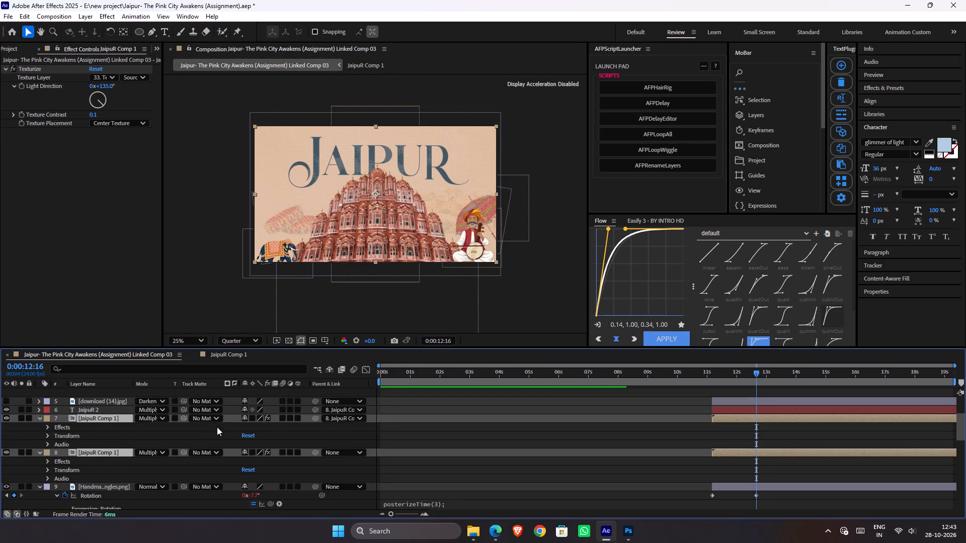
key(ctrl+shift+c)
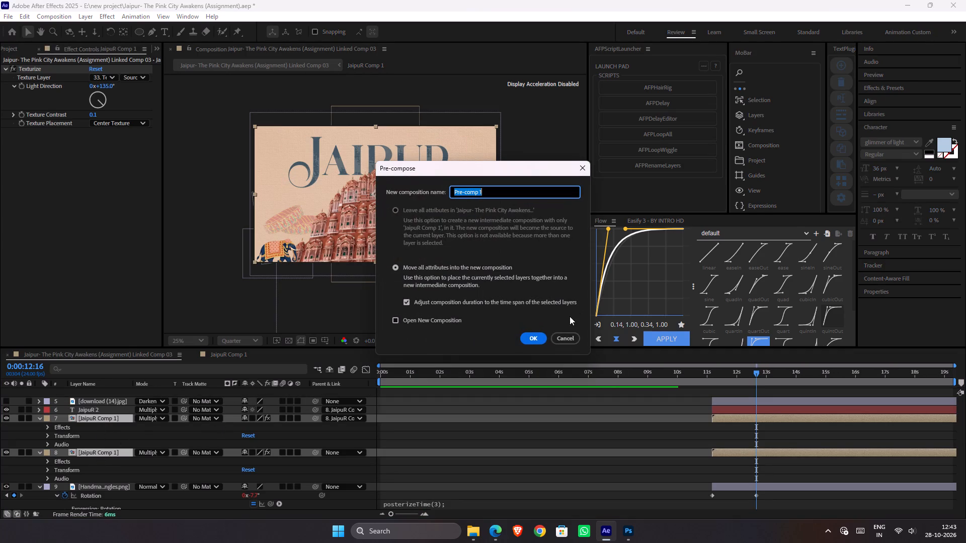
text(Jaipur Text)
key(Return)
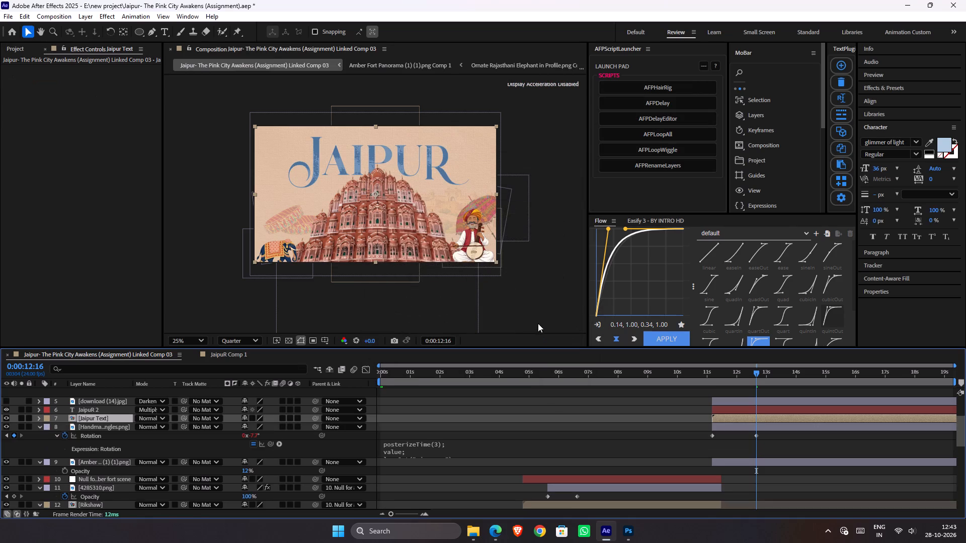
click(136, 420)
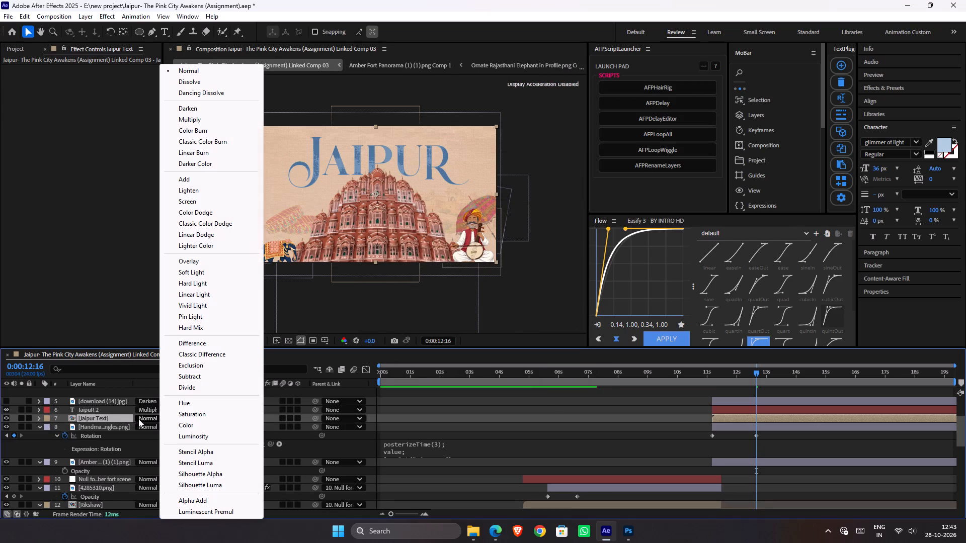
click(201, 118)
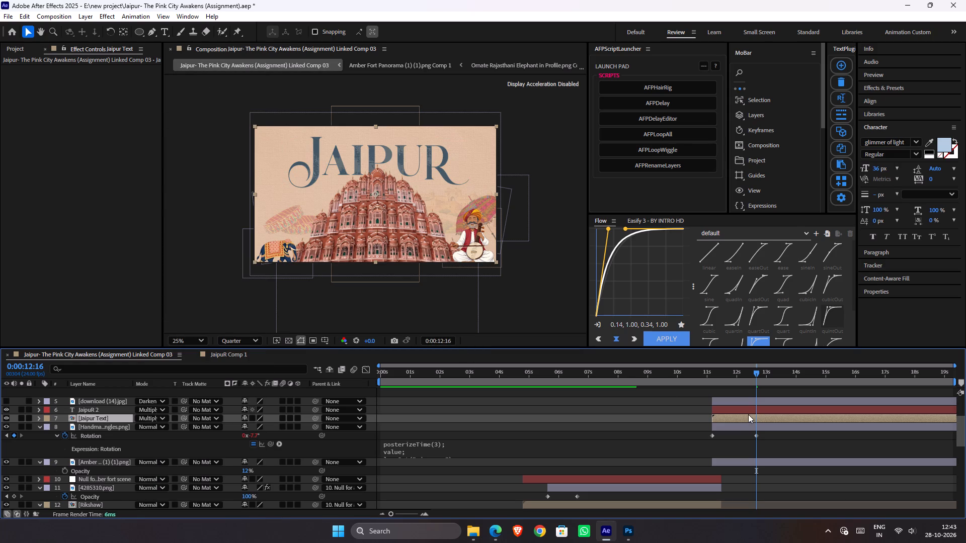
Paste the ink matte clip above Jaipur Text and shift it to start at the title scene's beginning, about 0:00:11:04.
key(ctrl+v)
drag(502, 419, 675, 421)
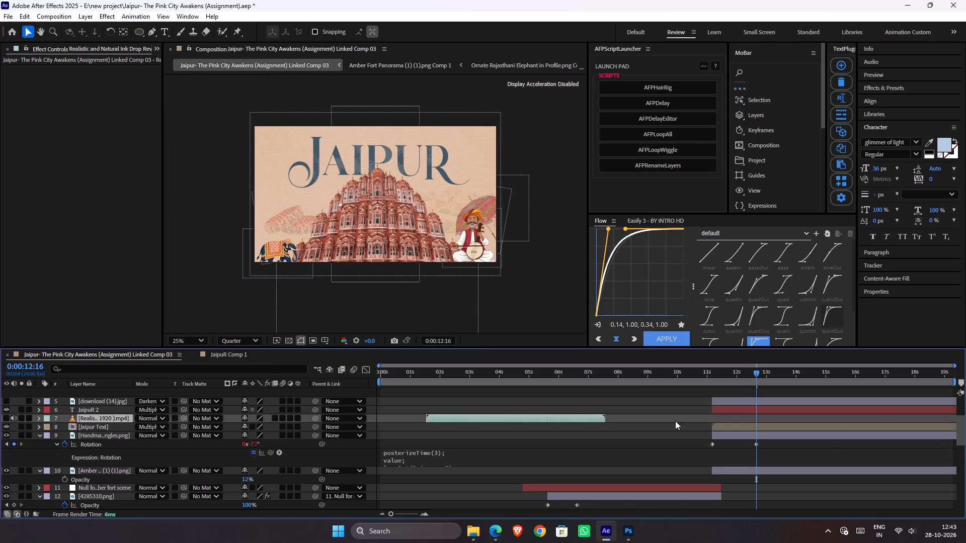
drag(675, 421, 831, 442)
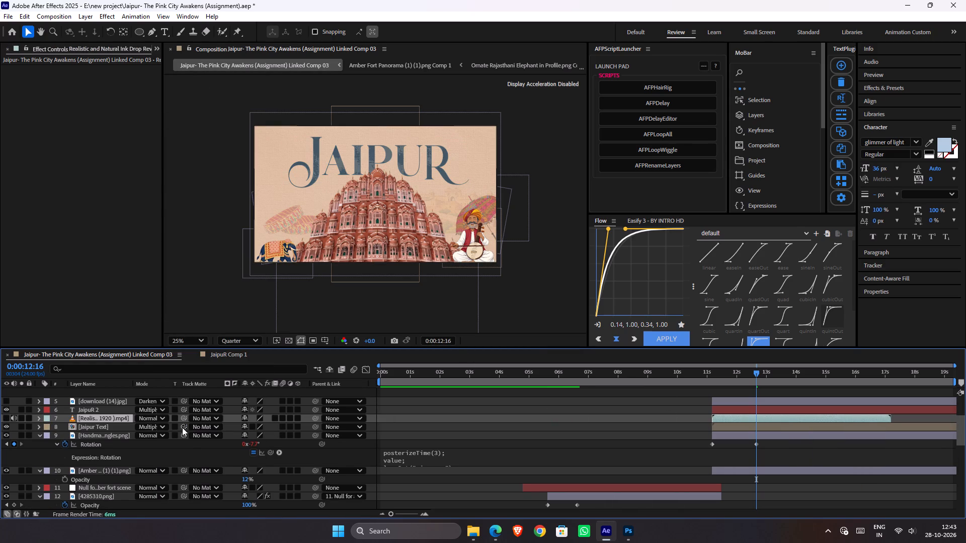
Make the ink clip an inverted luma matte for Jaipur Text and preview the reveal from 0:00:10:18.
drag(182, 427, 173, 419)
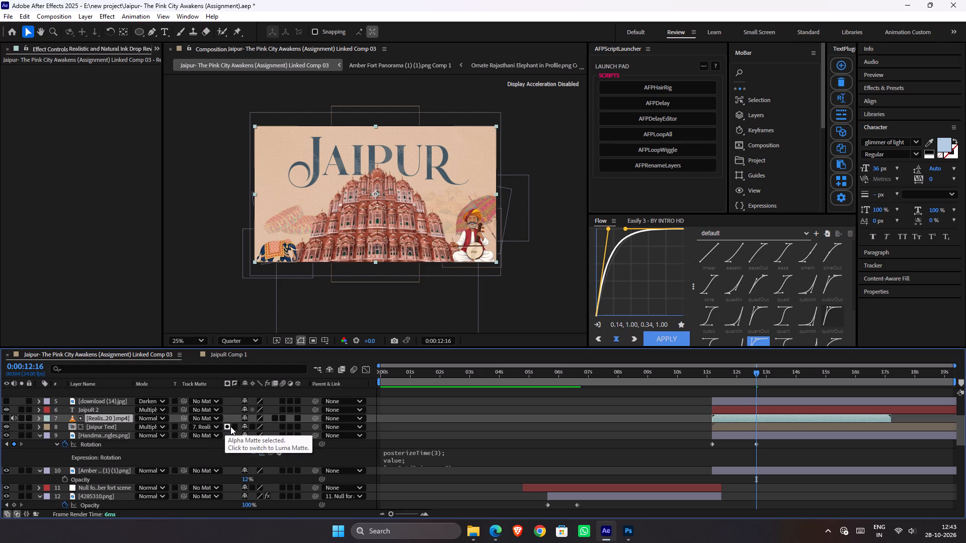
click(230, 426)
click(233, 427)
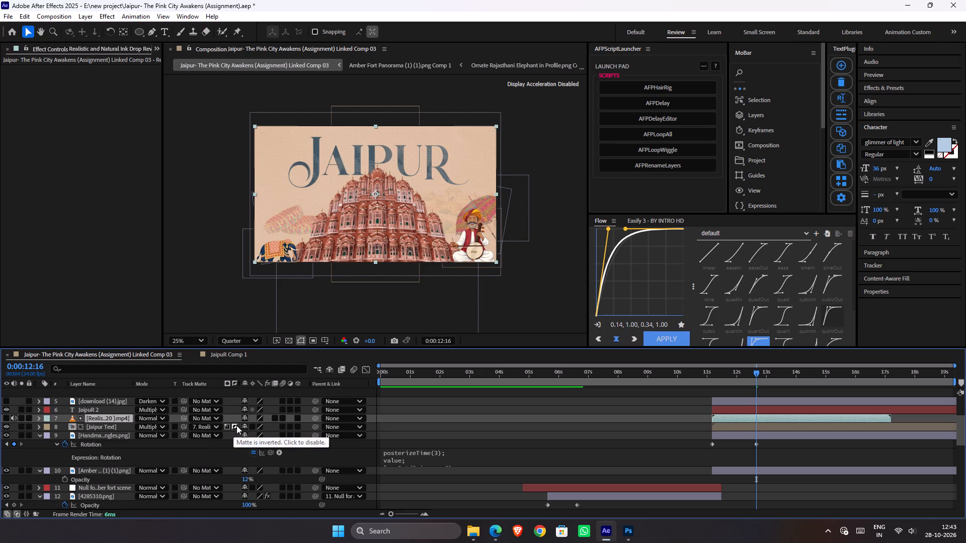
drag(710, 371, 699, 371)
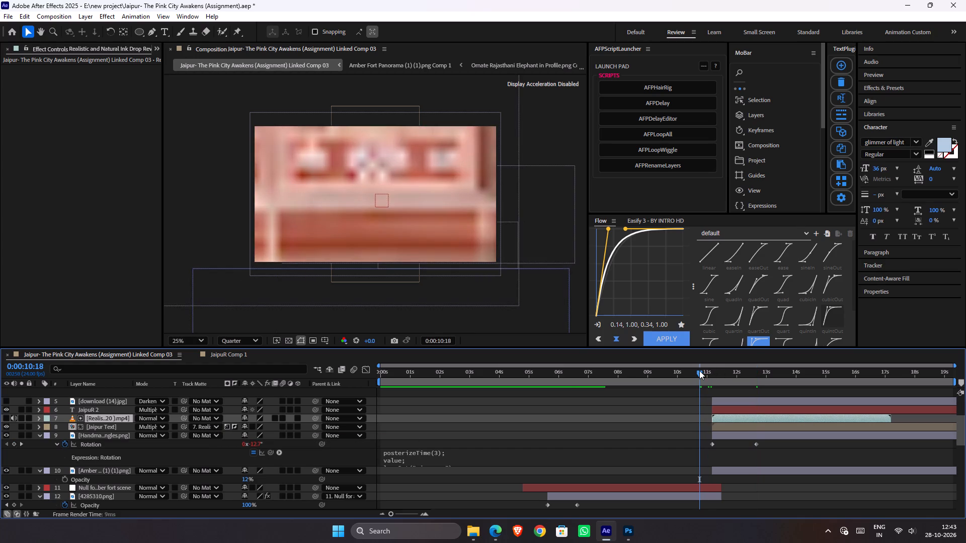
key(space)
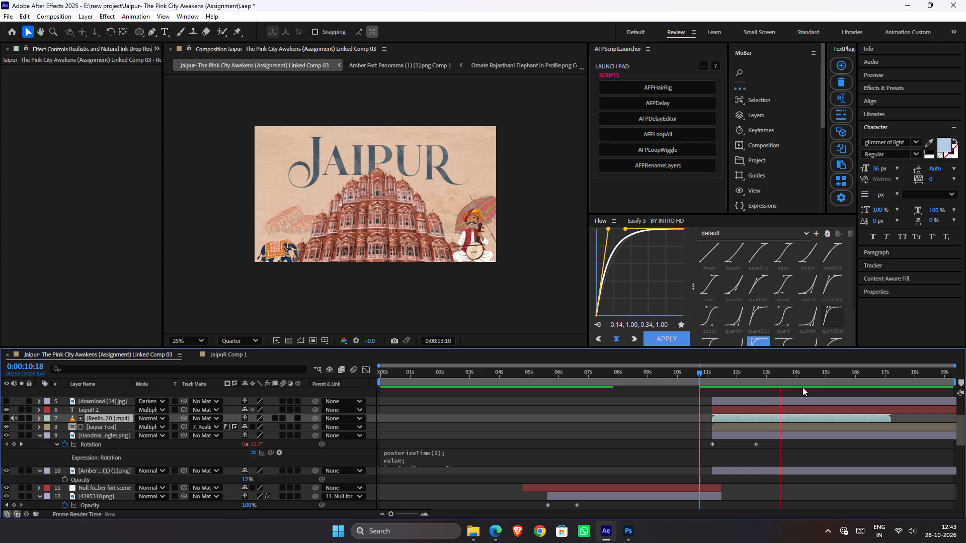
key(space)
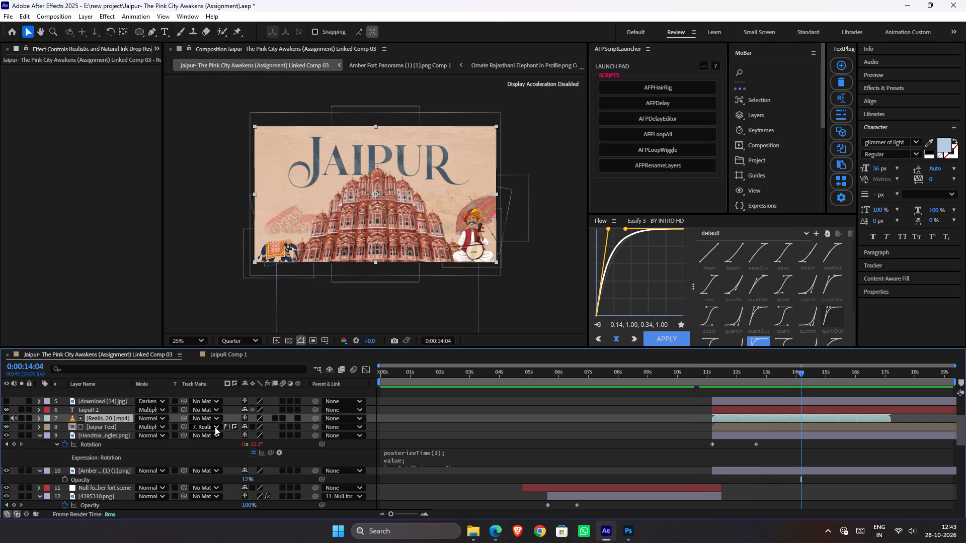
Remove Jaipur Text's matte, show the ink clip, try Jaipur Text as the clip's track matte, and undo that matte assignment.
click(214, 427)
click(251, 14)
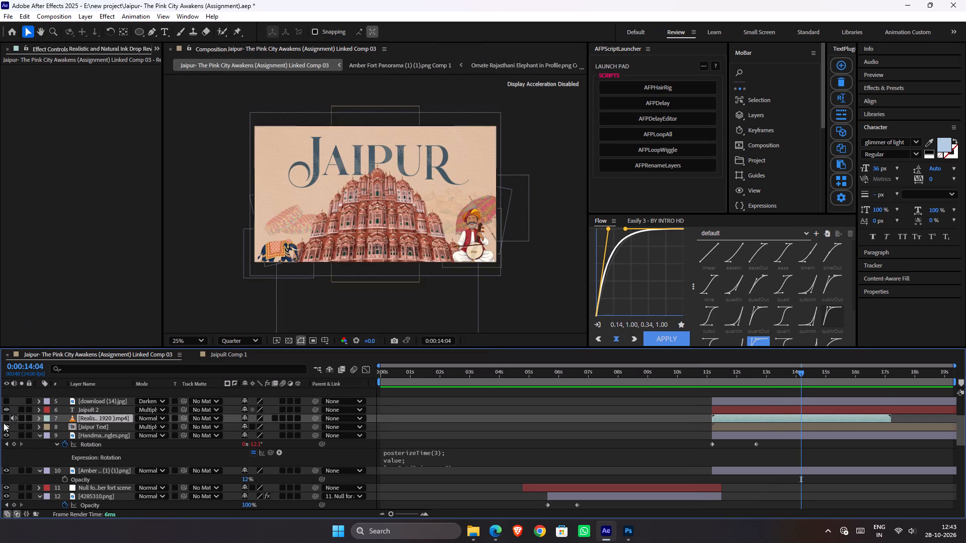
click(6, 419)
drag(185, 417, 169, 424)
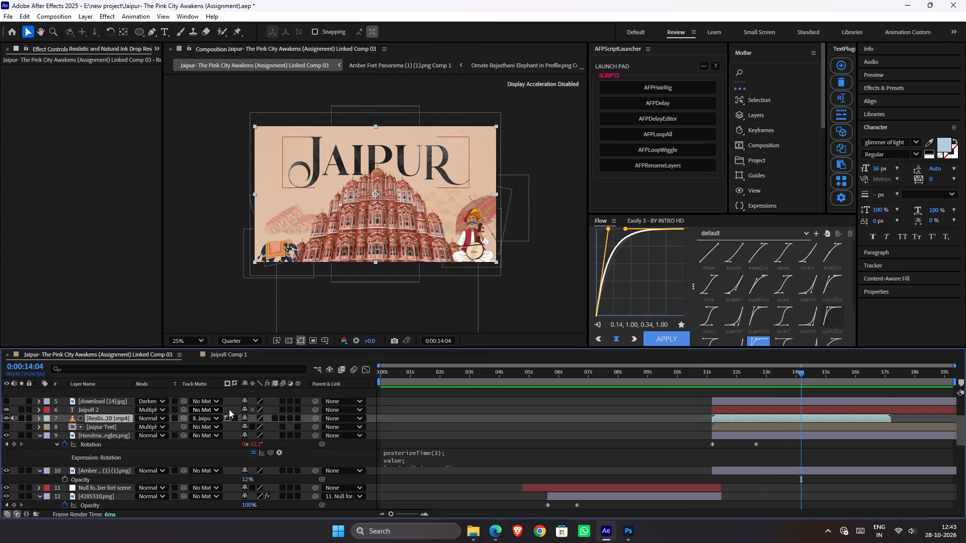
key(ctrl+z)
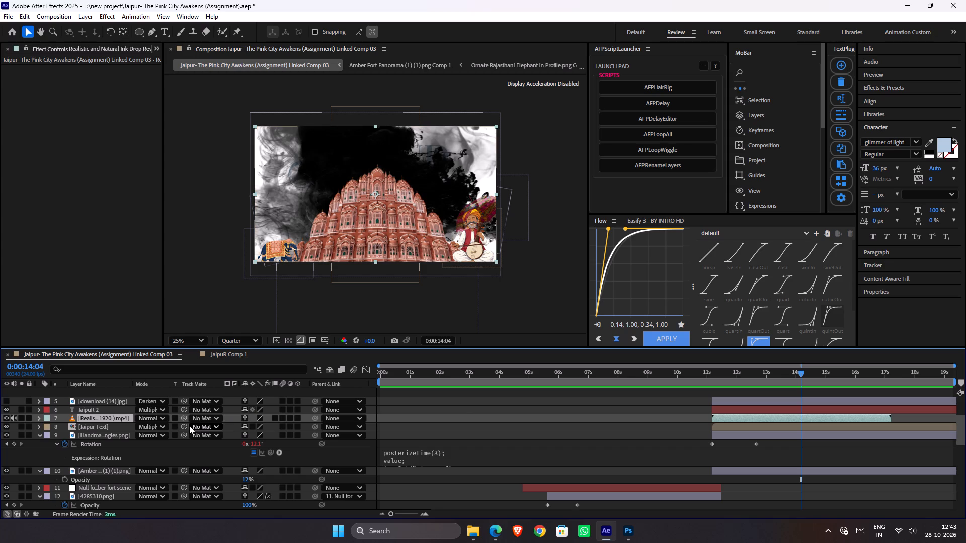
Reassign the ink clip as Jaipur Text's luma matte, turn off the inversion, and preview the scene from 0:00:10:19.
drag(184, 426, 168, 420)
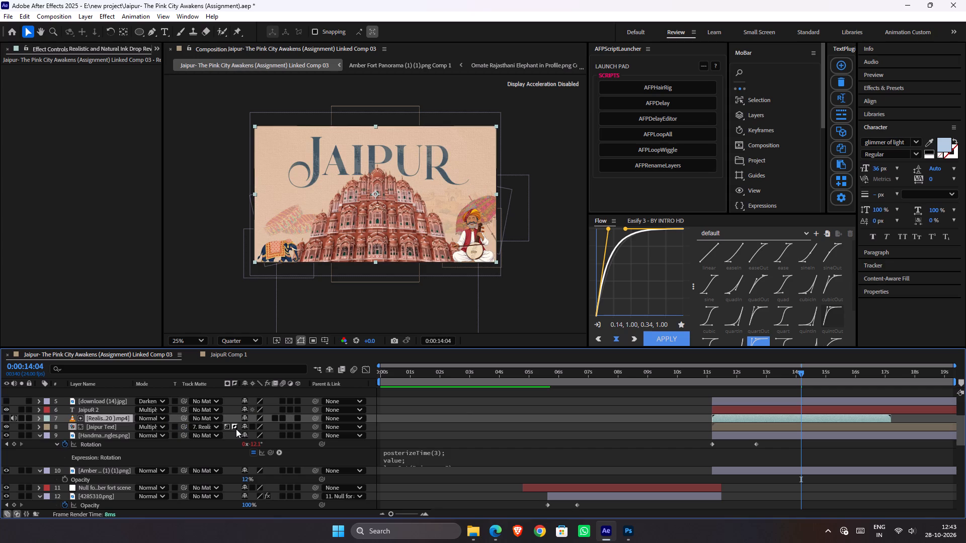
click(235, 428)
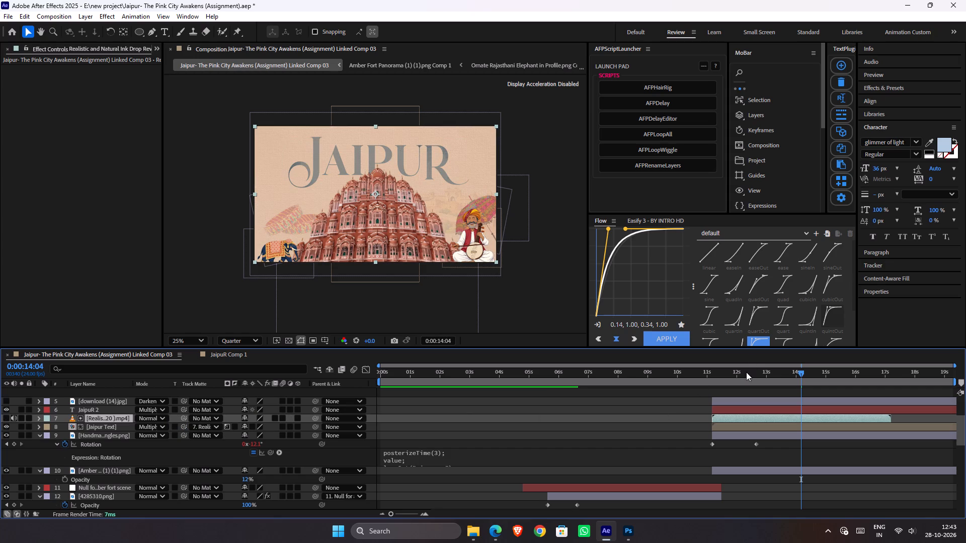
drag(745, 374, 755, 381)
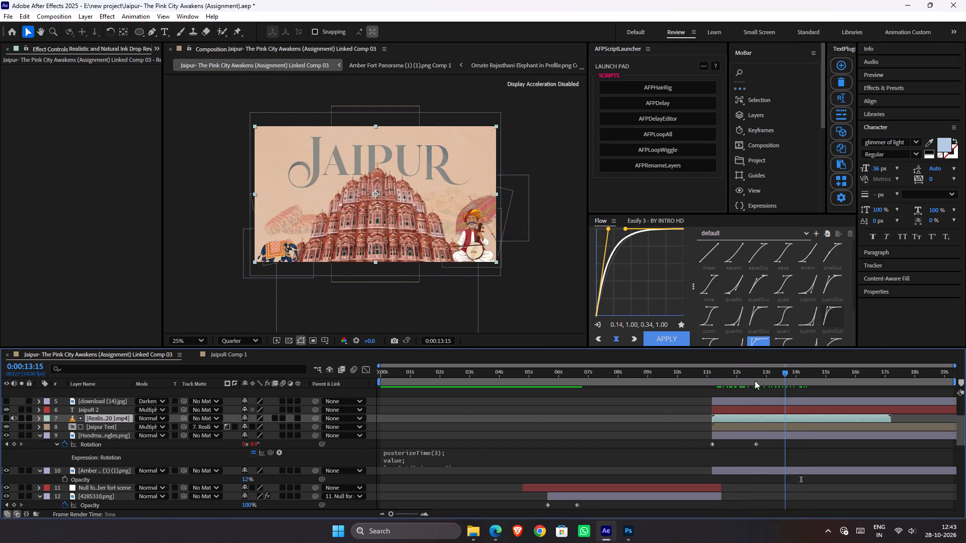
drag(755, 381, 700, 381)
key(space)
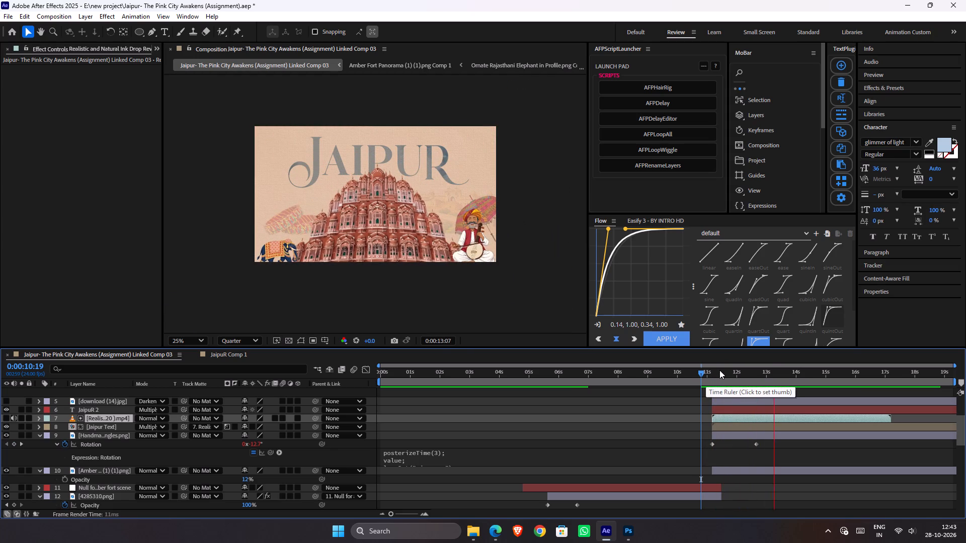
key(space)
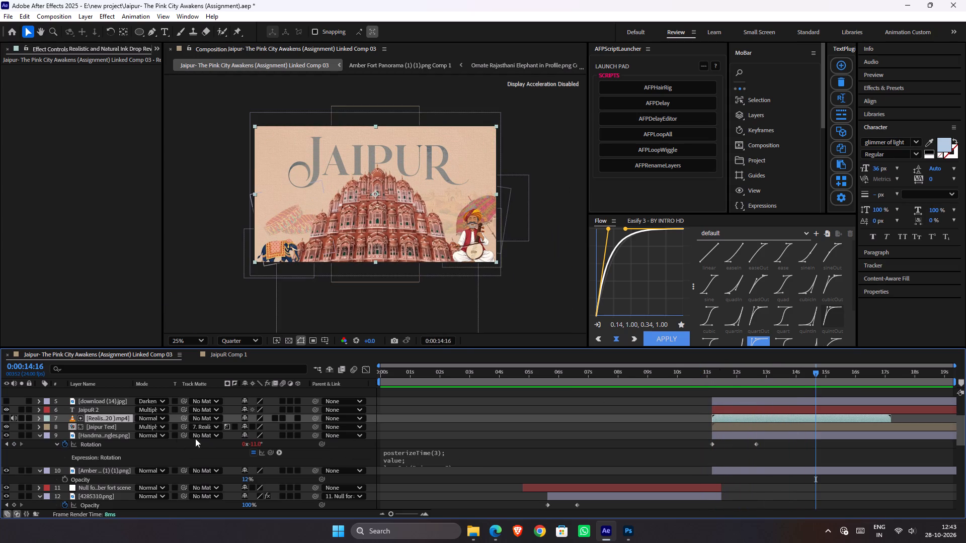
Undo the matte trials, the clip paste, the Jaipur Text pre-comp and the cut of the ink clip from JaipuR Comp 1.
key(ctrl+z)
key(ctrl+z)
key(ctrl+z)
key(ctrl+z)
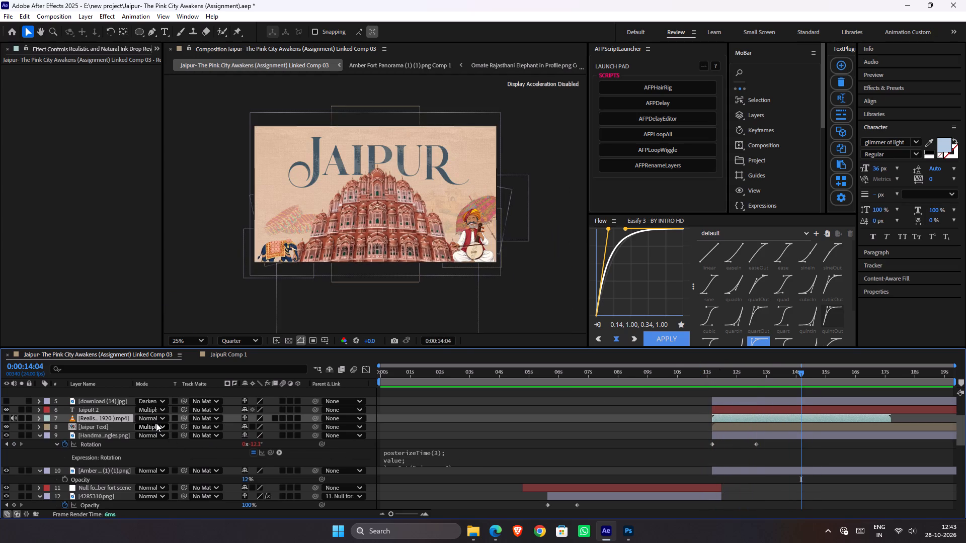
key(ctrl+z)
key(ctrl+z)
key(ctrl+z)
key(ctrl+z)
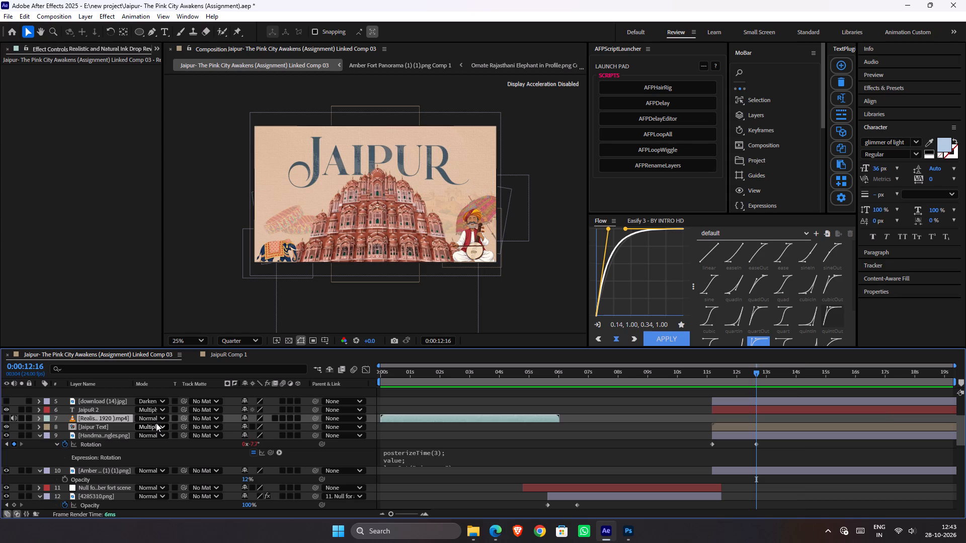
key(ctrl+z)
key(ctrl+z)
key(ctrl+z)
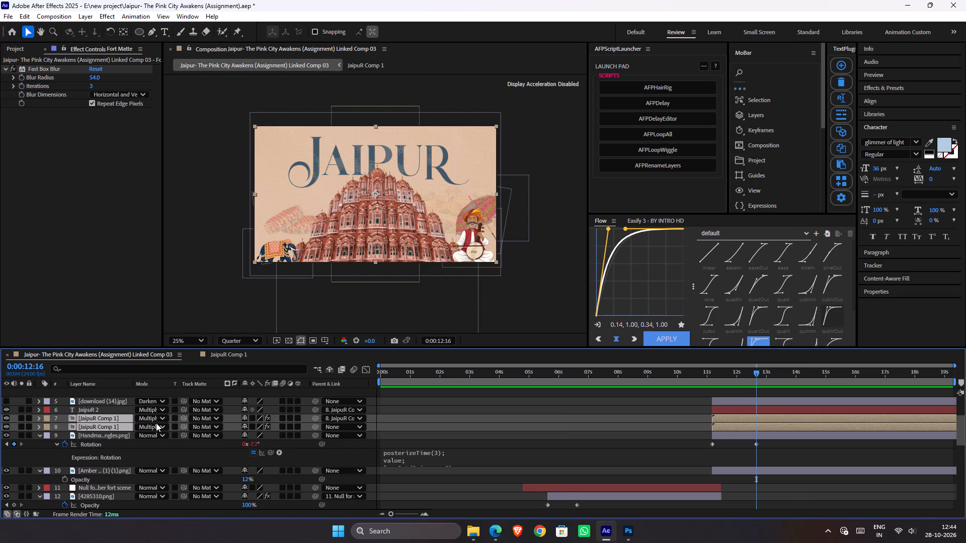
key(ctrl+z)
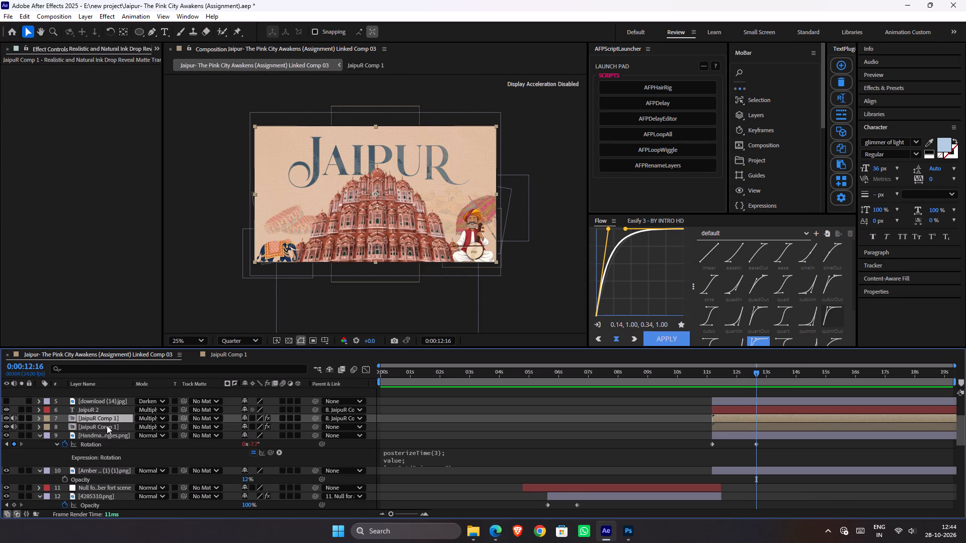
Preview the ink reveal inside JaipuR Comp 1 from 0:00:11:04 and return to the main title comp.
double_click(107, 420)
drag(408, 383, 354, 389)
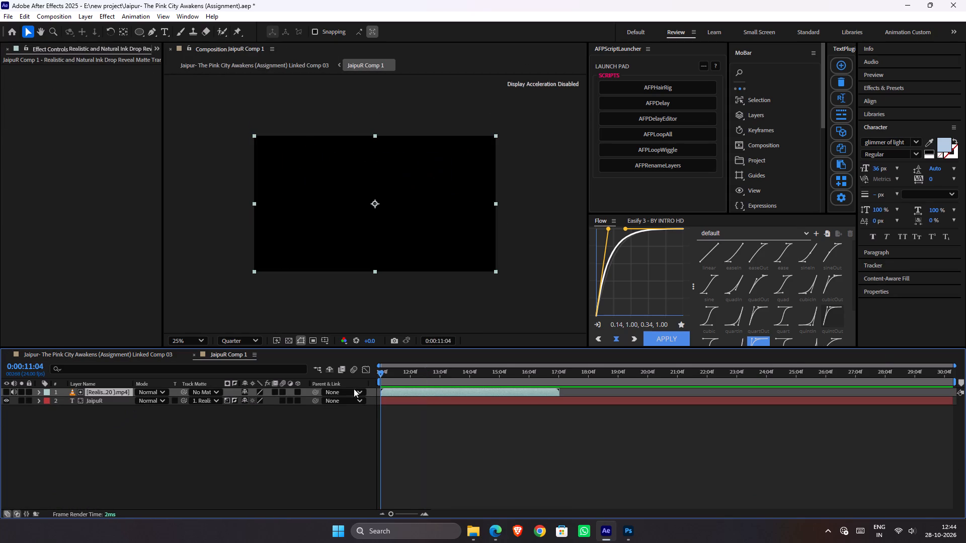
drag(354, 389, 326, 391)
key(space)
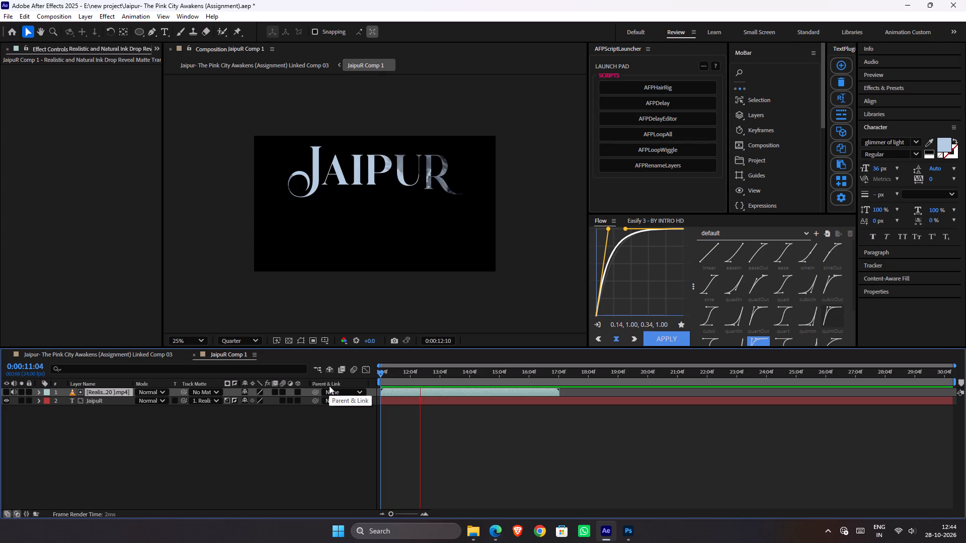
key(space)
key(Tab)
click(220, 401)
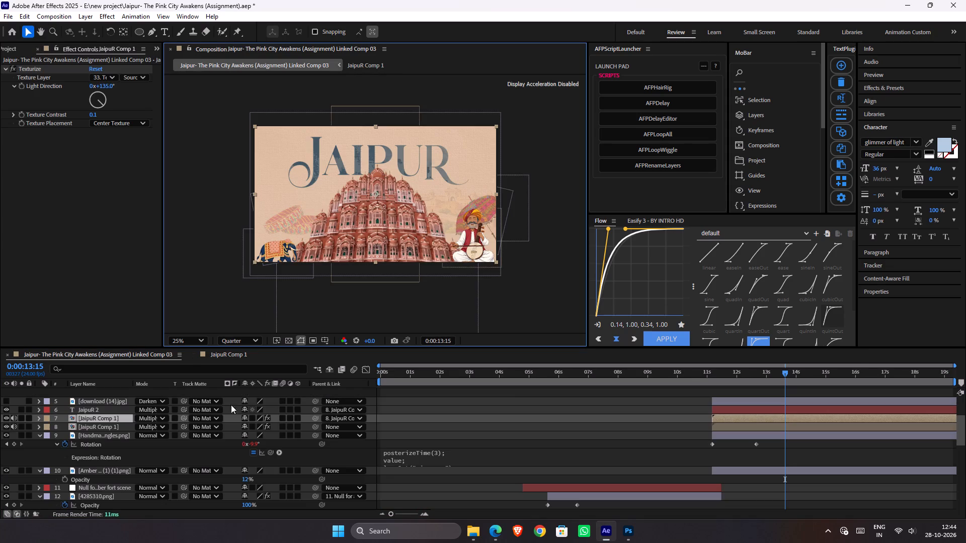
Shift both JaipuR Comp 1 layers to start at 0:00:11:19 and preview the title reveal from there.
drag(735, 378, 721, 388)
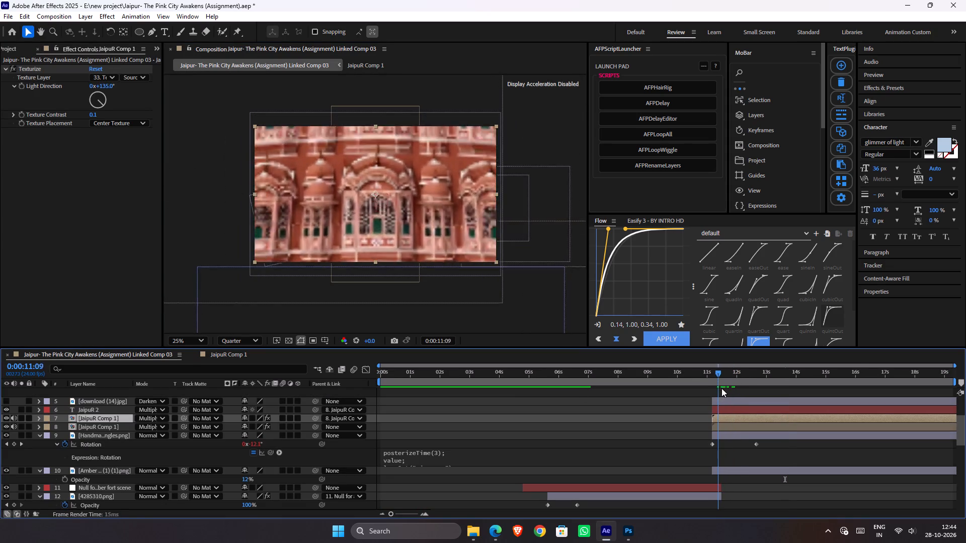
drag(721, 388, 730, 396)
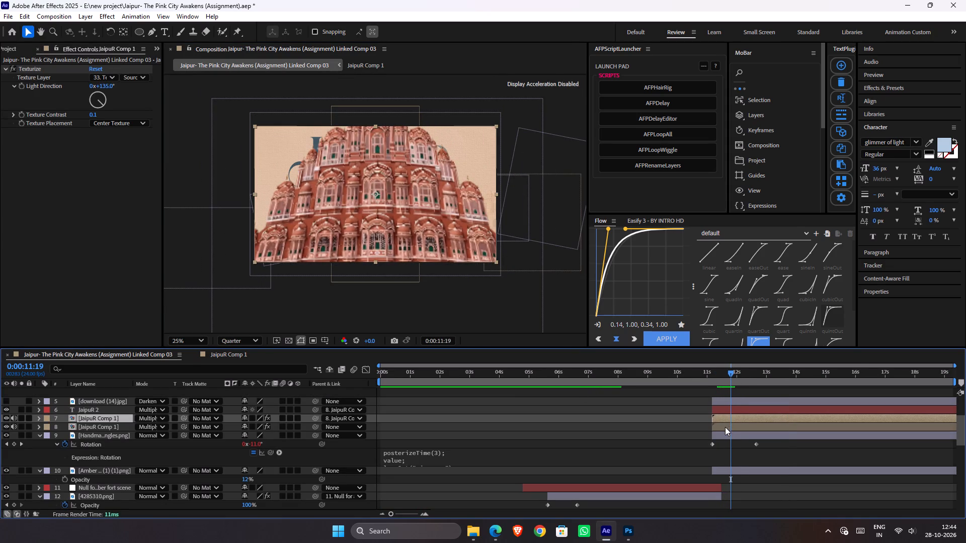
shift+click(725, 427)
drag(717, 427, 735, 426)
key(space)
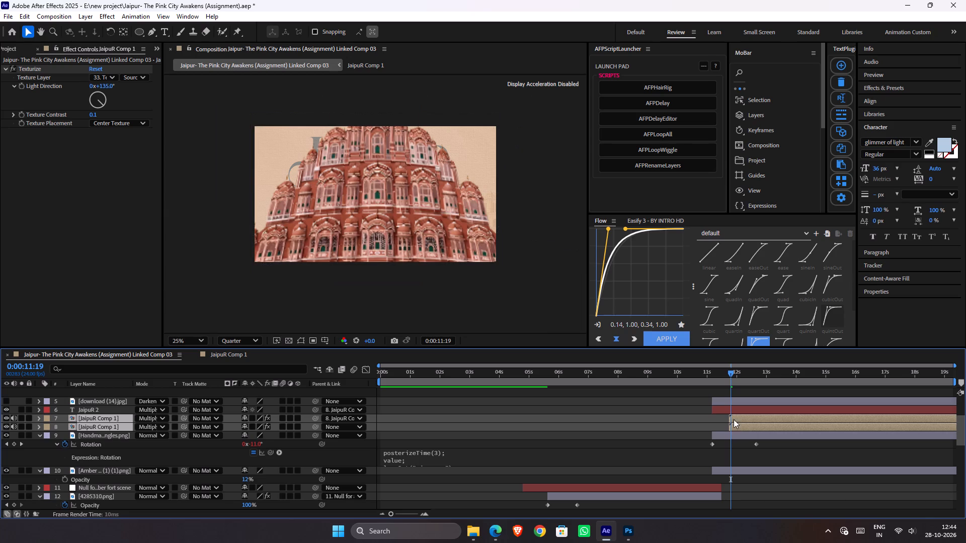
key(space)
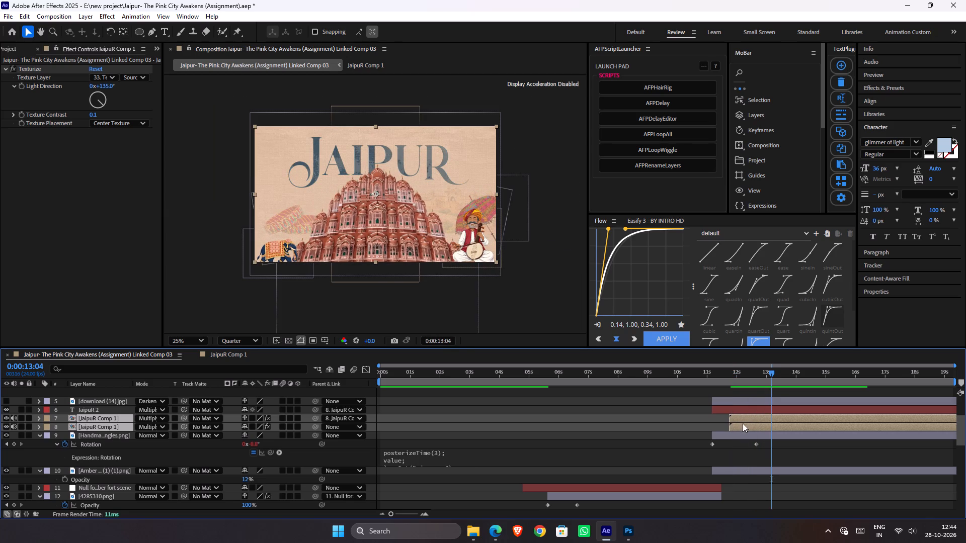
Delay both JaipuR Comp 1 layers to start at about 0:00:12:00, preview from 0:00:11:02, and save the project.
drag(740, 423, 747, 422)
drag(744, 381, 709, 382)
key(space)
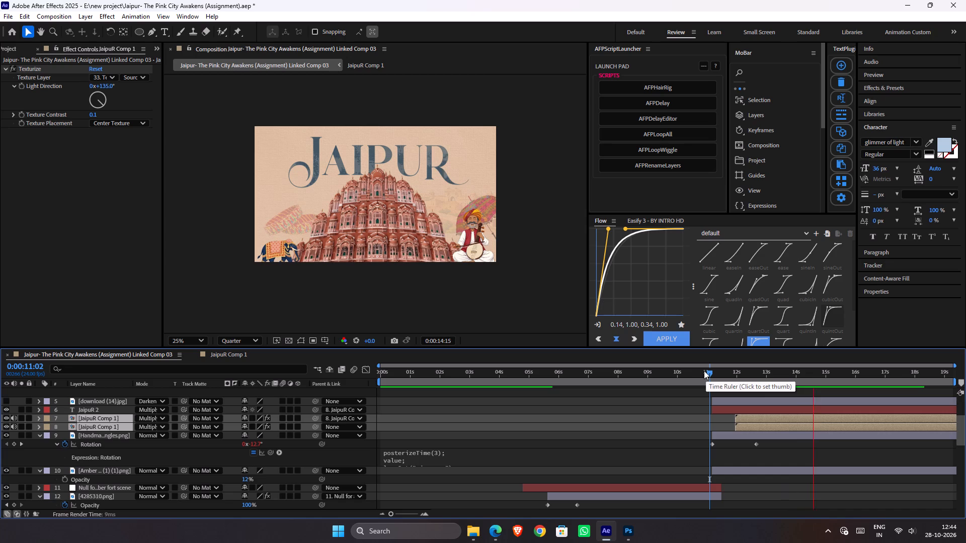
key(space)
key(ctrl+s)
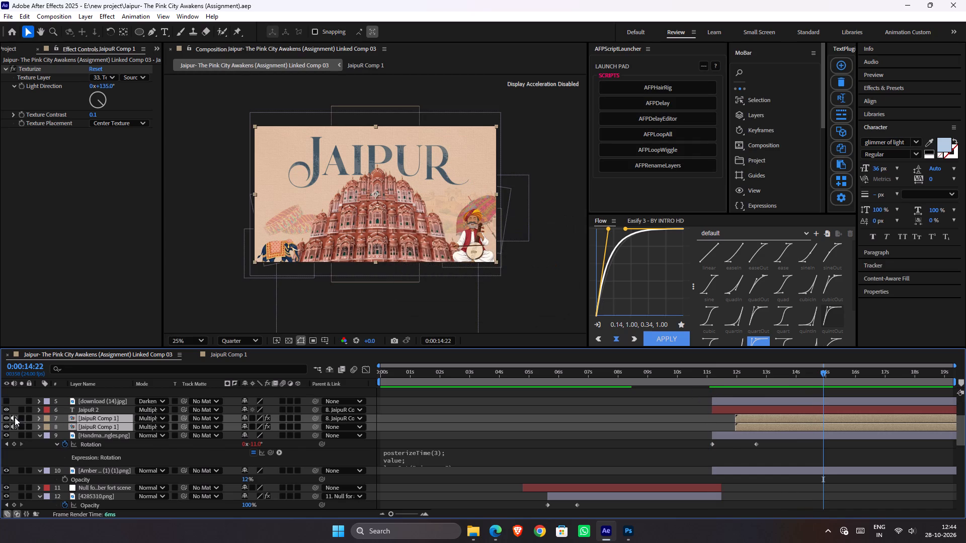
Mute the audio of both JaipuR Comp 1 layers.
drag(15, 417, 15, 426)
click(38, 418)
Preview the title reveal in the main comp from 0:00:11:11, continuing from 0:00:13:11.
click(760, 445)
drag(765, 377, 716, 379)
key(space)
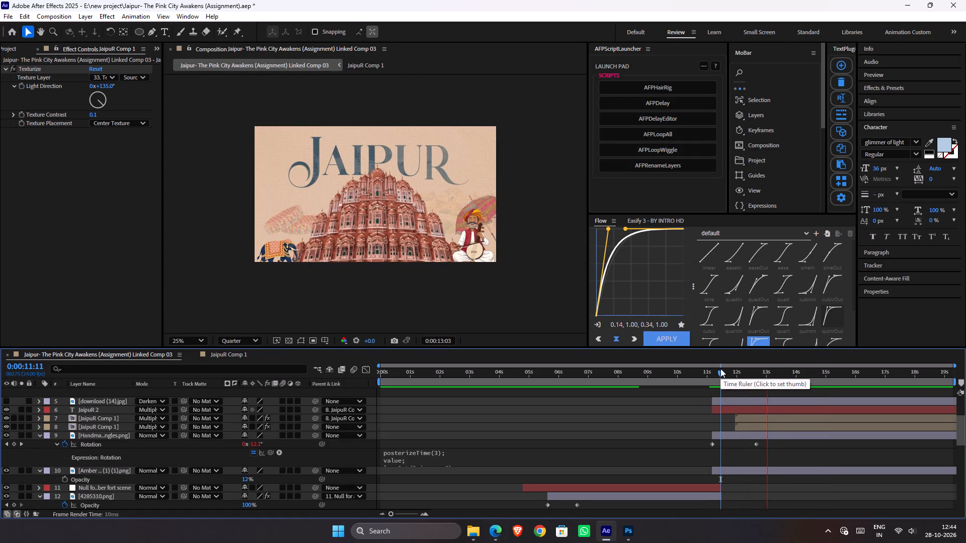
key(space)
key(space)
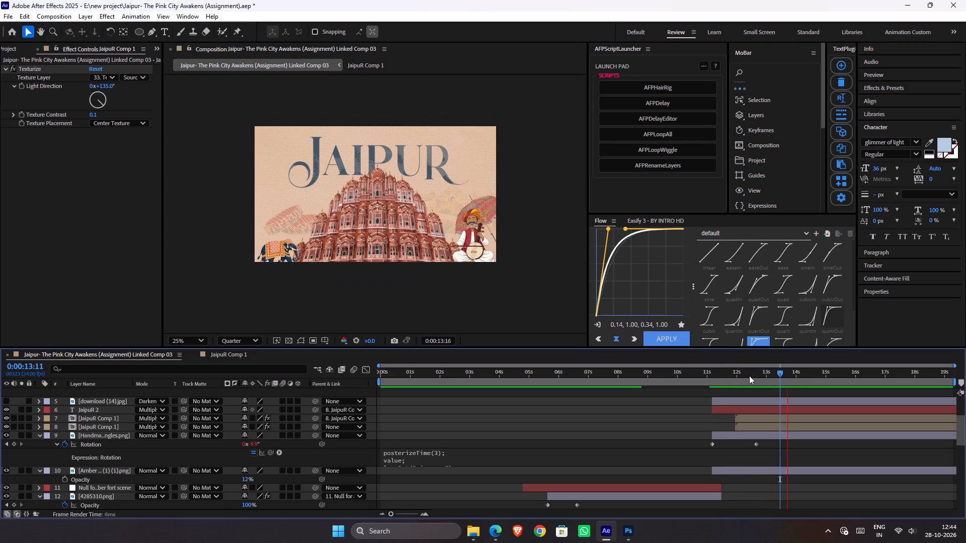
key(space)
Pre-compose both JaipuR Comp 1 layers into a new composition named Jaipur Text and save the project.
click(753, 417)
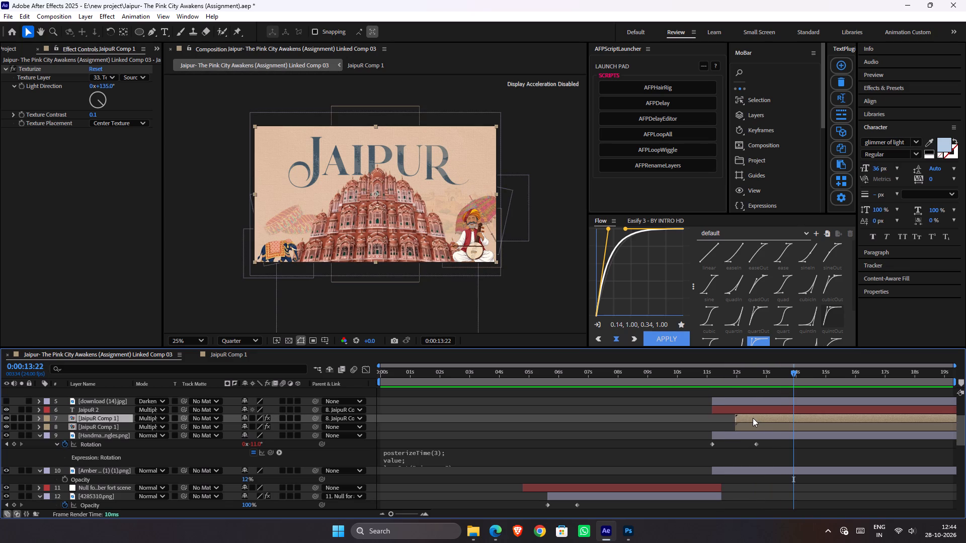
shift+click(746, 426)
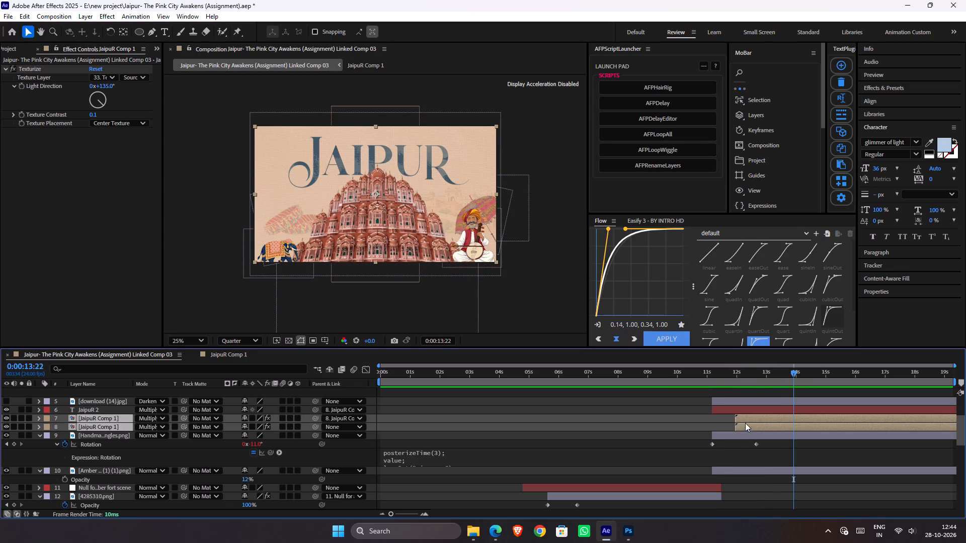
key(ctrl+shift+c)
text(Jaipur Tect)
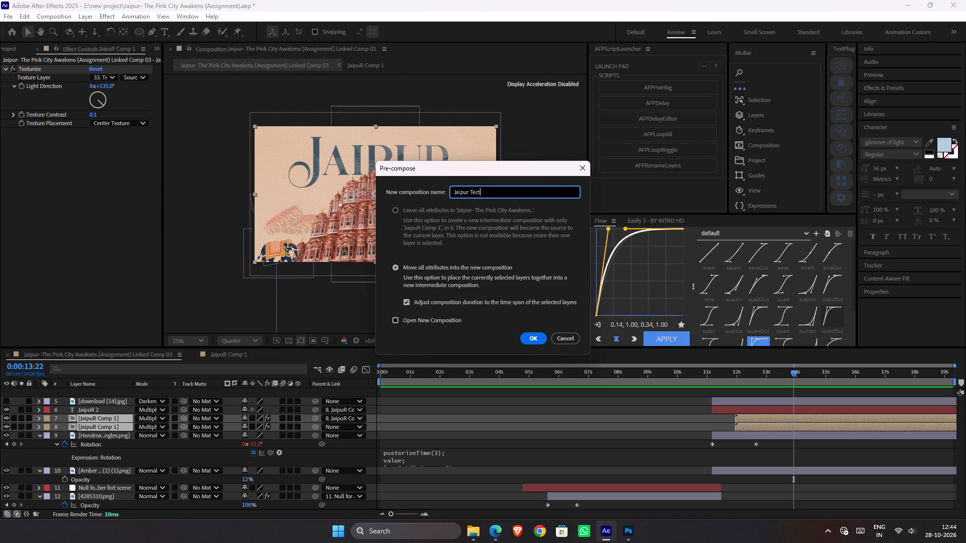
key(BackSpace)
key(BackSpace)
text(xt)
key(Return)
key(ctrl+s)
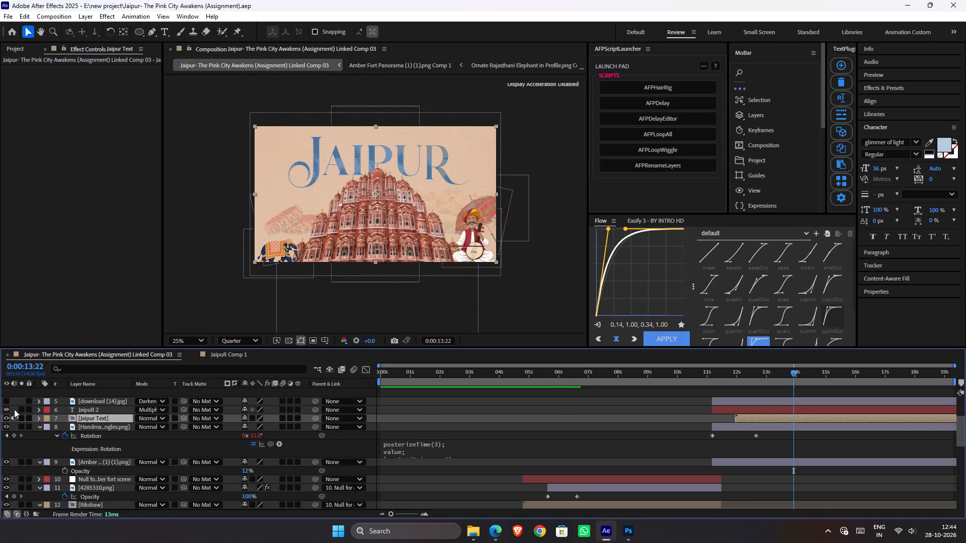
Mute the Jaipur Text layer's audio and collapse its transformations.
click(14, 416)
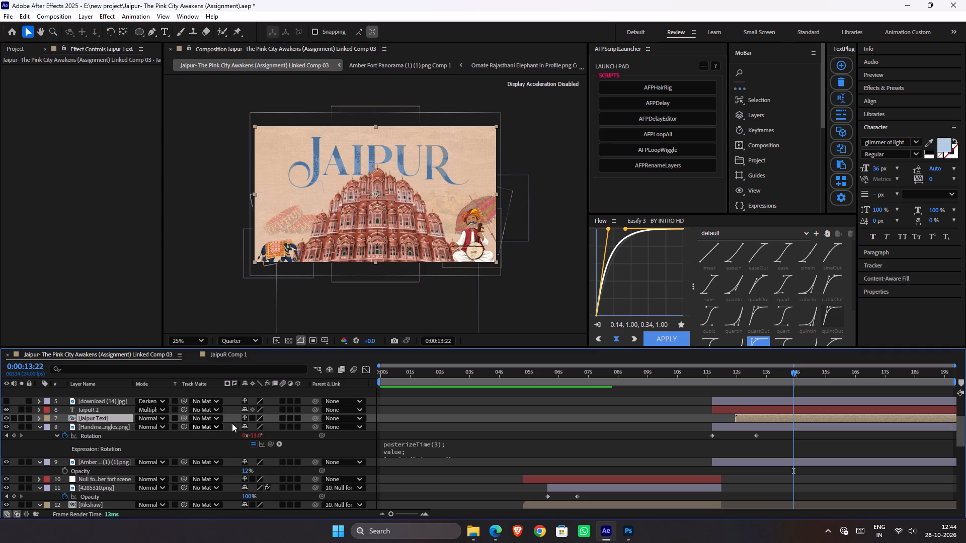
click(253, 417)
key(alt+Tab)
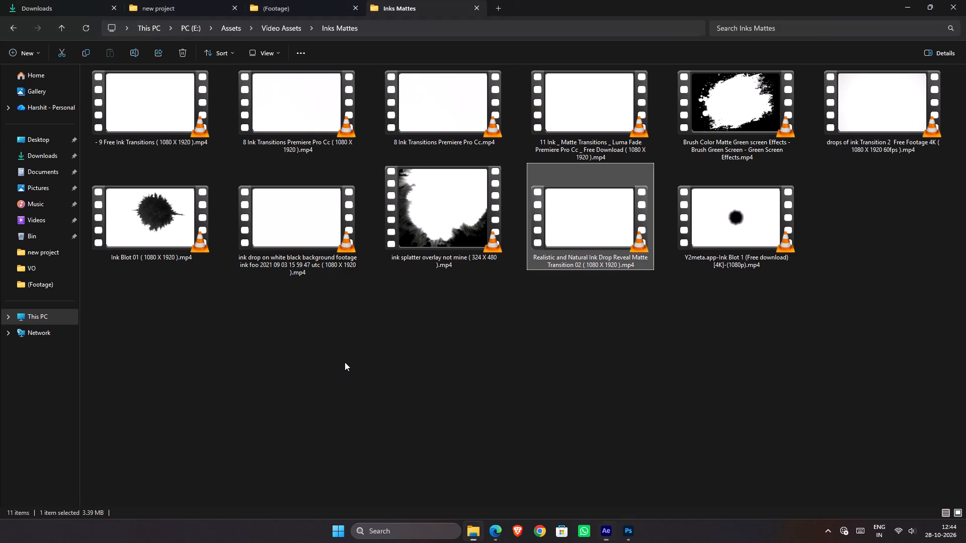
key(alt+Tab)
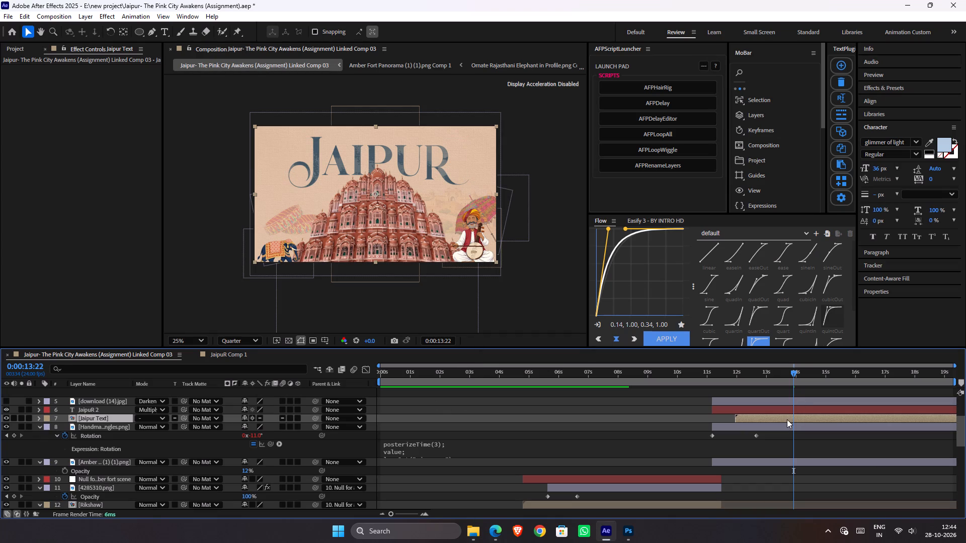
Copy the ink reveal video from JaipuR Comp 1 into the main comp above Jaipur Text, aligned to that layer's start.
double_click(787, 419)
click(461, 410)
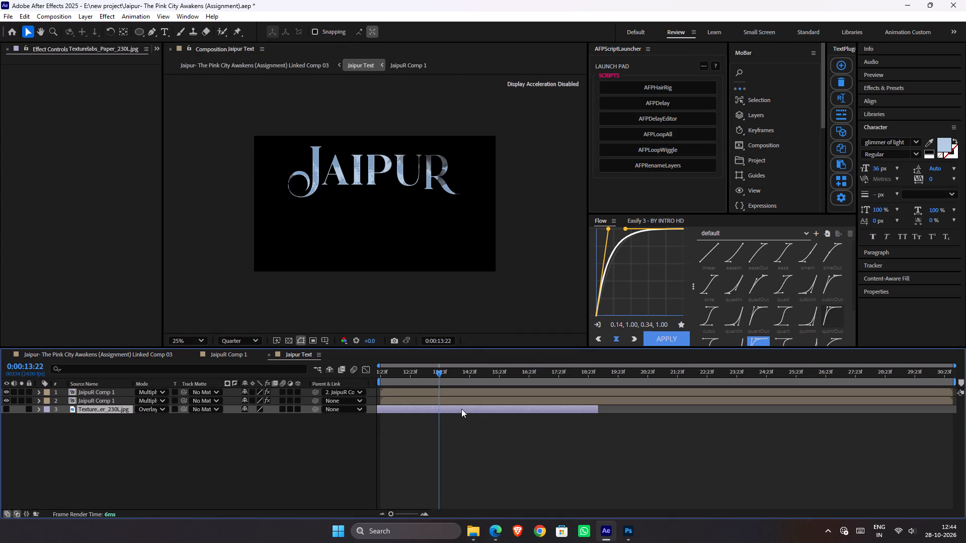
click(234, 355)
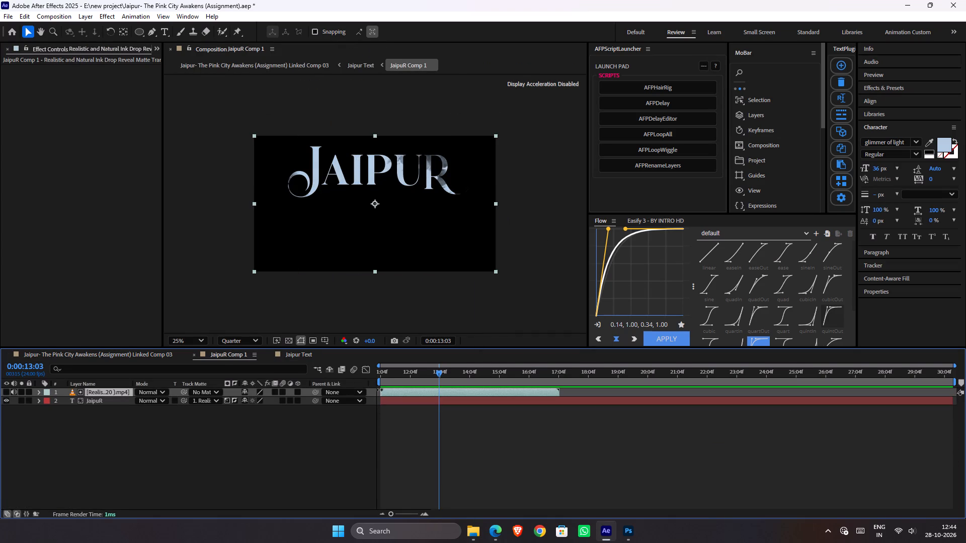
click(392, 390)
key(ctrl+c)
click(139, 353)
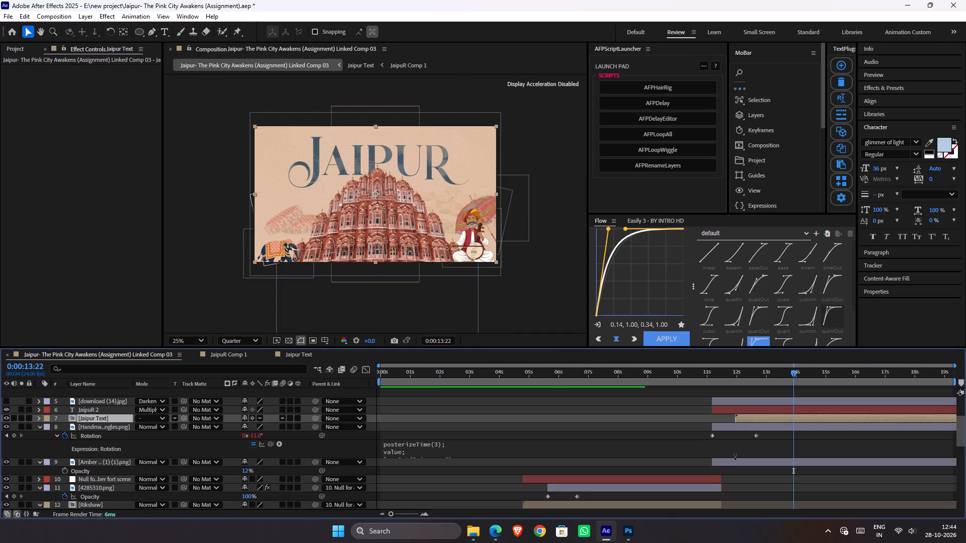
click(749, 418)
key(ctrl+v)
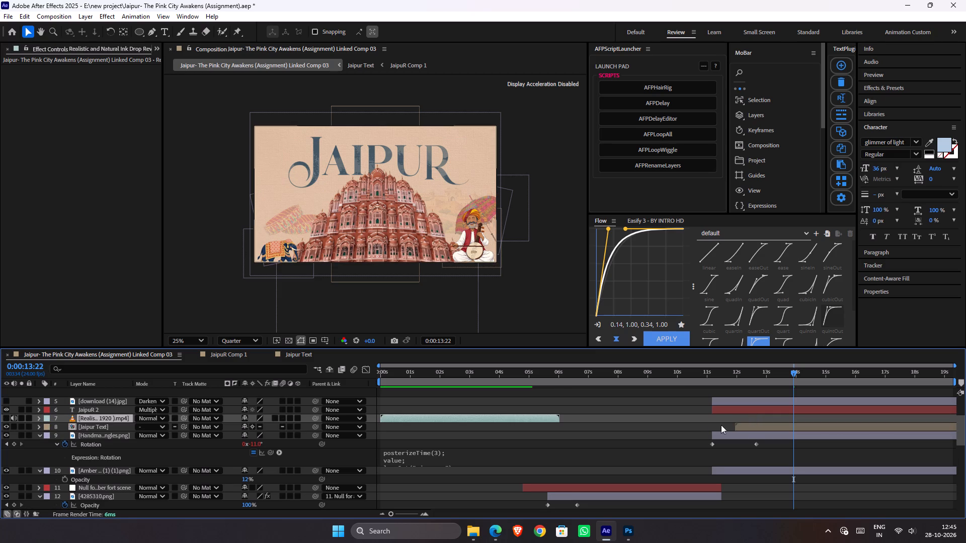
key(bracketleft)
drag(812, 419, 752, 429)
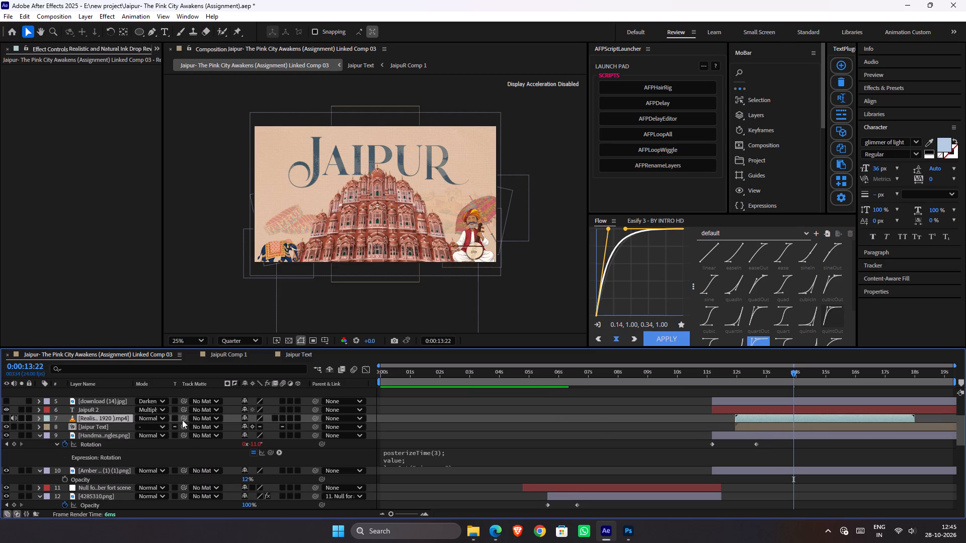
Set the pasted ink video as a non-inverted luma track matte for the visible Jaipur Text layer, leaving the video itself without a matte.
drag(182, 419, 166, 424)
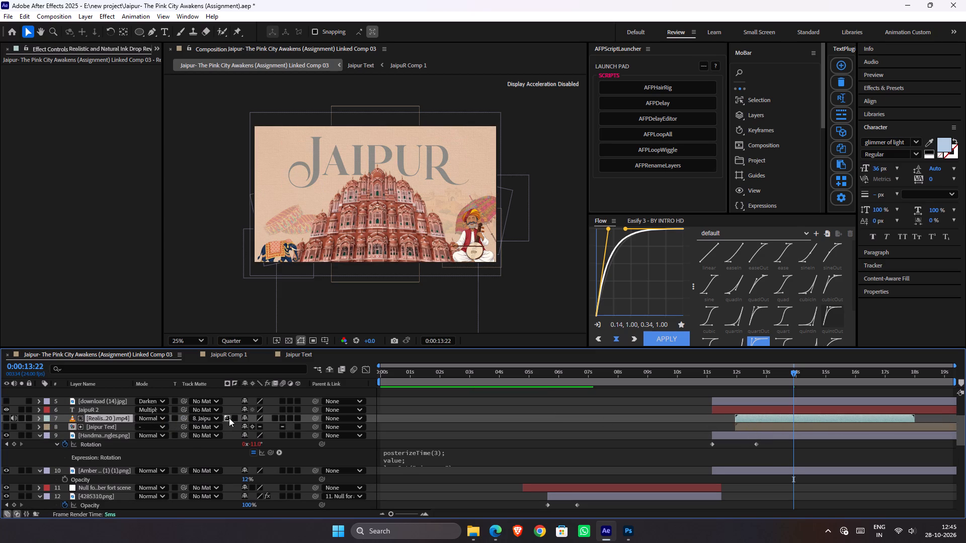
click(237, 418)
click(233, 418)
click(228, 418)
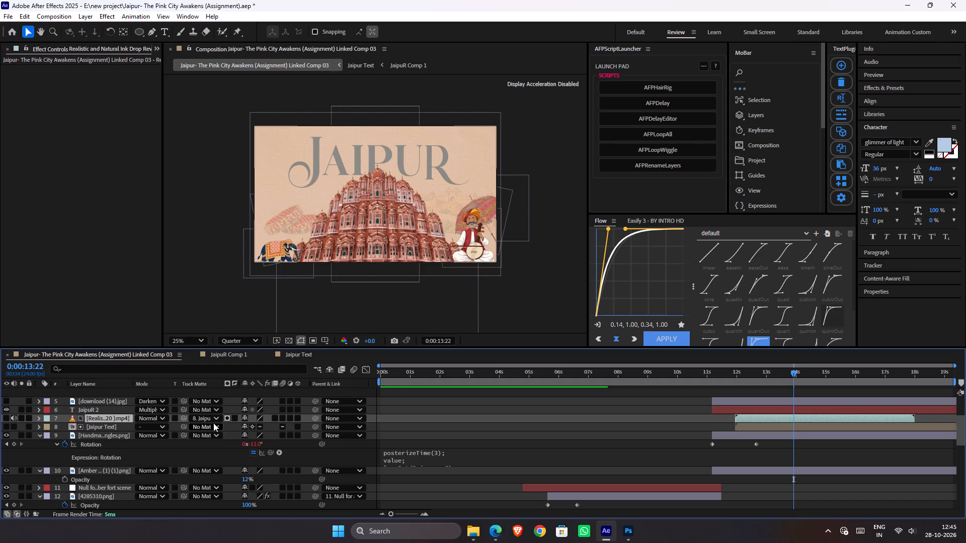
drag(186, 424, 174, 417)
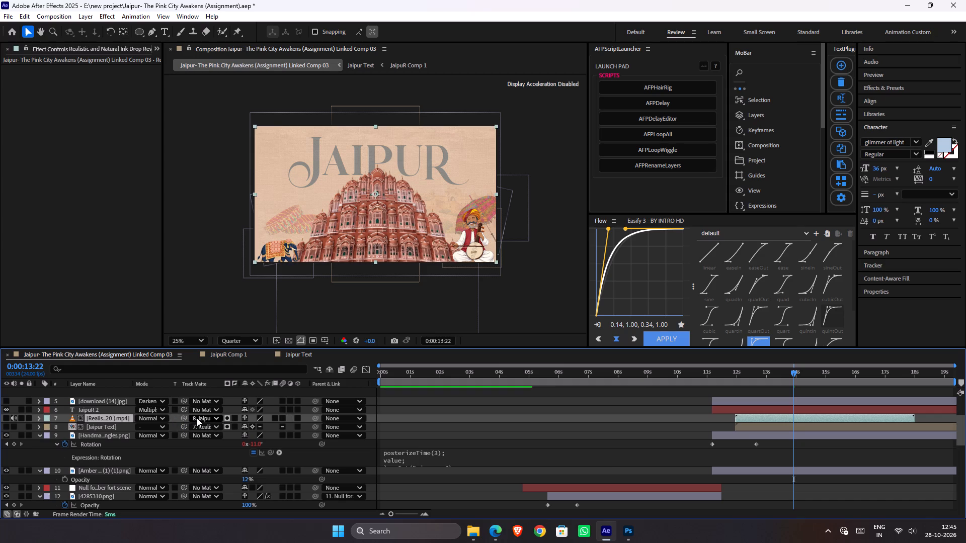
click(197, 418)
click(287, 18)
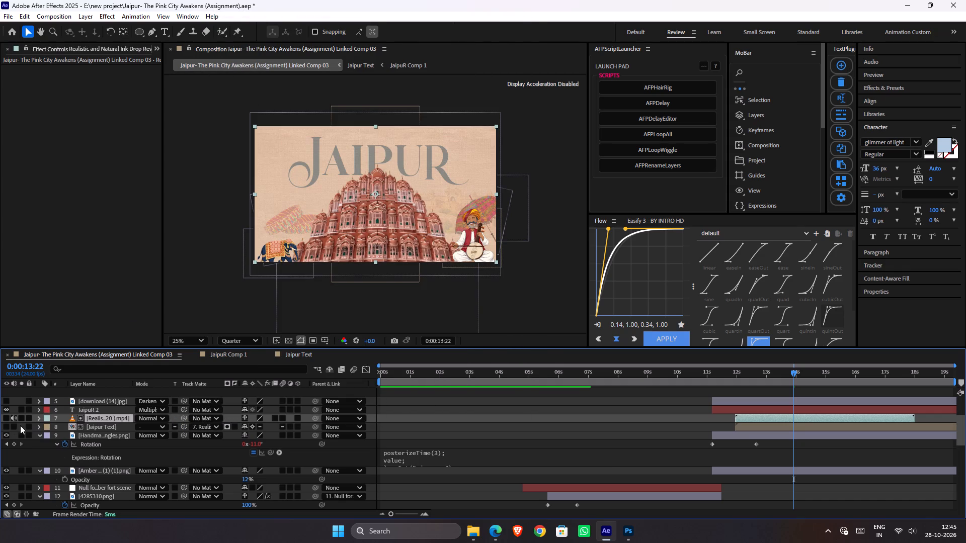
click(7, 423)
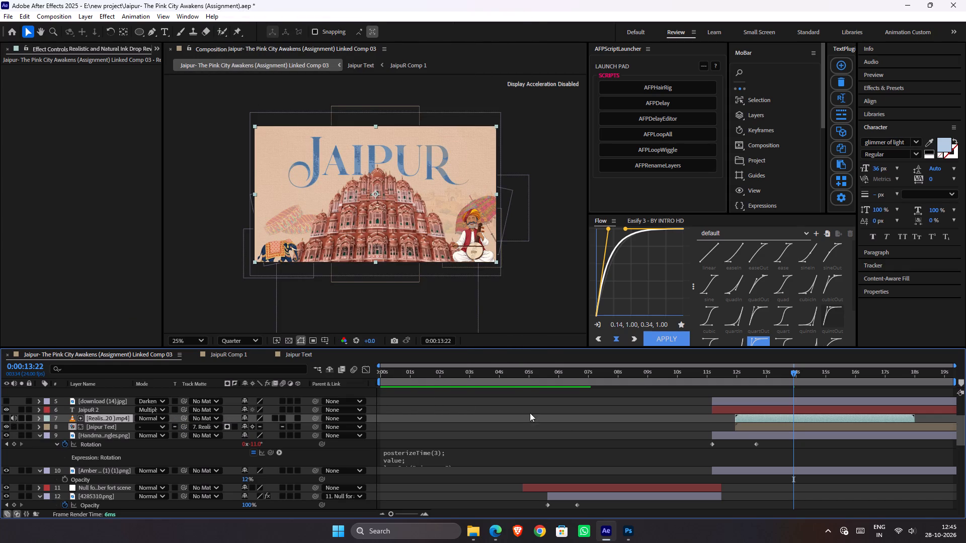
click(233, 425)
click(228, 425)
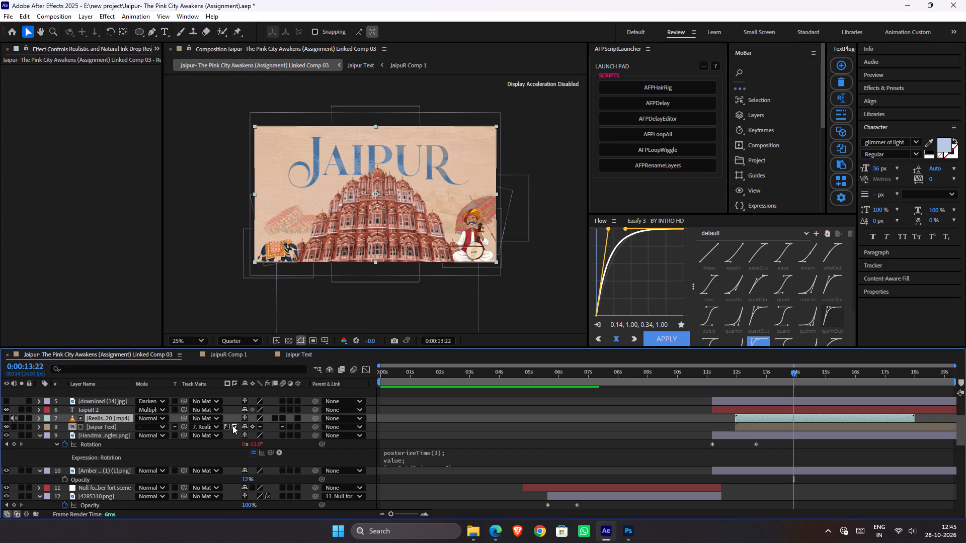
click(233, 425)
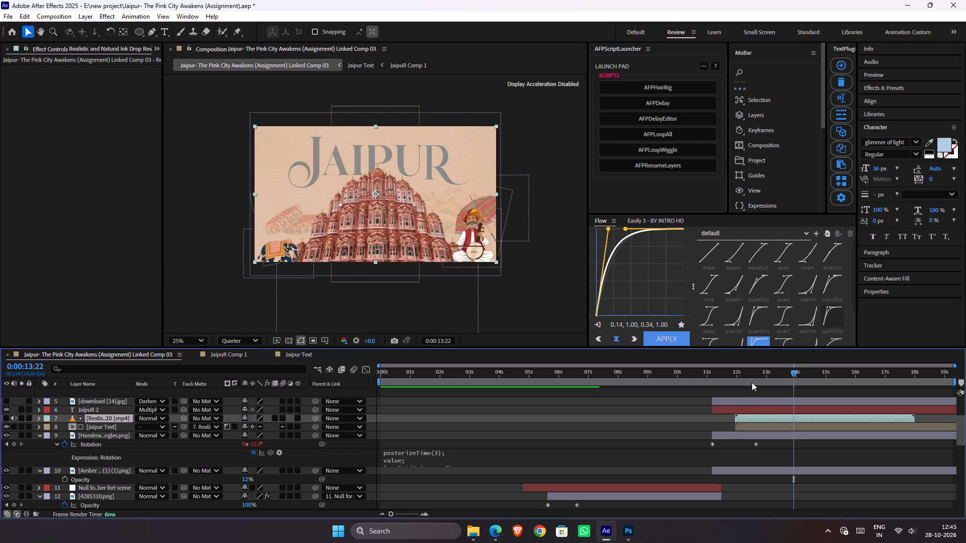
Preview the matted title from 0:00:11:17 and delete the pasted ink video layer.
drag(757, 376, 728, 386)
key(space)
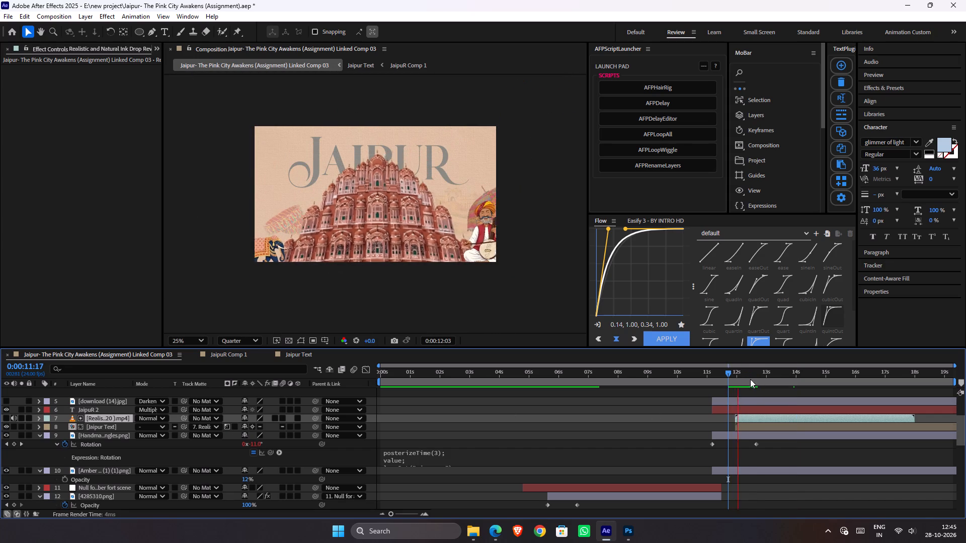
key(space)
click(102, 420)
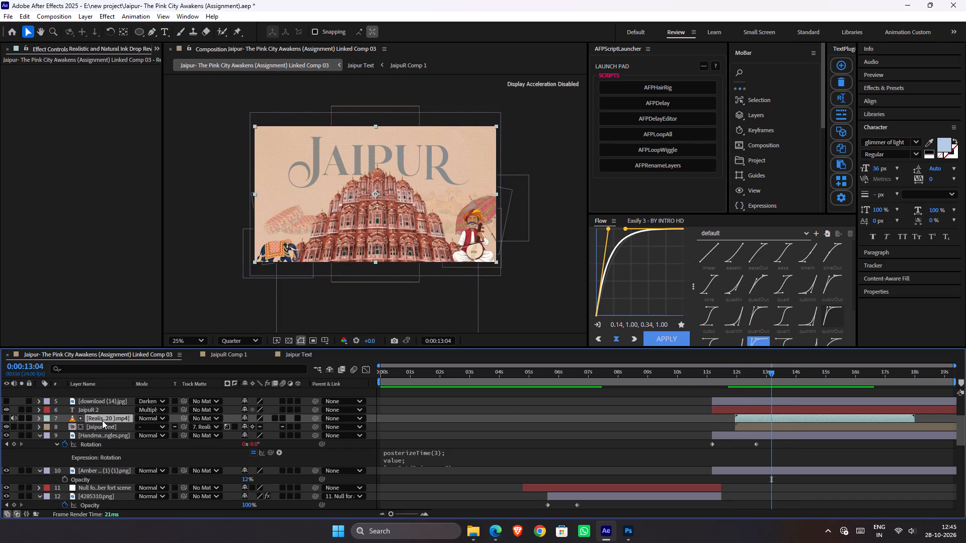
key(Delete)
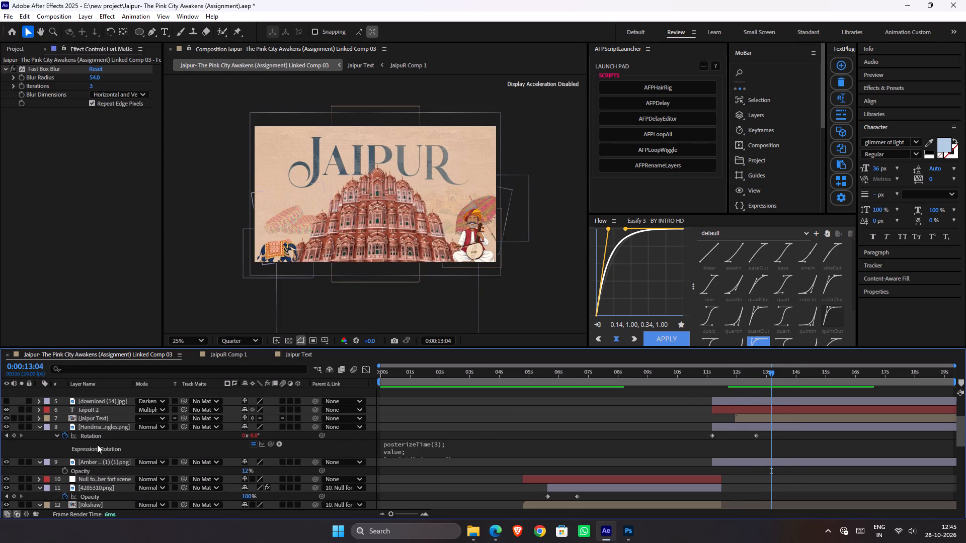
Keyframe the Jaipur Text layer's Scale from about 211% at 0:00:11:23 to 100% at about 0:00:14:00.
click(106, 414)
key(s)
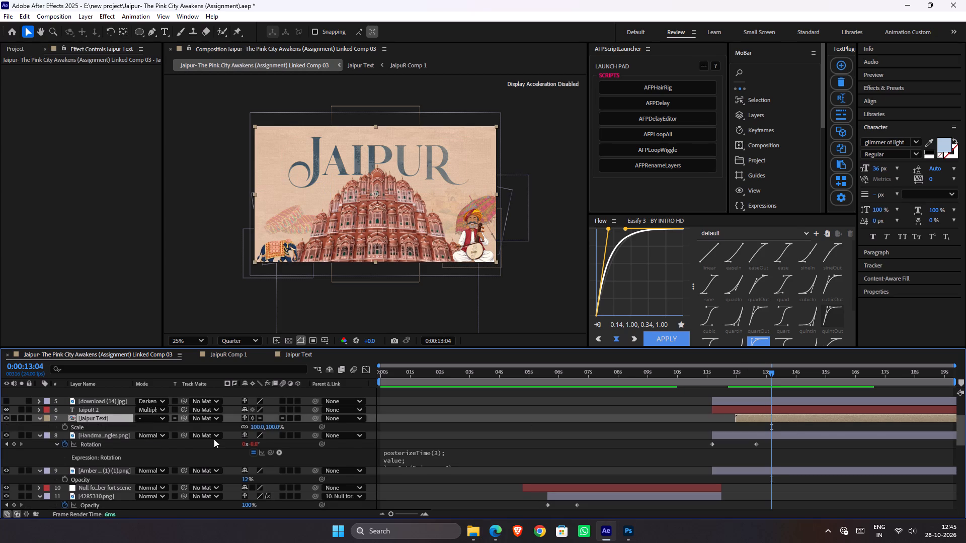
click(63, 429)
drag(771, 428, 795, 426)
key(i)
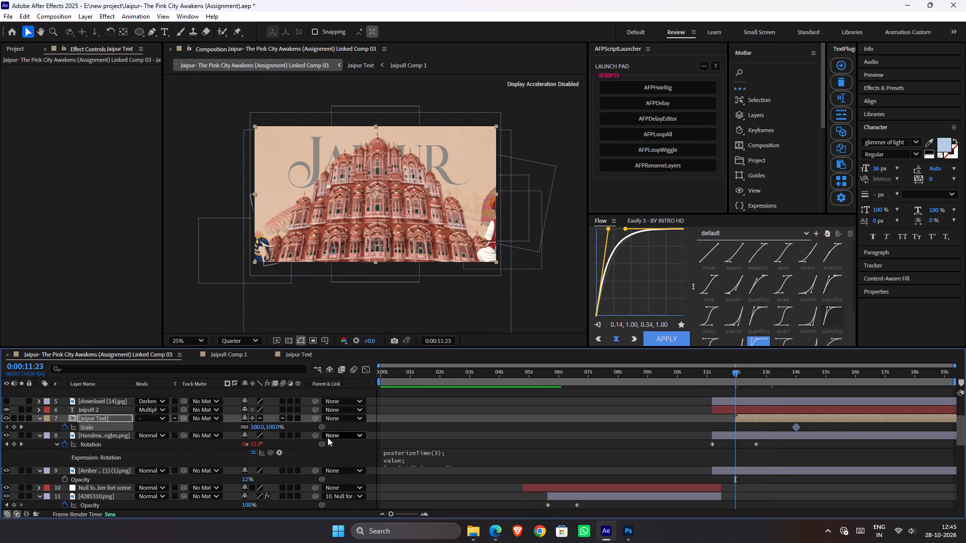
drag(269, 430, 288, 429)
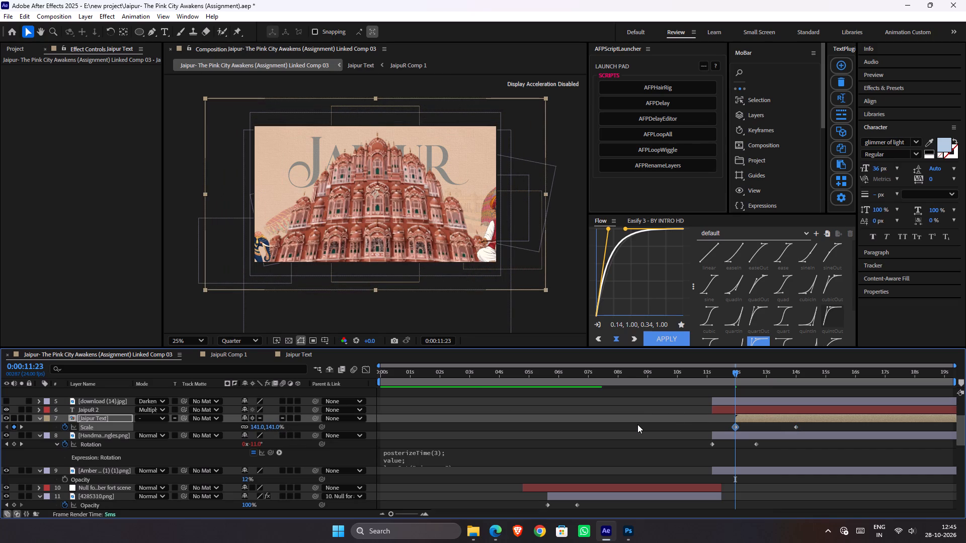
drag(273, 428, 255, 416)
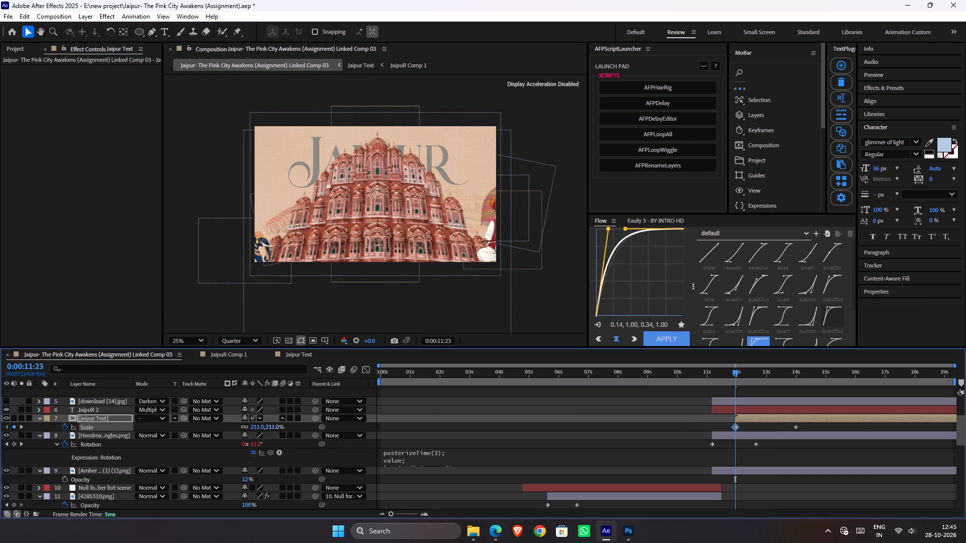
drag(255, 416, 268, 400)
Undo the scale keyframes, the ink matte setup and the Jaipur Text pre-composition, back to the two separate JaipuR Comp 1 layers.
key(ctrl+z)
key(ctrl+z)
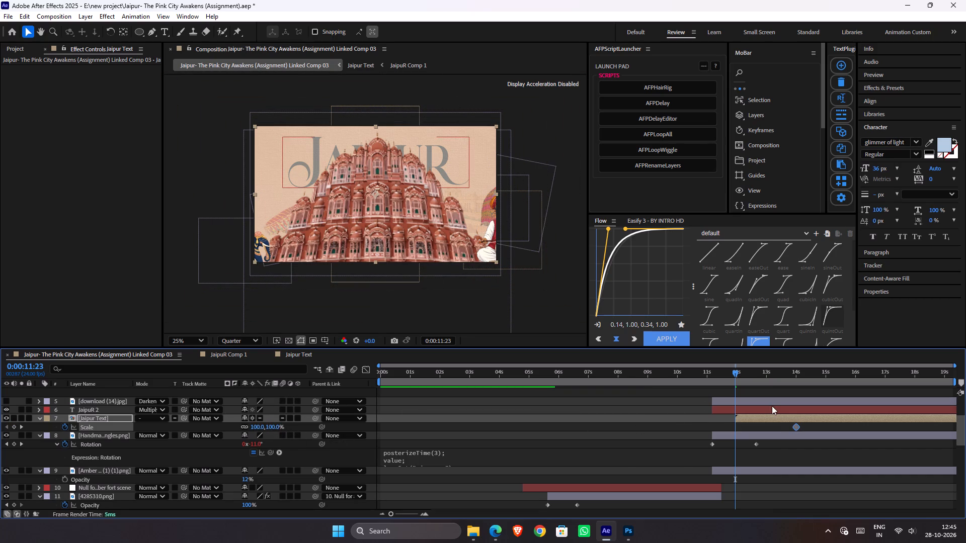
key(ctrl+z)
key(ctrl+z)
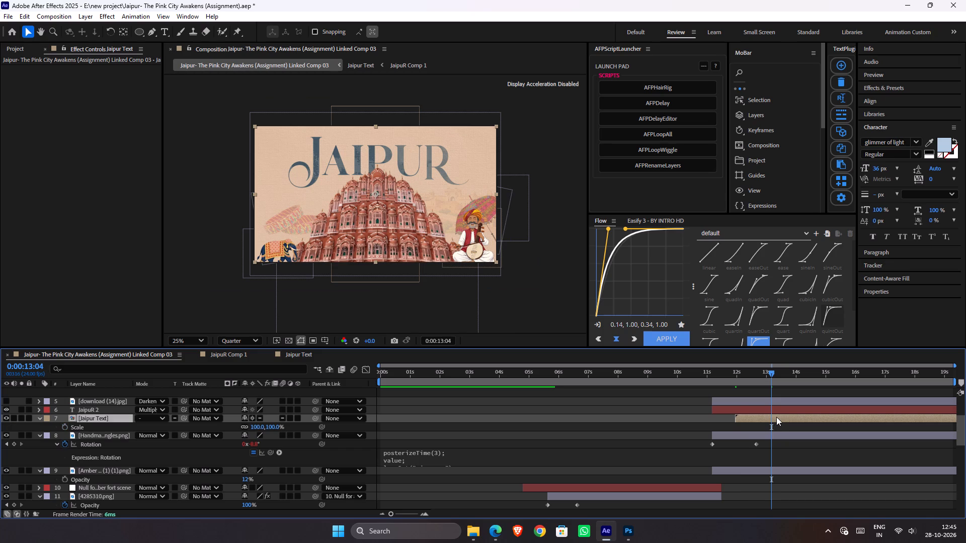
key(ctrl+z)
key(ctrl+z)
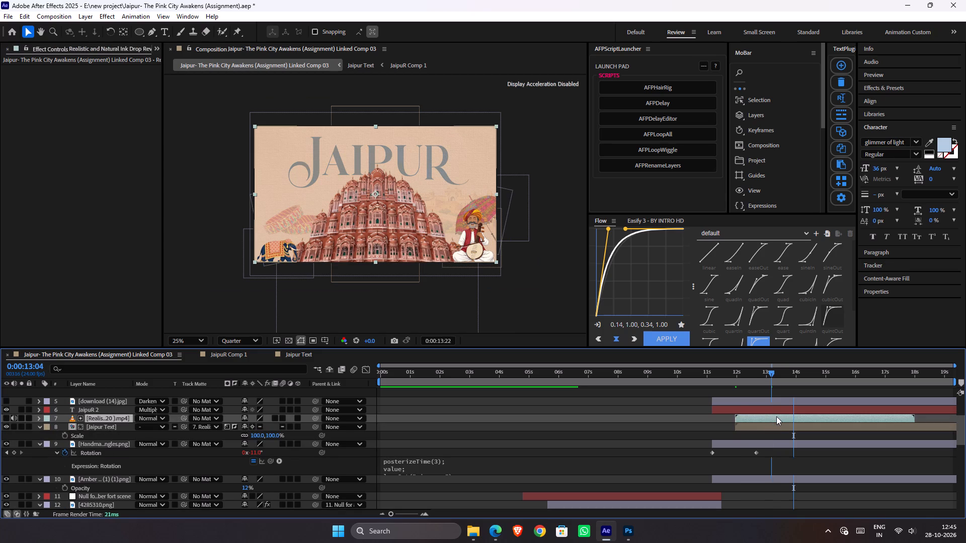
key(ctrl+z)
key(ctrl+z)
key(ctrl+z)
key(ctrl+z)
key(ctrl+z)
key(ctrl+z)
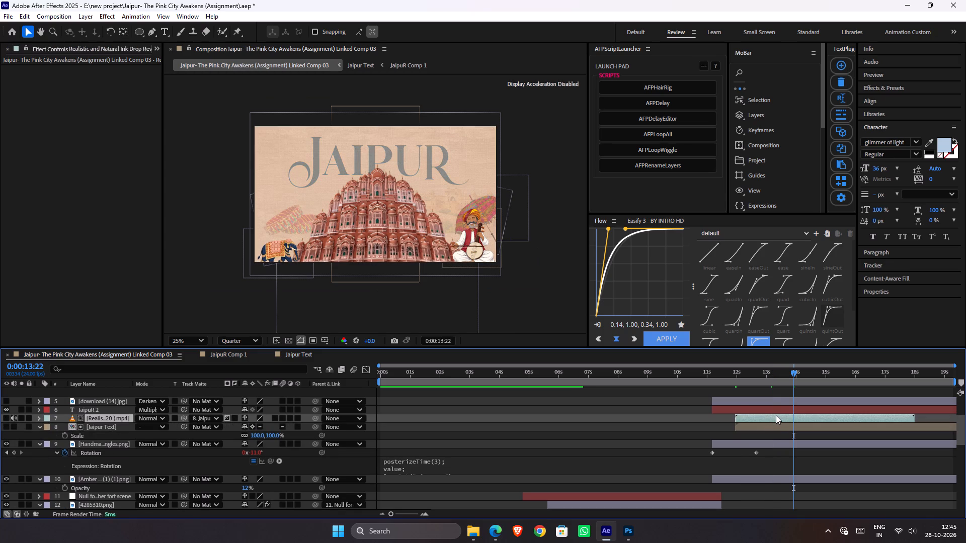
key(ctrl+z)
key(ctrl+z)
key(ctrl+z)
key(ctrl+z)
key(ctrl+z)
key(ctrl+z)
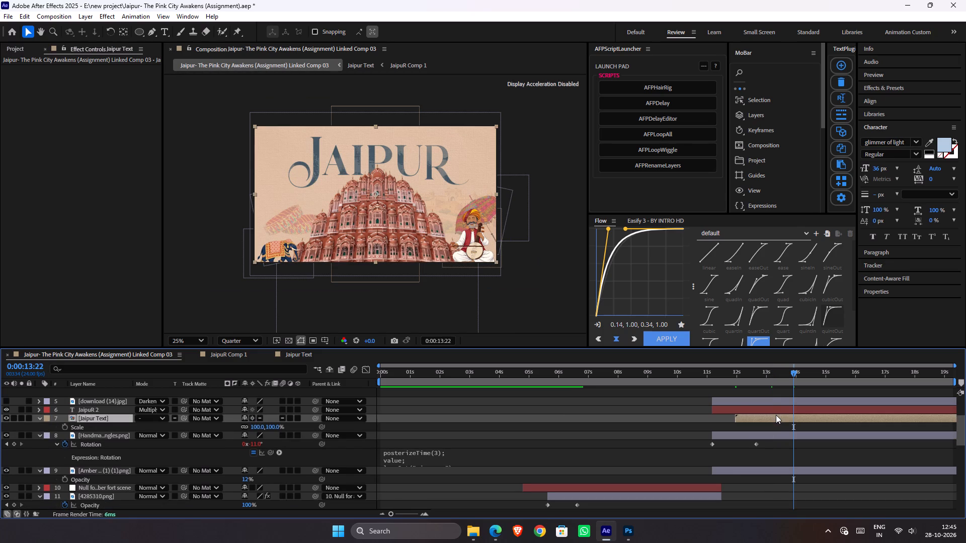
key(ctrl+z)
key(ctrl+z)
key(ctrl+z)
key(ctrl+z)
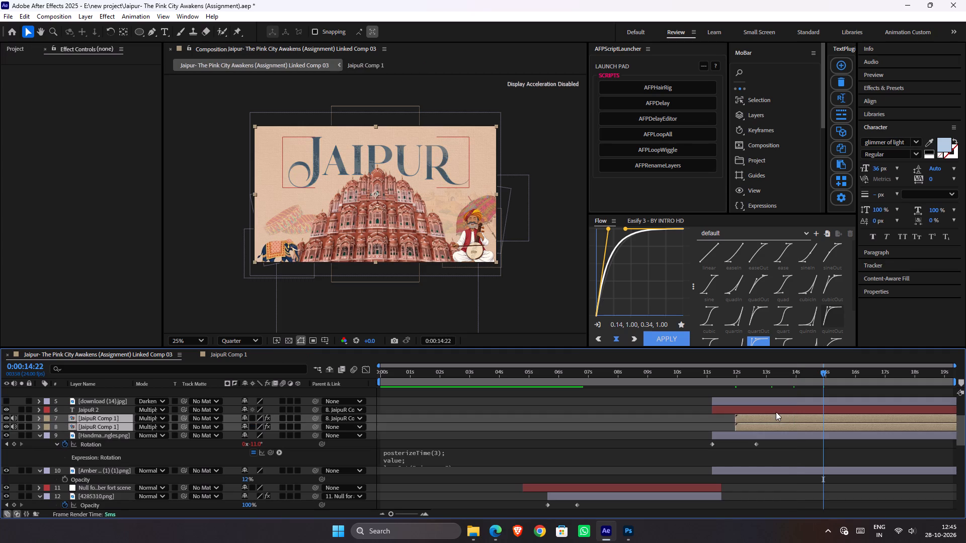
Save the project.
key(ctrl+s)
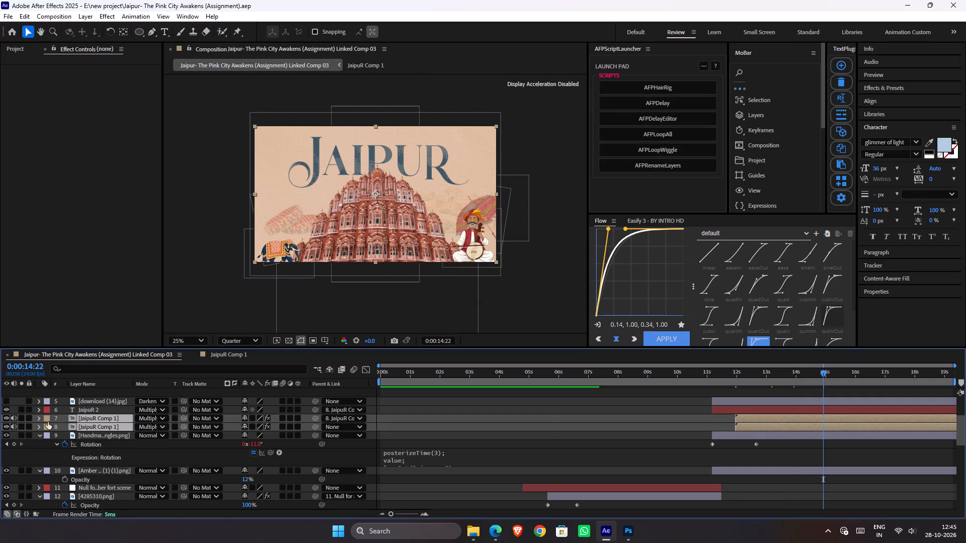
Keyframe the Scale of the lower JaipuR Comp 1 layer from 402% at 0:00:11:23 to 100% at 0:00:14:22.
click(13, 420)
click(106, 434)
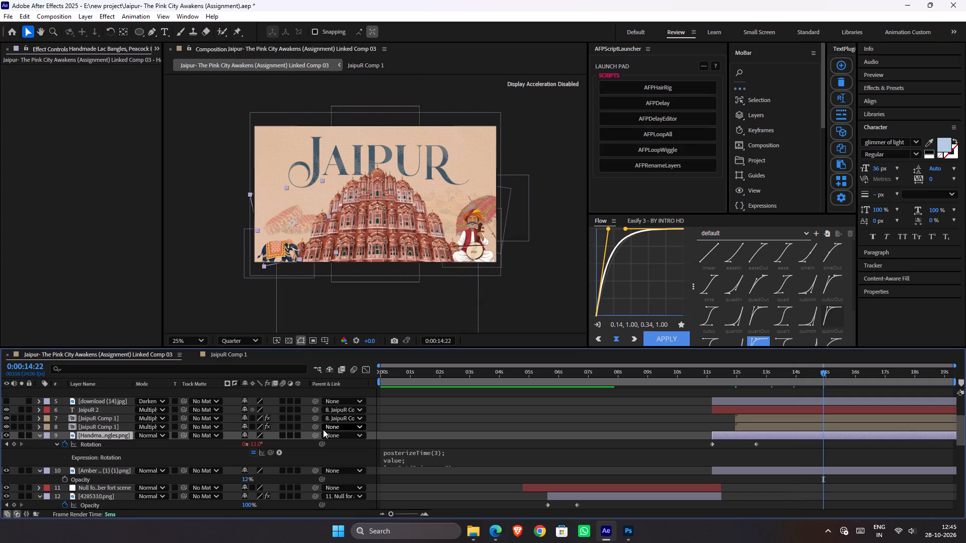
click(125, 426)
key(s)
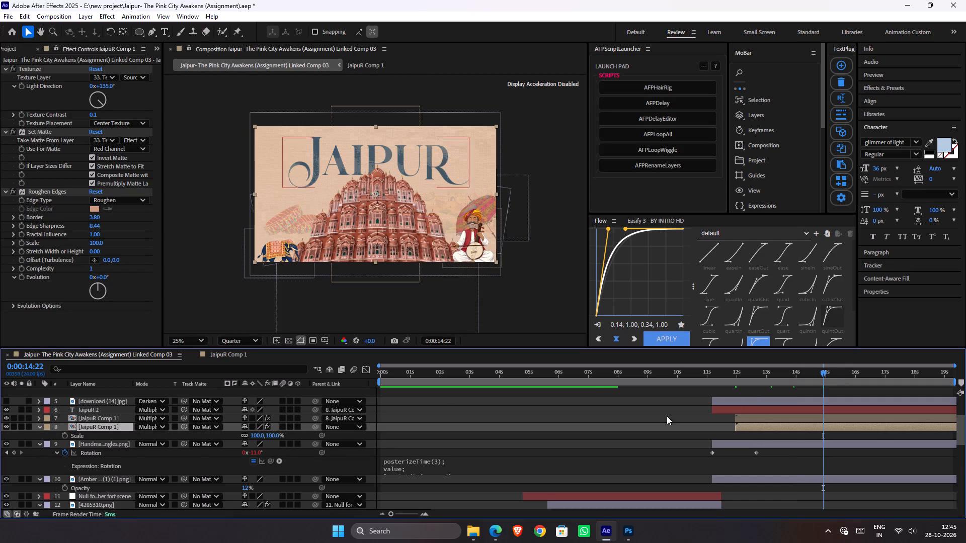
click(62, 437)
key(i)
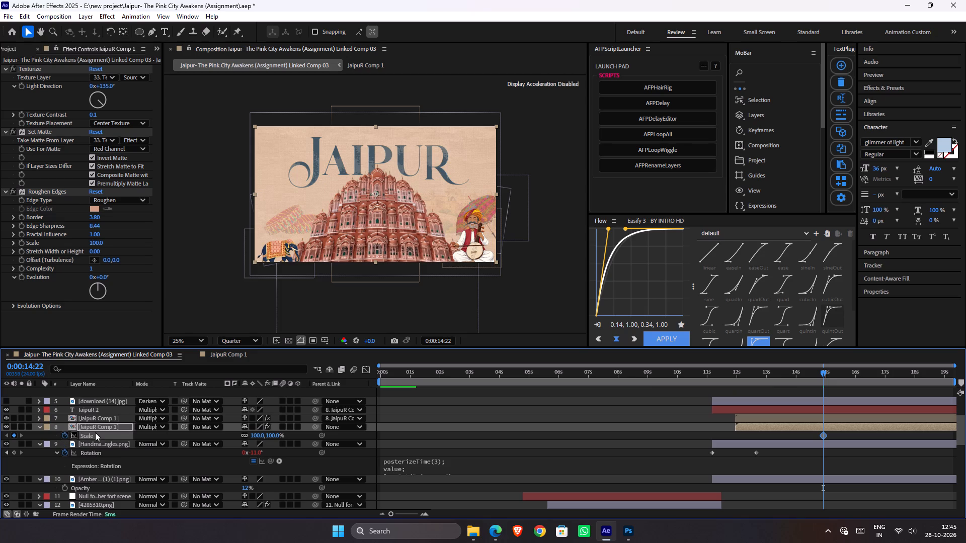
drag(268, 436, 374, 429)
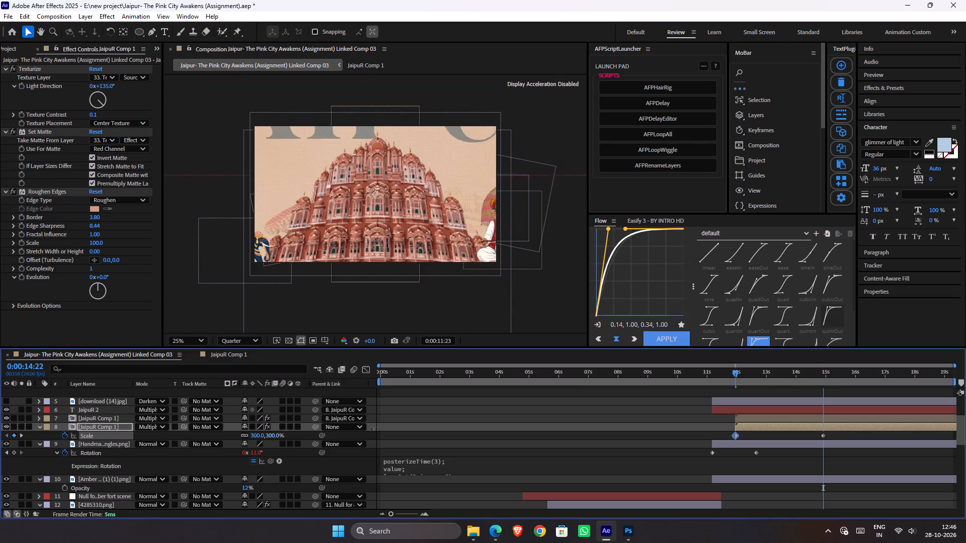
drag(374, 429, 409, 425)
drag(840, 429, 759, 441)
key(ctrl+z)
drag(833, 437, 663, 428)
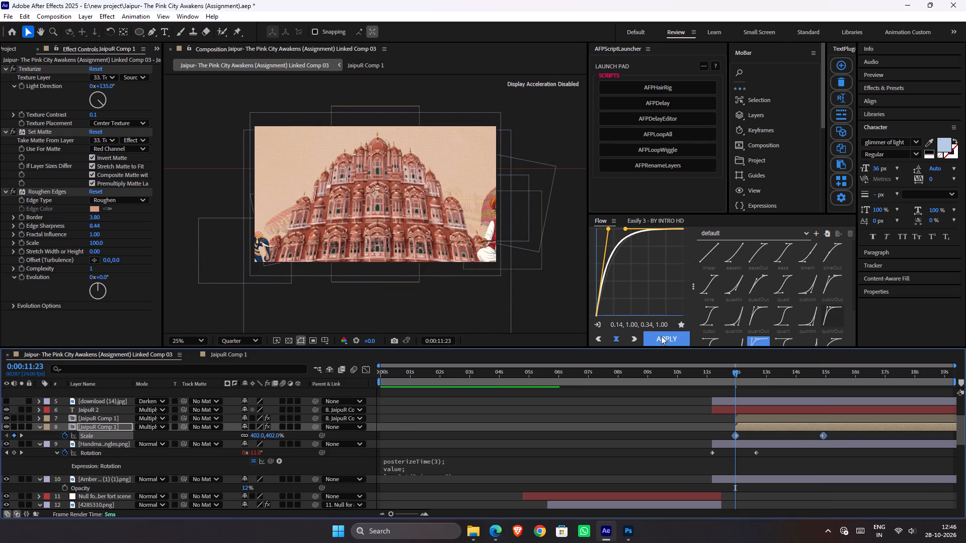
Apply the 0.14, 1.00, 0.34, 1.00 Flow easing to both title scale keyframes and preview the animation from 0:00:10:23.
click(661, 336)
key(space)
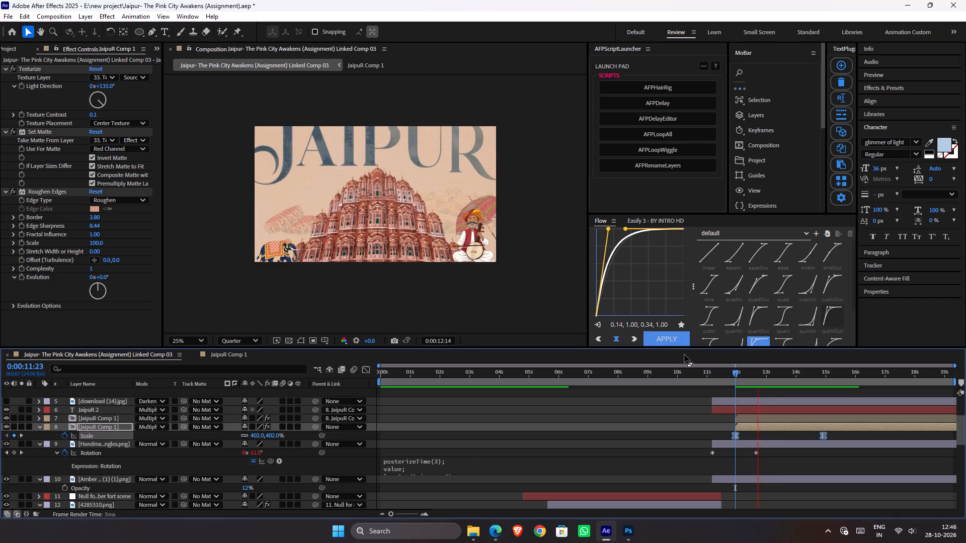
key(space)
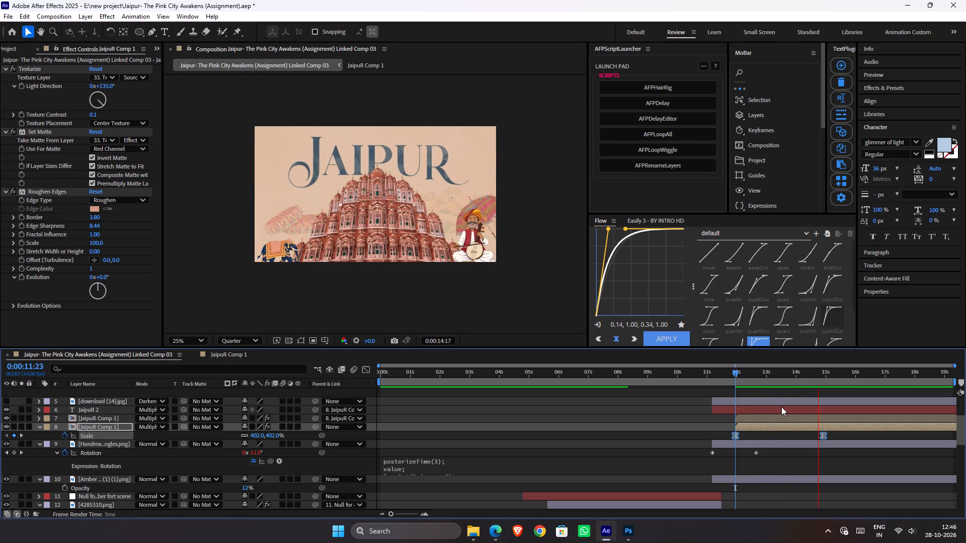
key(space)
drag(739, 375, 702, 381)
key(space)
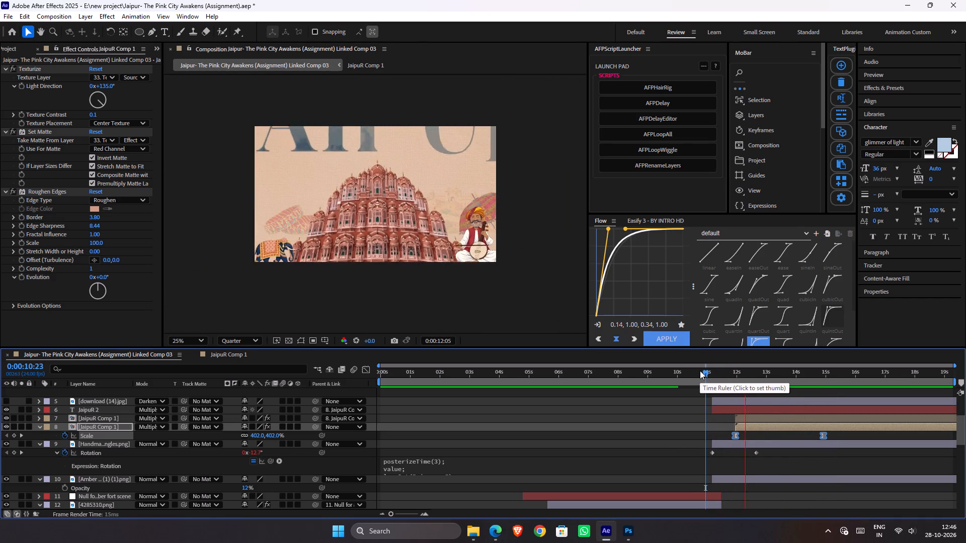
key(space)
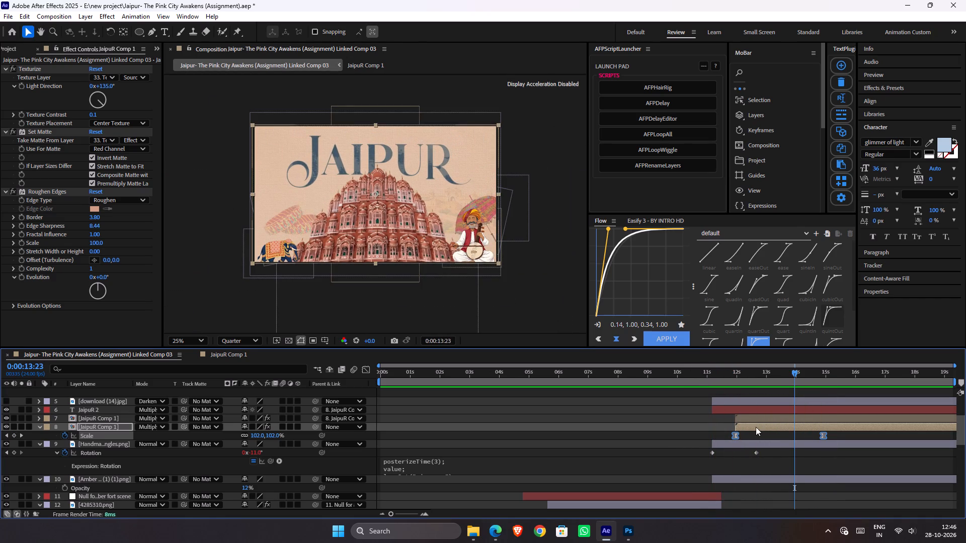
Shift the lower JaipuR Comp 1 layer about one second earlier to start near 0:00:10:23, and preview from 0:00:10:19.
drag(756, 428, 726, 424)
click(703, 366)
click(701, 374)
key(space)
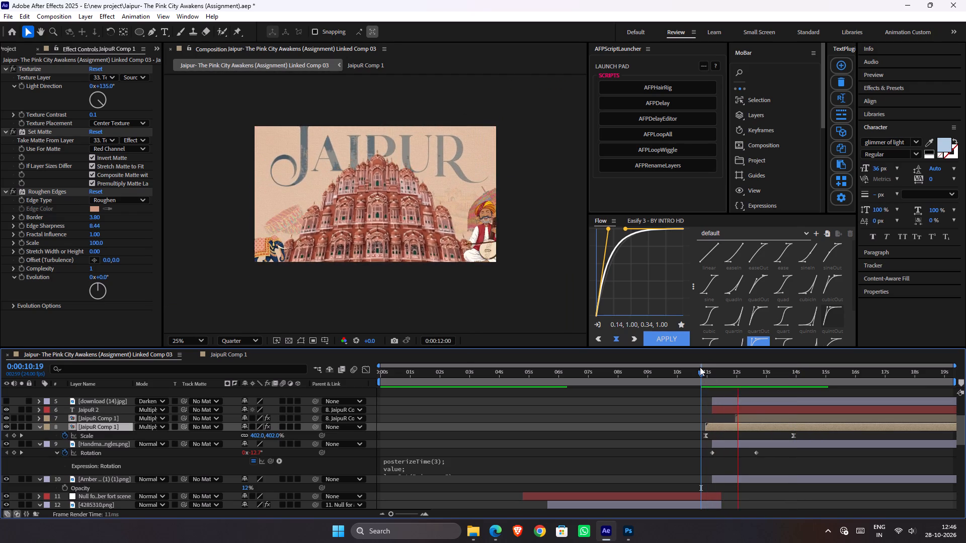
key(space)
key(space)
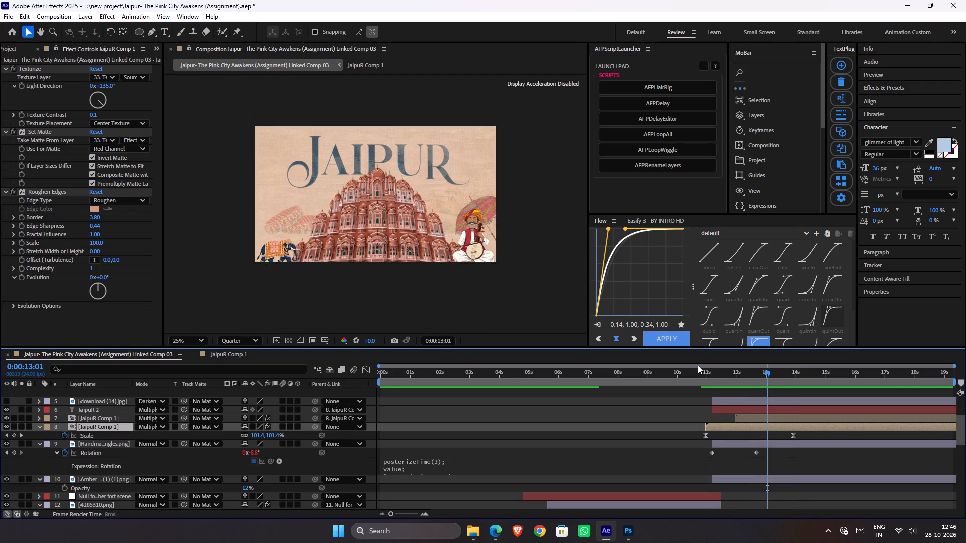
key(space)
Save the project.
key(ctrl+s)
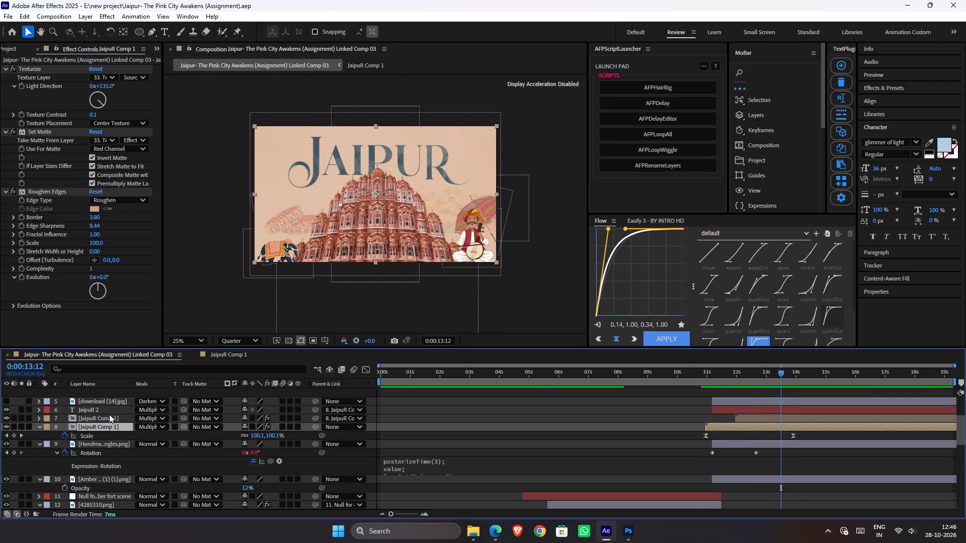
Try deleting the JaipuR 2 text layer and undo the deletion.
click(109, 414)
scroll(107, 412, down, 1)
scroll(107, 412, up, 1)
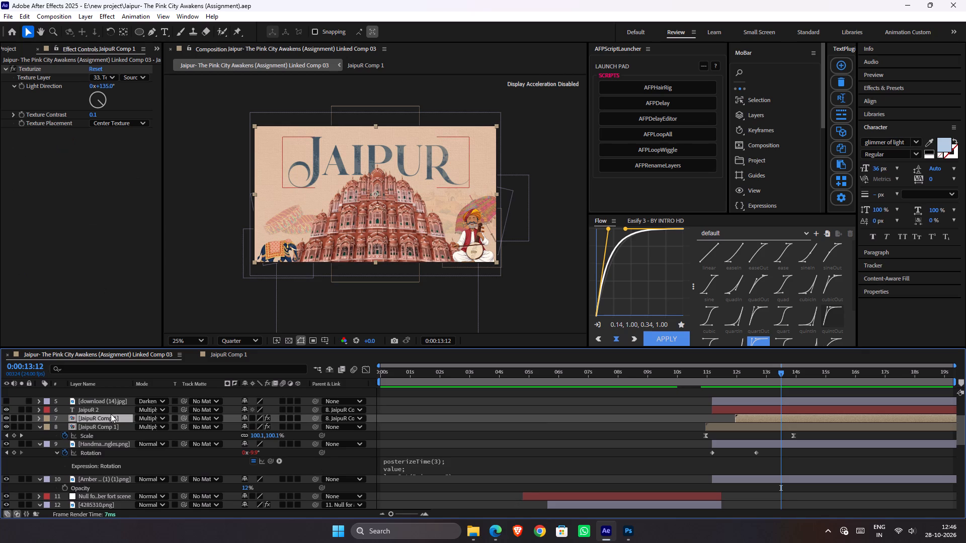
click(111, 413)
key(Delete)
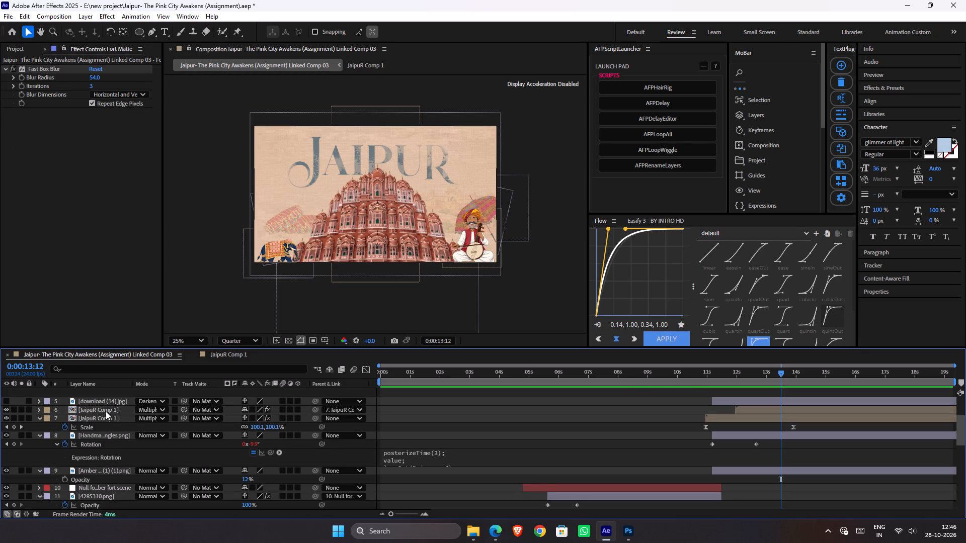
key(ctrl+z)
Inspect the JaipuR title layers in the main comp and the layers inside JaipuR Comp 1.
click(105, 418)
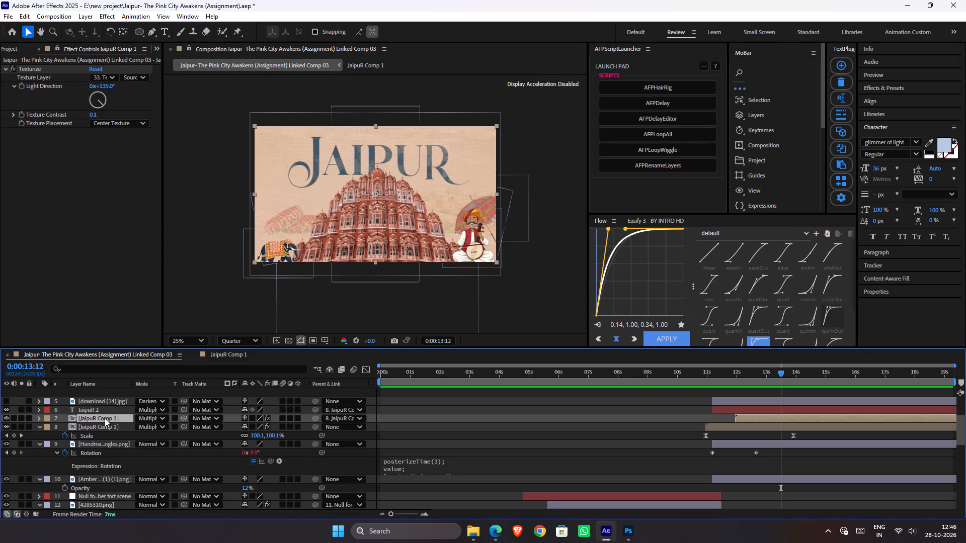
click(103, 412)
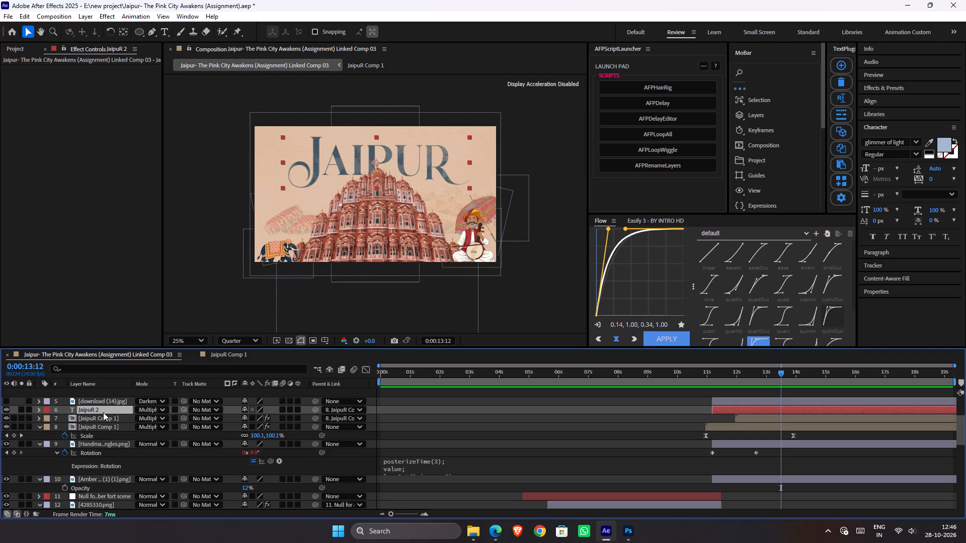
double_click(103, 418)
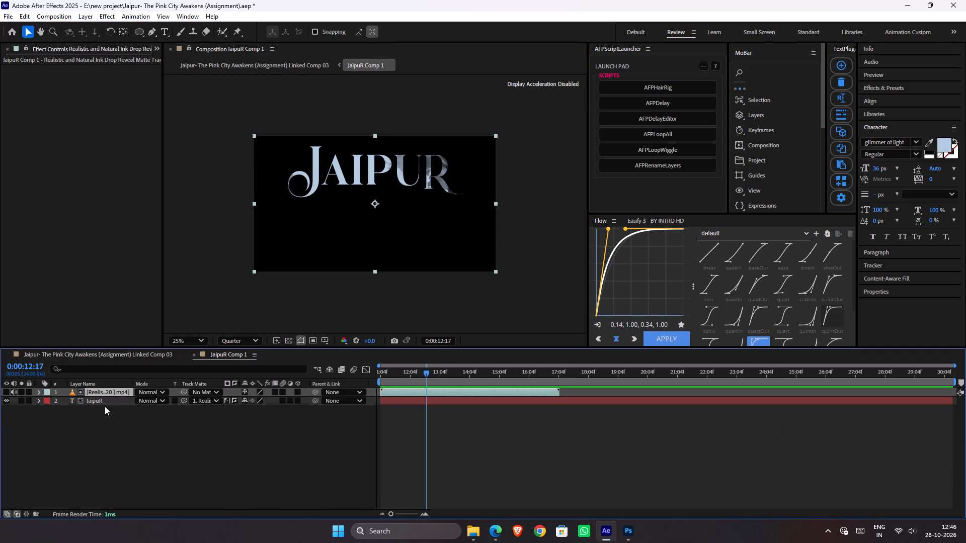
key(Tab)
click(90, 407)
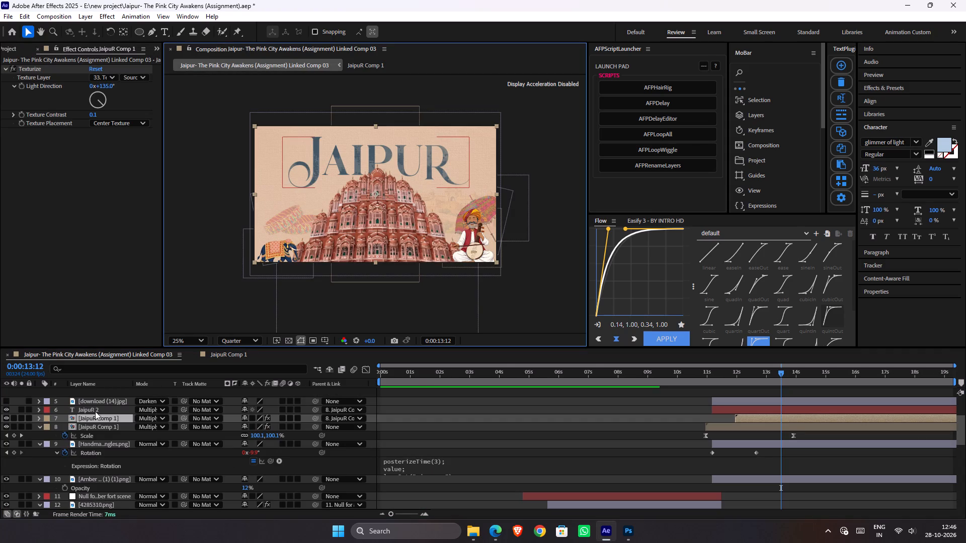
click(106, 412)
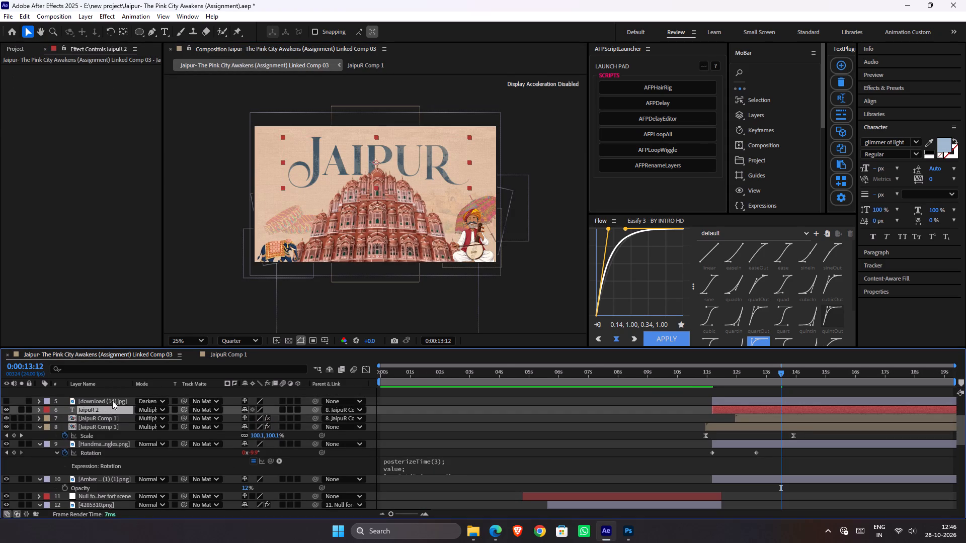
click(112, 401)
Save the project.
key(ctrl+s)
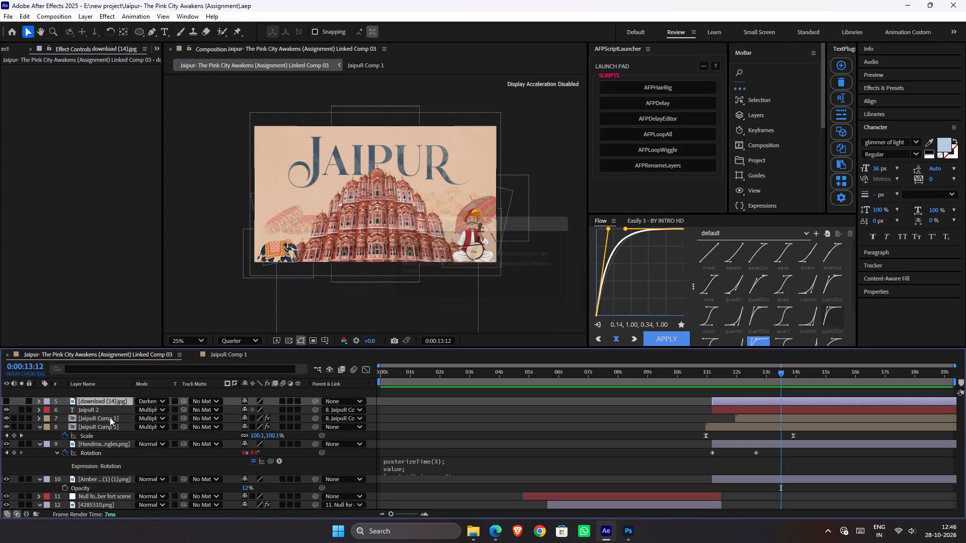
Toggle the upper JaipuR Comp 1 layer's visibility off and back on to compare the title's look.
scroll(110, 417, up, 1)
scroll(109, 419, down, 1)
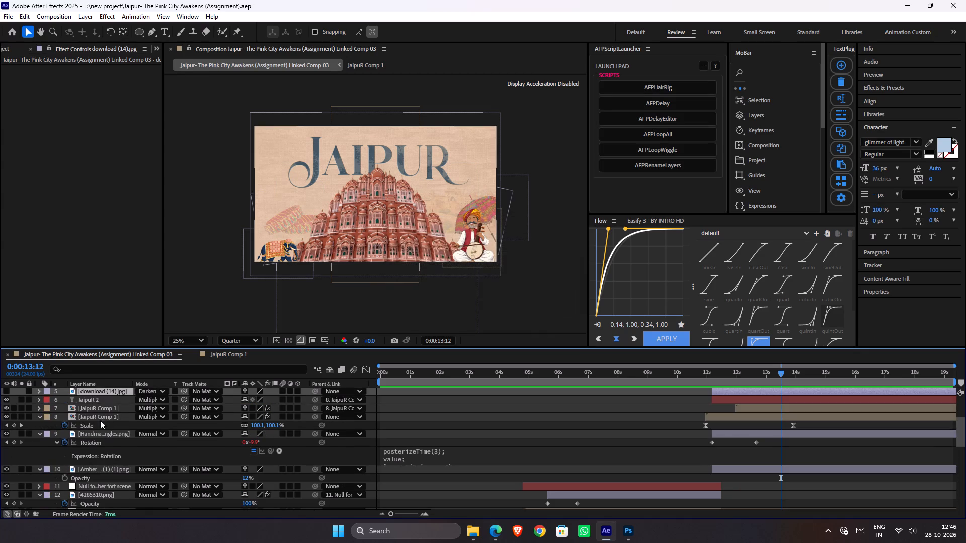
click(5, 409)
click(8, 407)
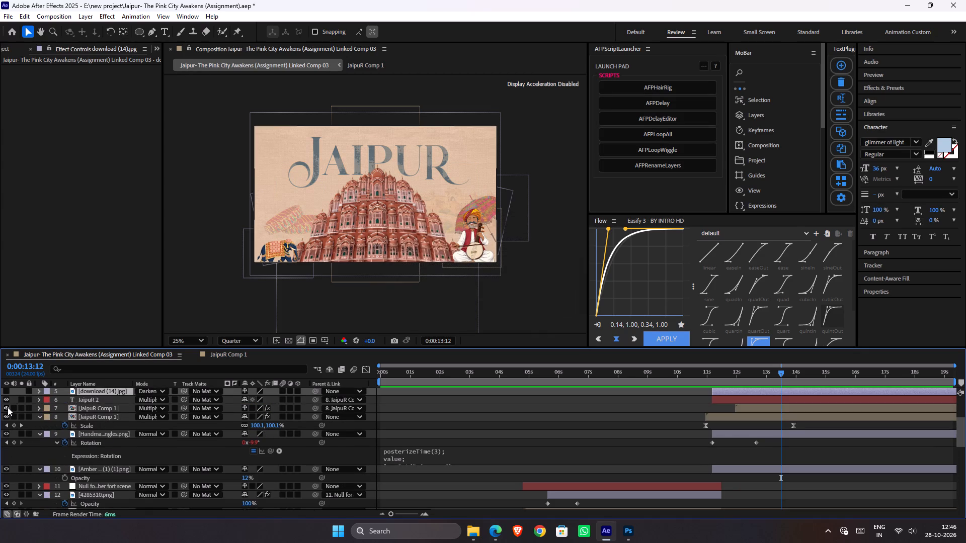
Collapse the umbrella image layer's Rotation properties and save the project.
scroll(63, 411, up, 1)
key(ctrl+s)
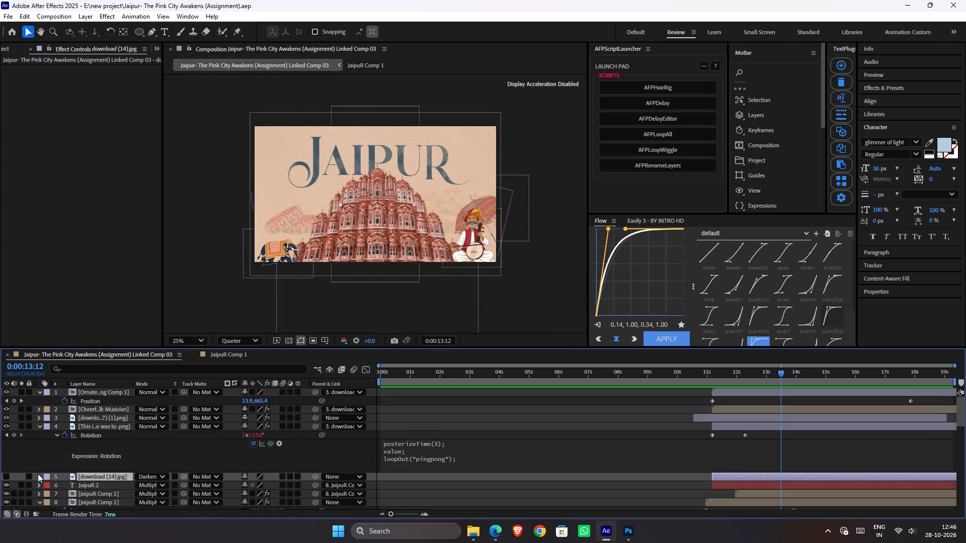
click(37, 426)
click(90, 423)
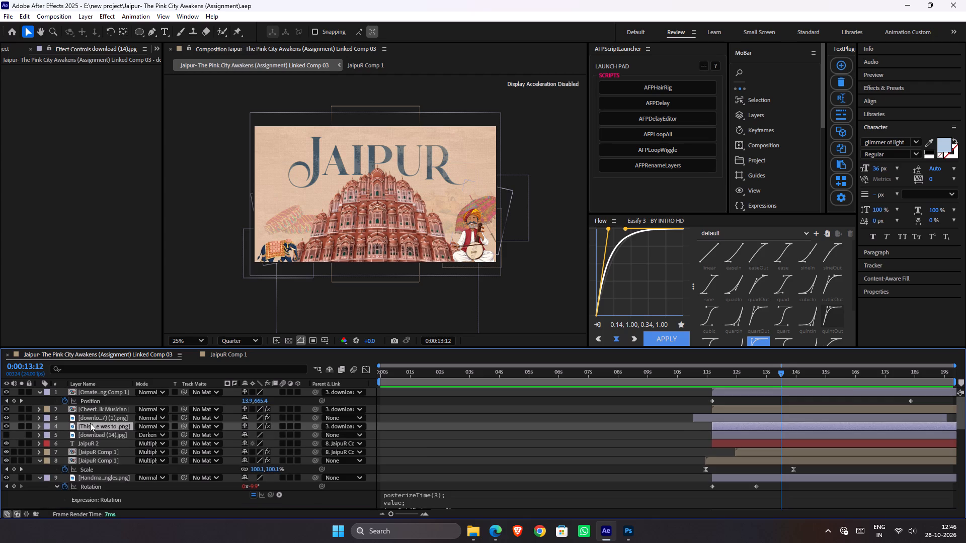
key(ctrl+s)
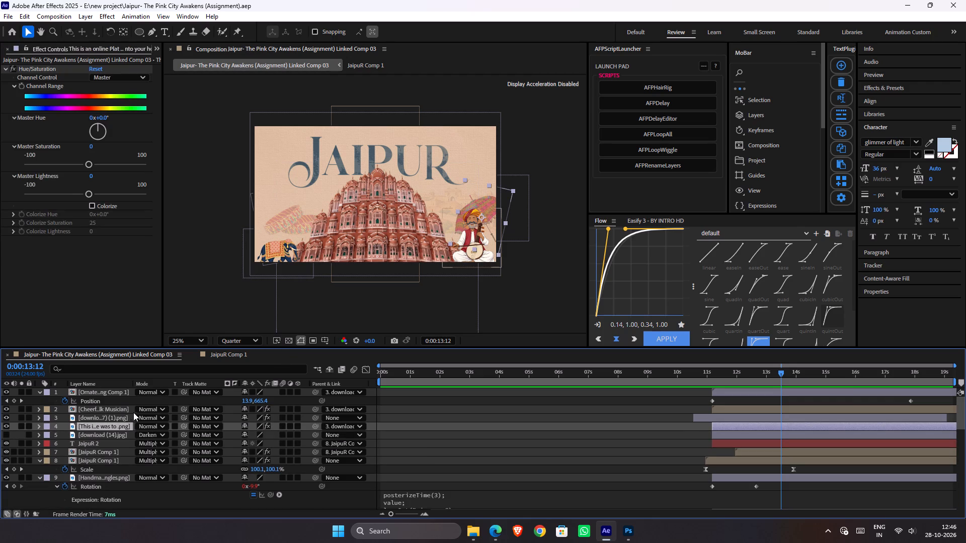
Keyframe the Cheerful Rajasthani Folk Musician layer's Scale from 45.4% at 0:00:11:04 to 34.4% at 0:00:13:12.
click(98, 409)
key(s)
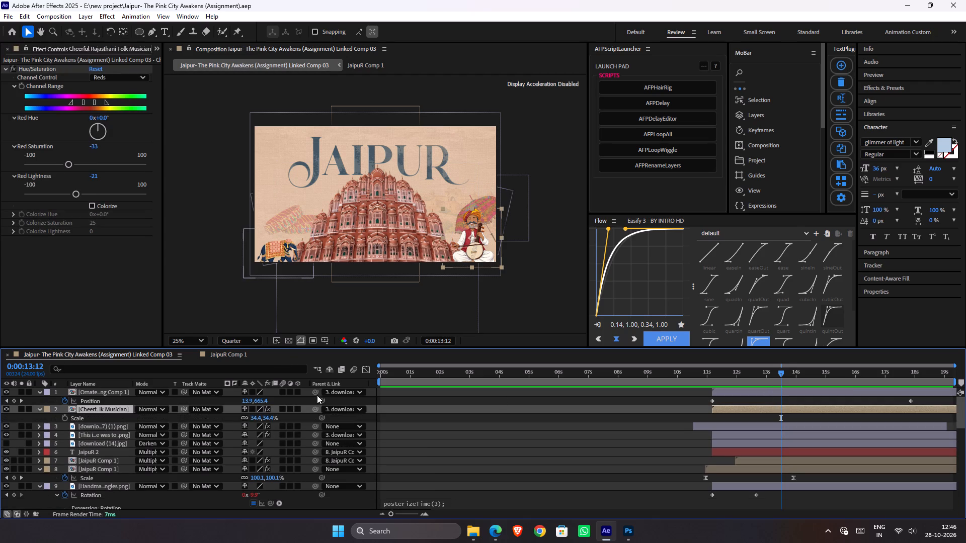
click(66, 418)
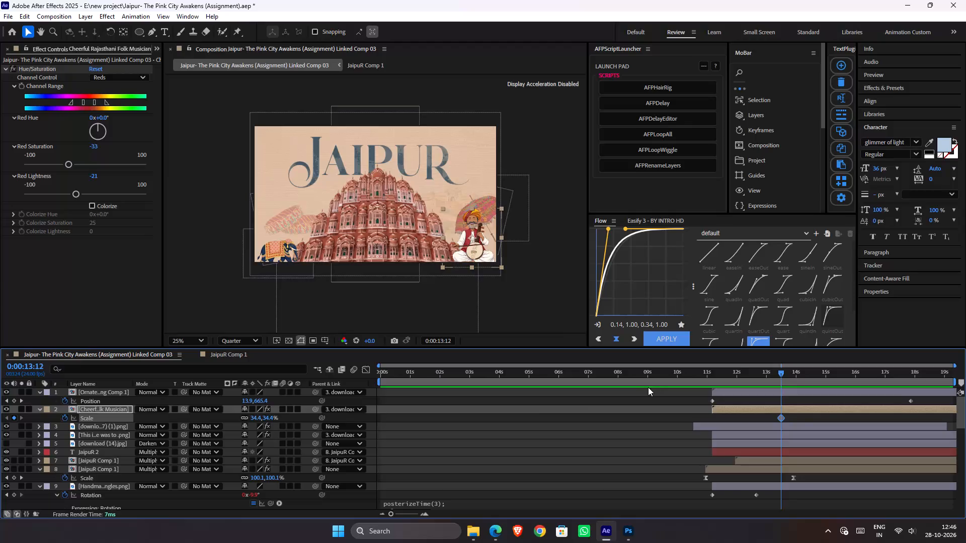
key(i)
drag(270, 416, 276, 417)
drag(789, 414, 670, 421)
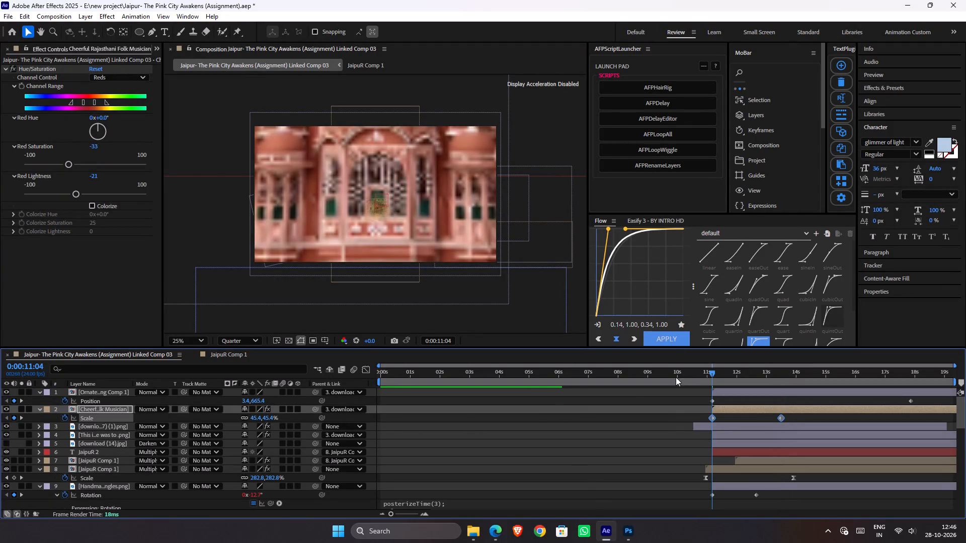
Apply the 0.14, 1.00, 0.34, 1.00 Flow easing to both musician scale keyframes and preview from 0:00:11:04.
click(673, 330)
click(681, 325)
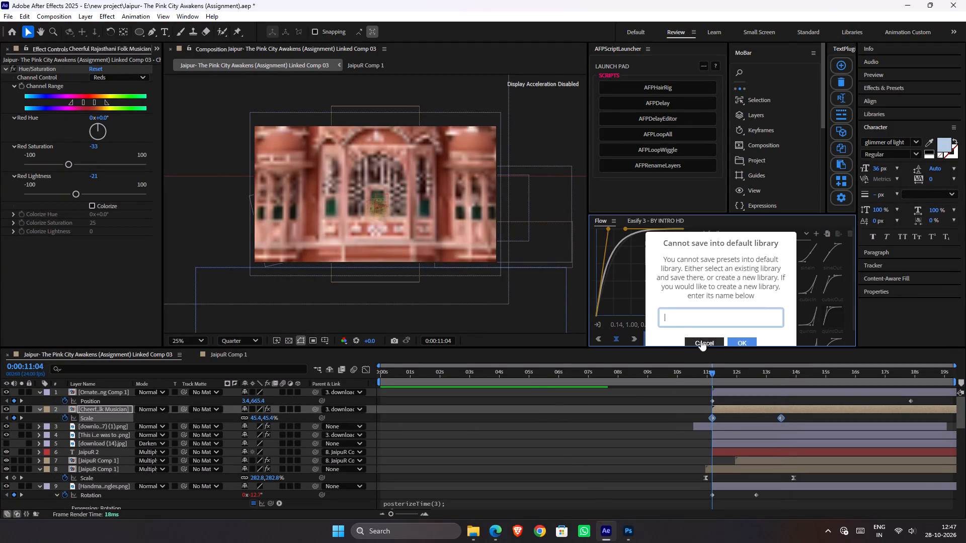
click(701, 340)
click(673, 341)
key(space)
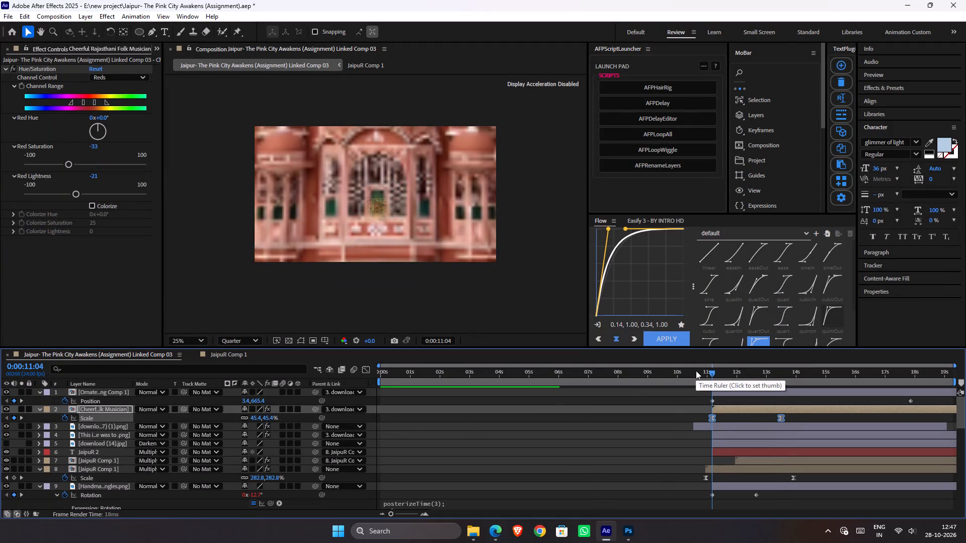
key(space)
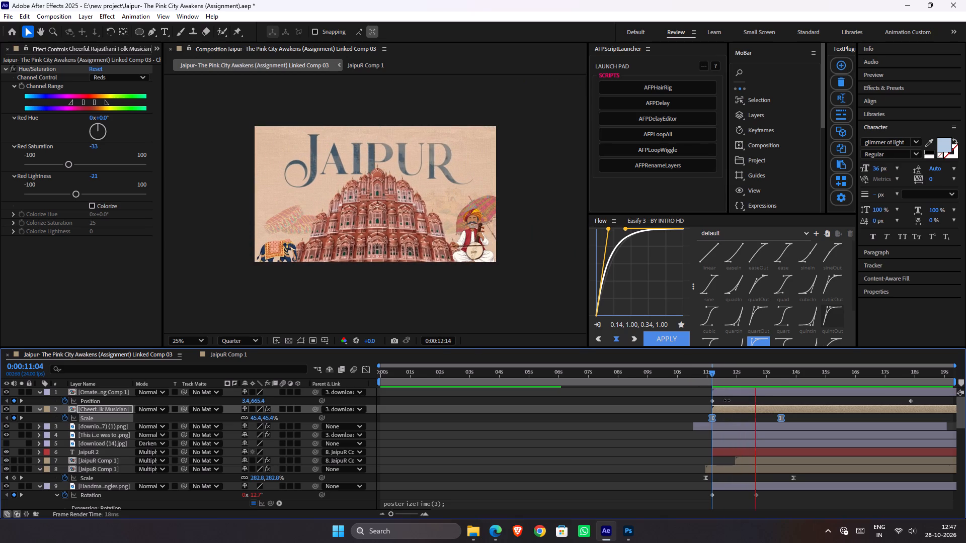
Set the musician layer's Scale keyframe at 0:00:11:04 to 70.4% and preview the animation.
key(j)
key(j)
click(731, 419)
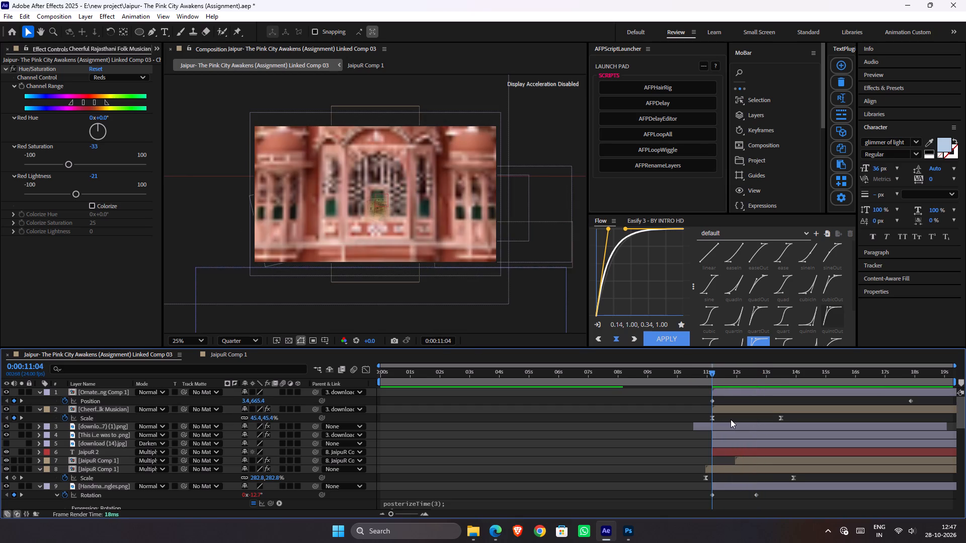
drag(272, 417, 284, 417)
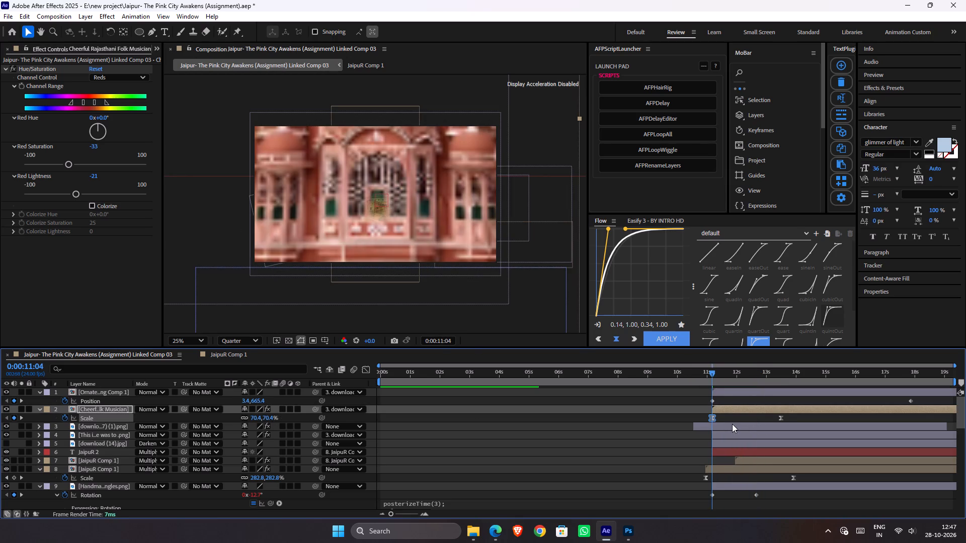
key(space)
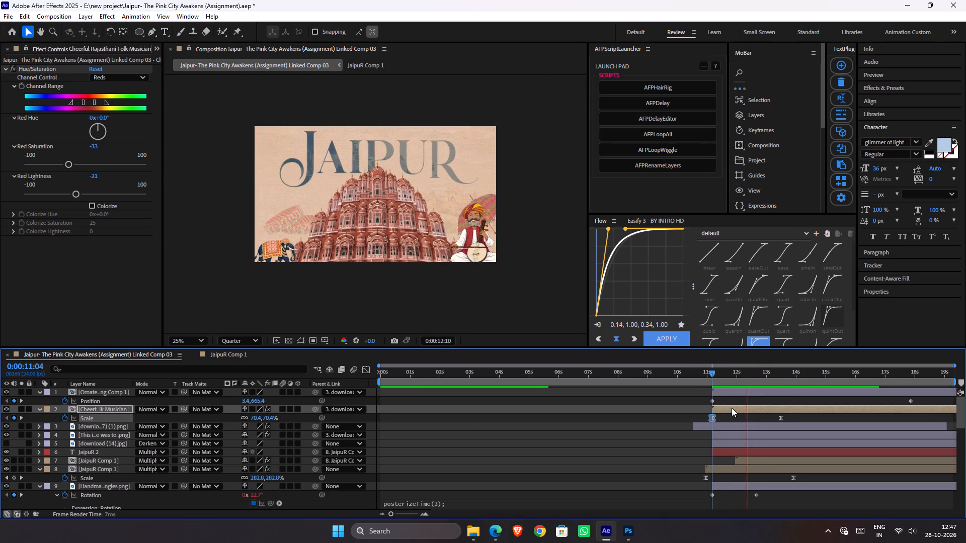
key(space)
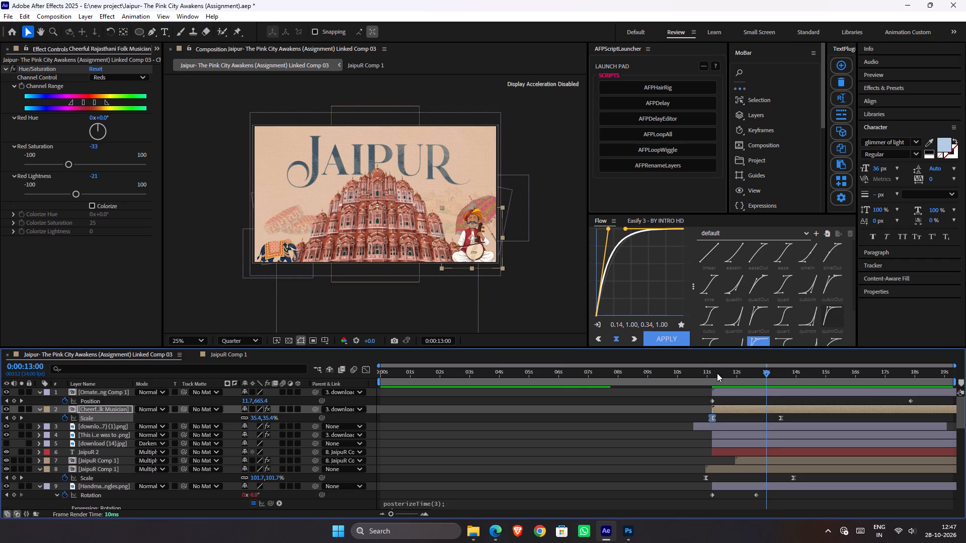
Move the folk musician layer's anchor point slightly from its centre toward the palace and preview the scale-down.
drag(717, 374, 769, 382)
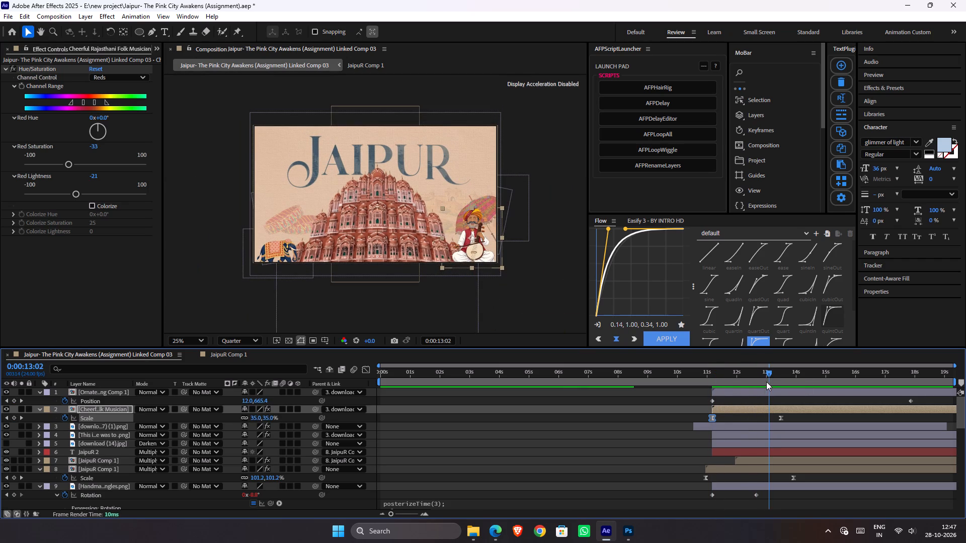
key(y)
drag(771, 380, 788, 383)
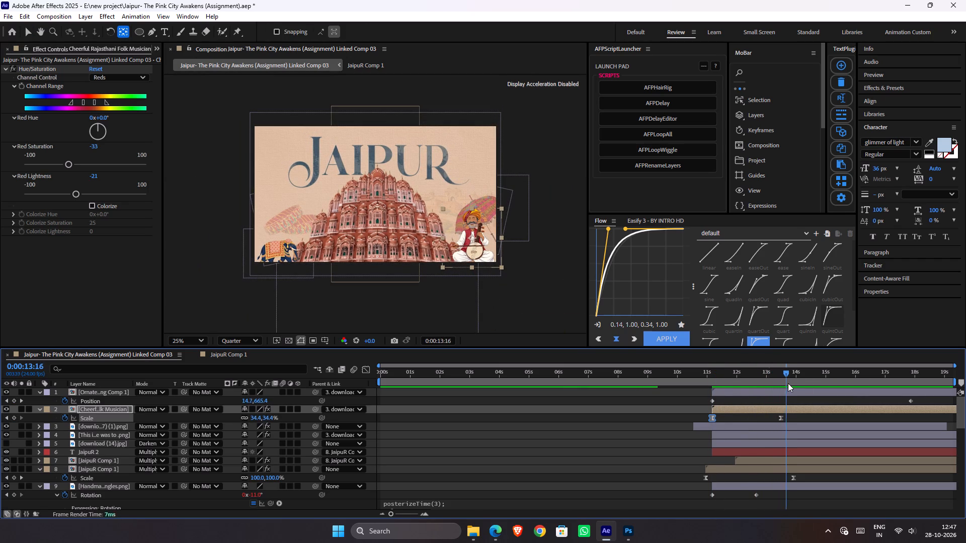
drag(473, 238, 460, 239)
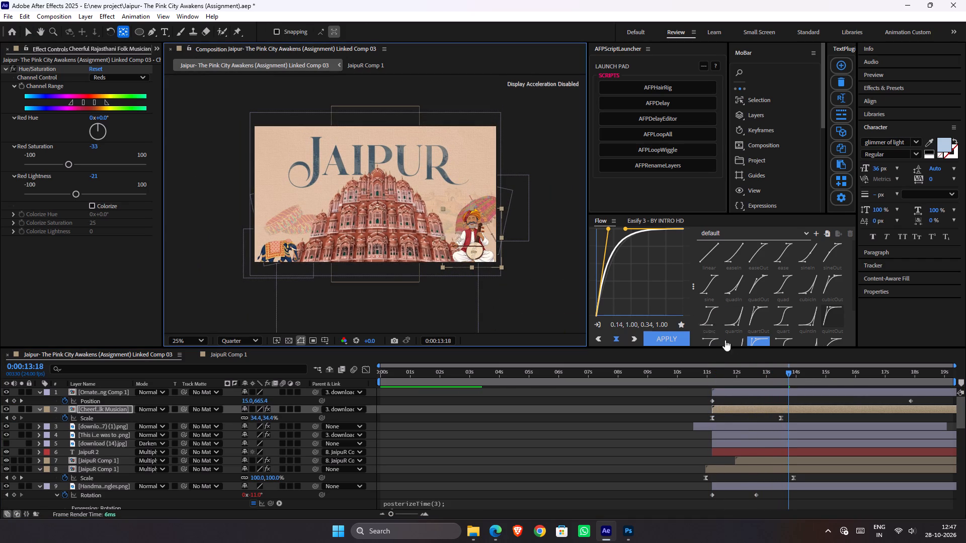
drag(724, 373, 703, 372)
key(space)
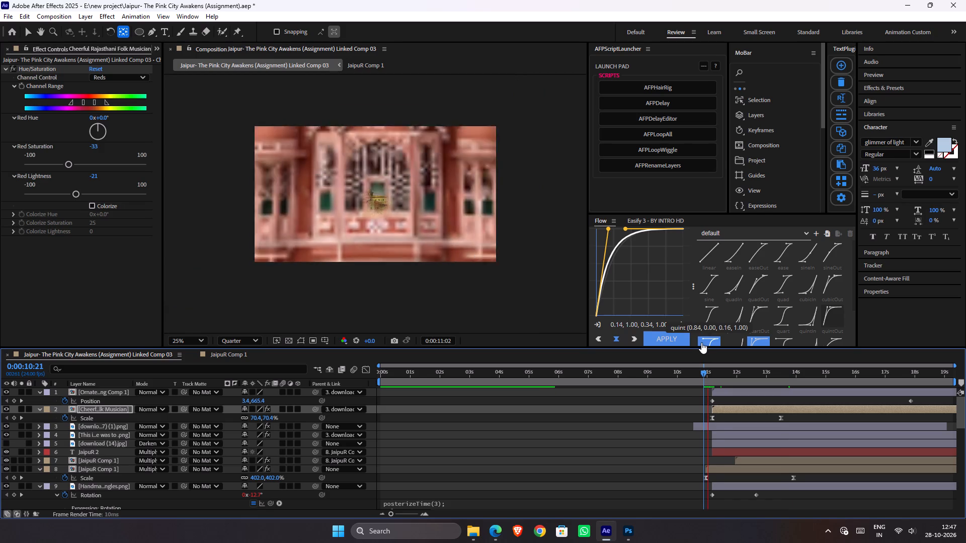
key(space)
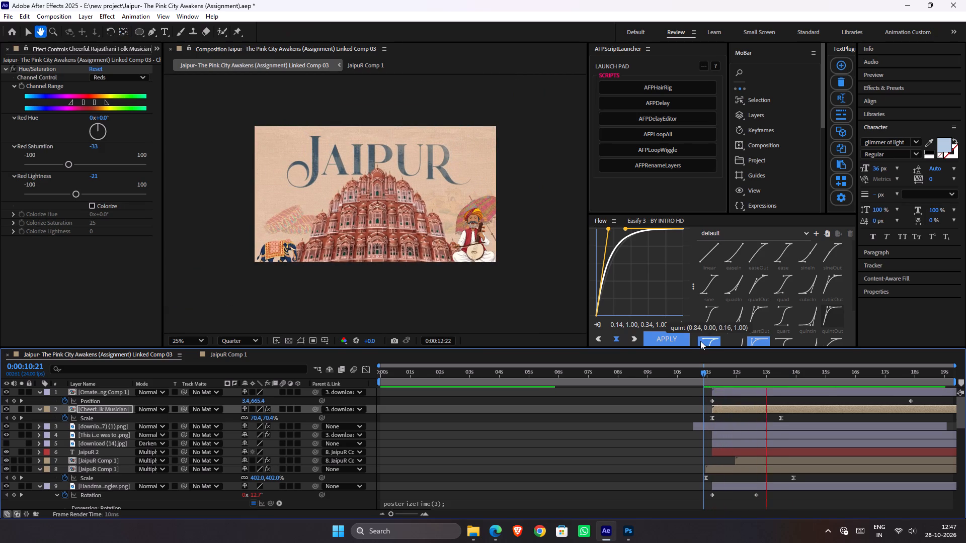
Move the musician layer's anchor point farther toward the palace and preview the entrance again.
drag(767, 379, 803, 383)
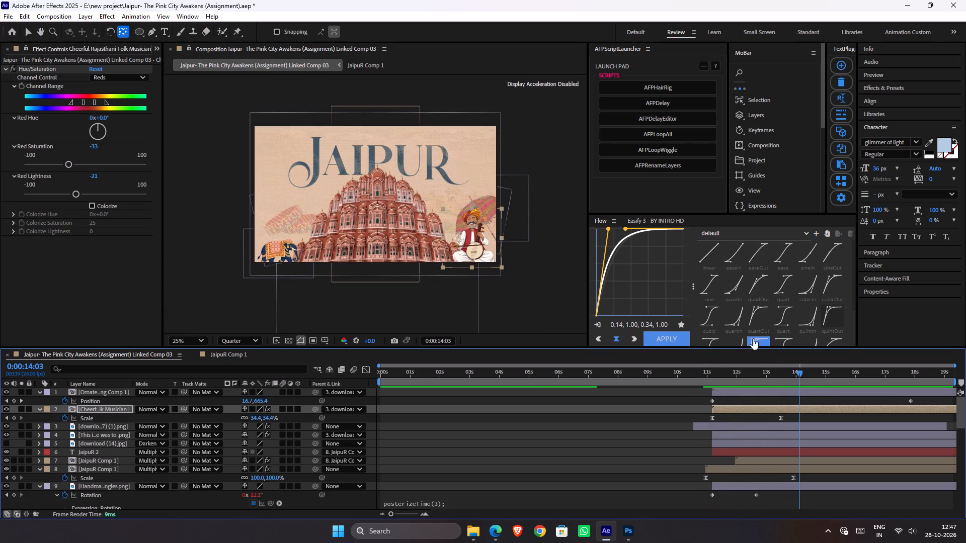
drag(459, 237, 405, 232)
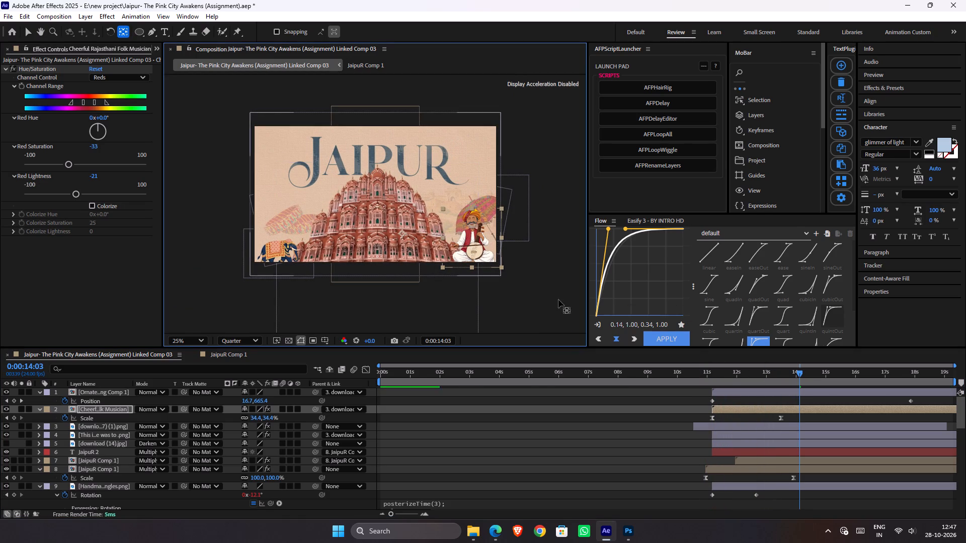
drag(723, 378, 706, 378)
key(space)
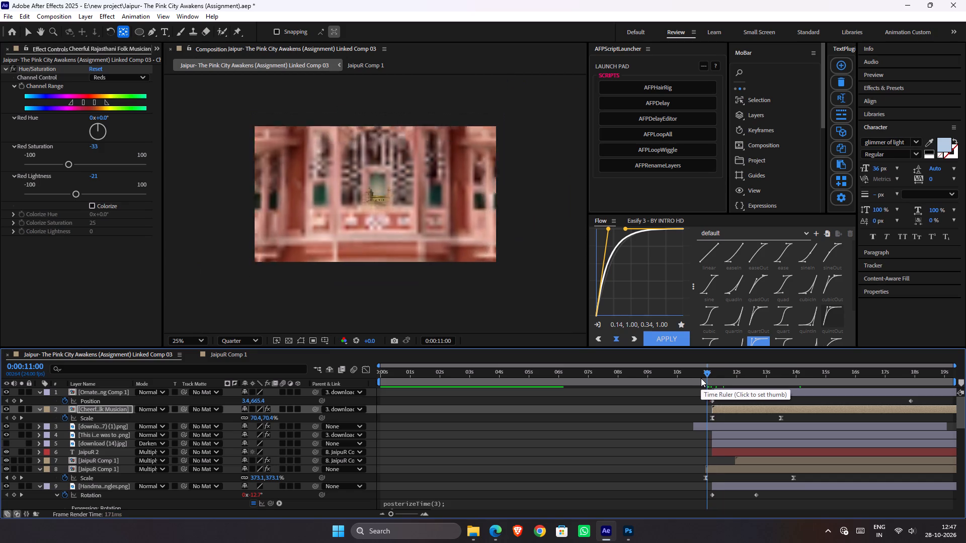
key(space)
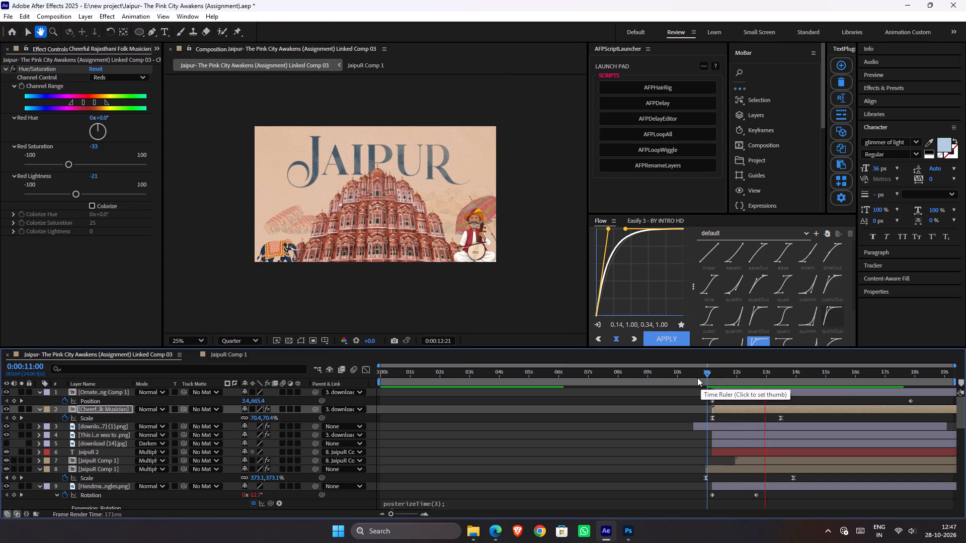
key(space)
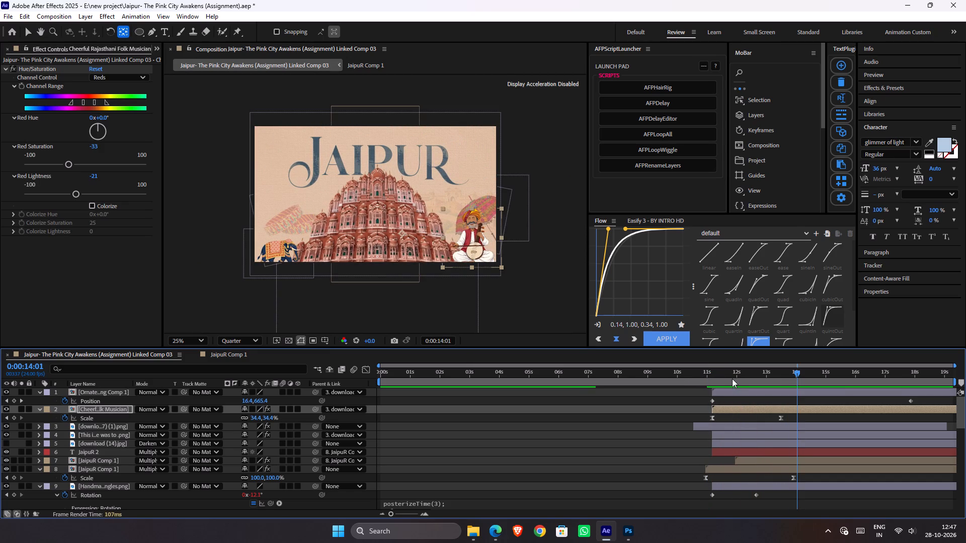
drag(716, 375, 701, 377)
key(space)
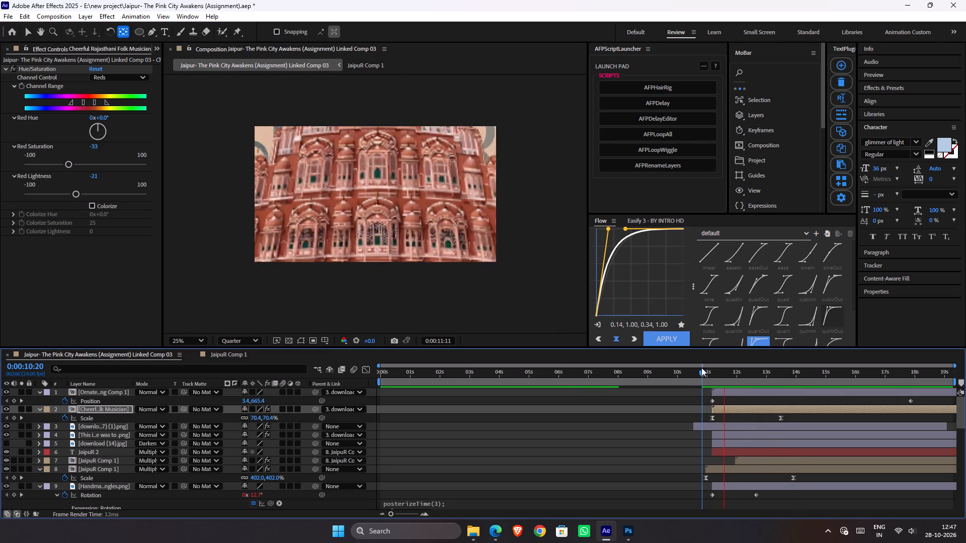
key(space)
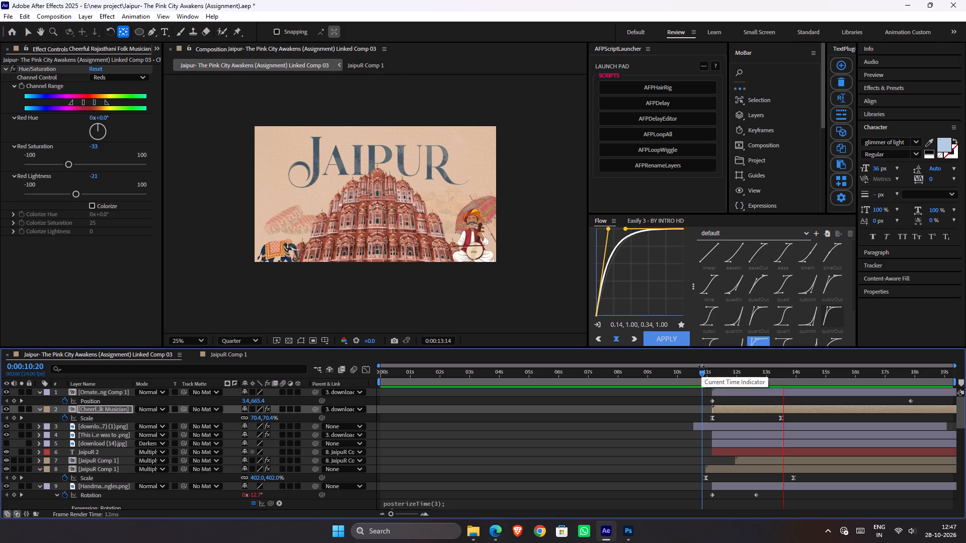
key(space)
Keyframe the Ornate Rajasthani Elephant layer's Scale from 56.6% at 0:00:11:04 to 21.6% at 0:00:13:12.
click(111, 392)
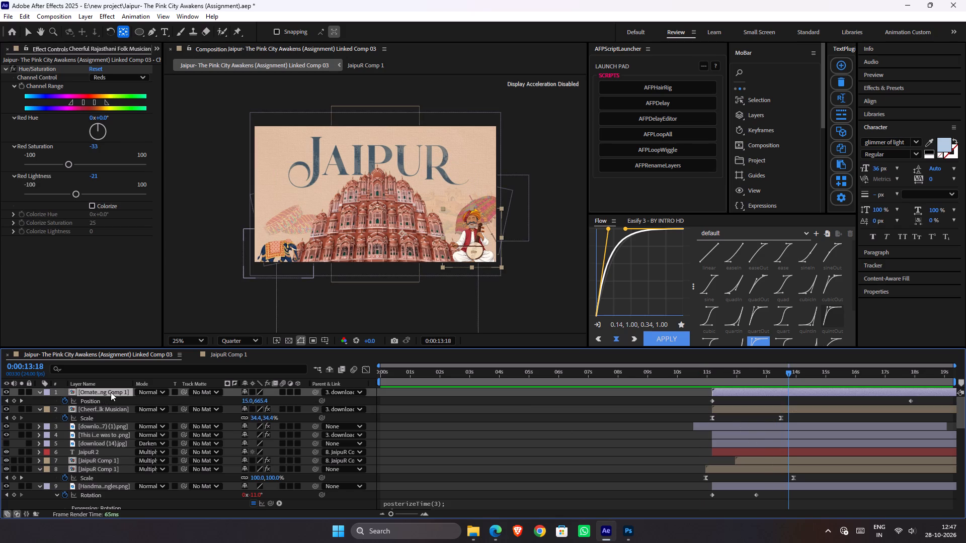
key(s)
click(777, 382)
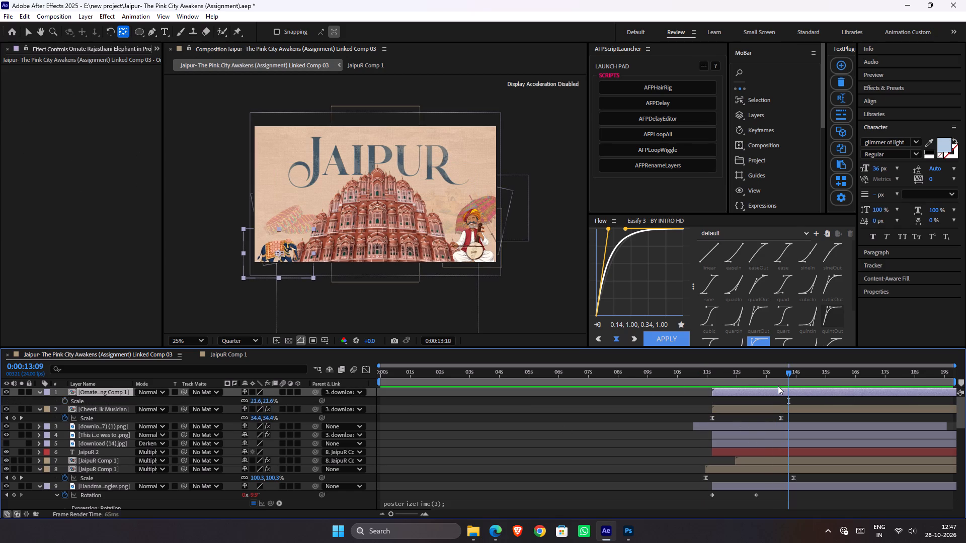
key(k)
click(66, 401)
key(i)
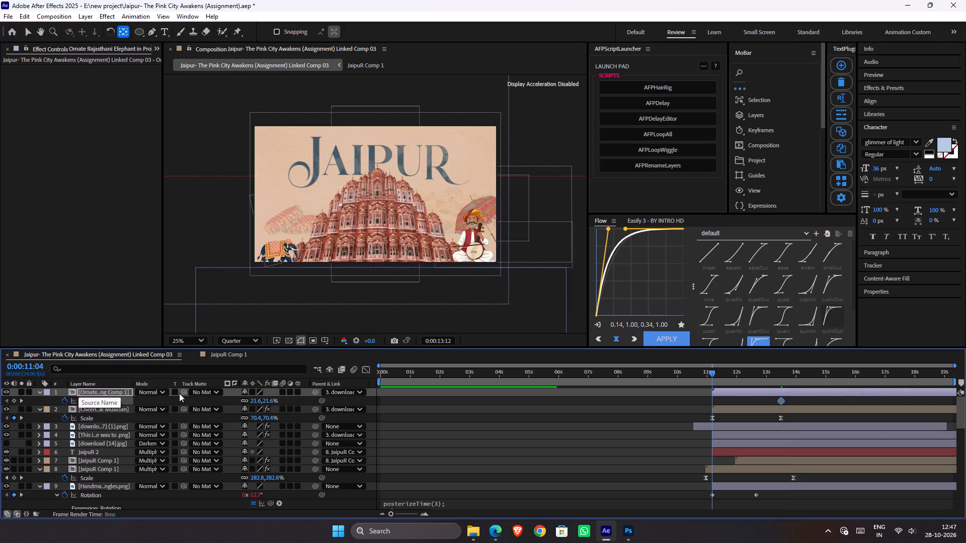
drag(268, 404, 355, 403)
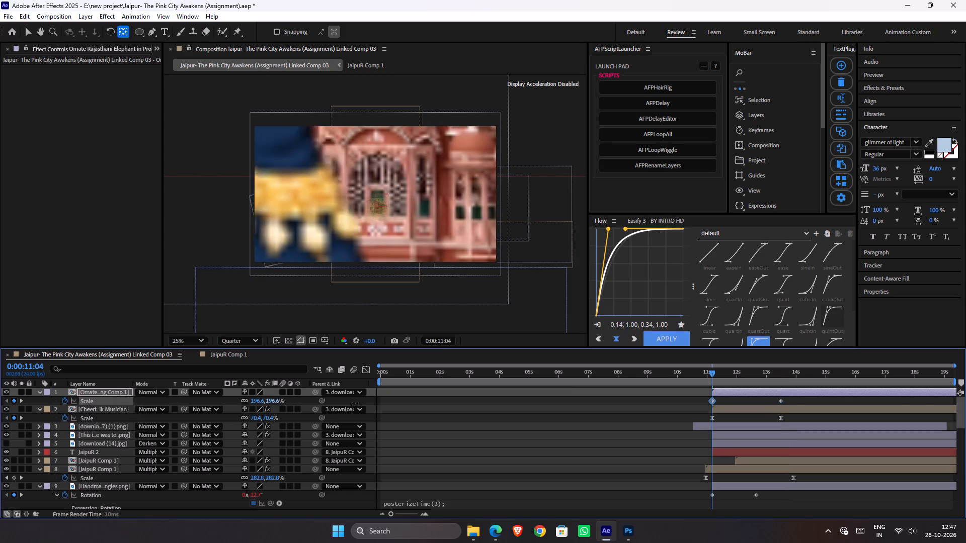
drag(355, 403, 319, 403)
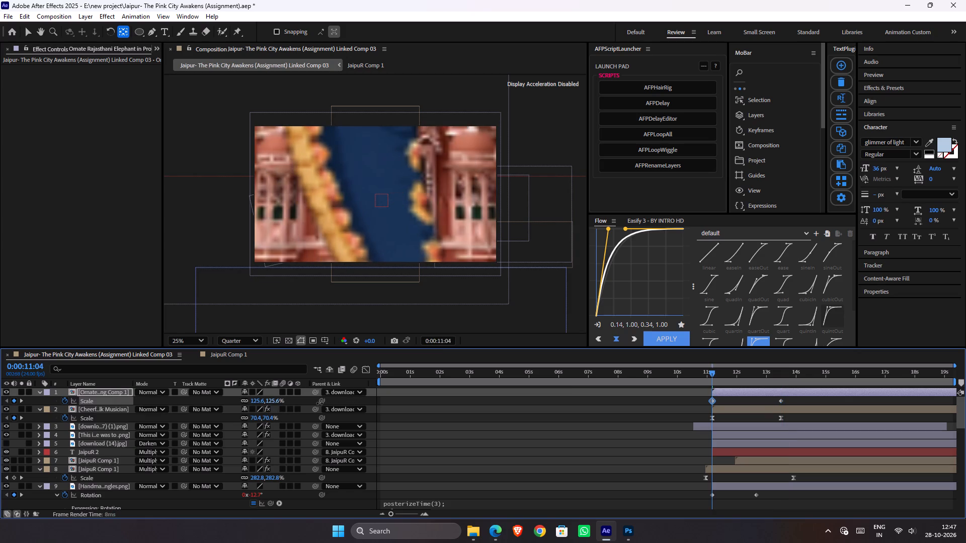
drag(319, 403, 285, 404)
Apply the 0.14, 1.00, 0.34, 1.00 Flow easing to both elephant scale keyframes and preview from 0:00:11:04.
drag(799, 402, 677, 403)
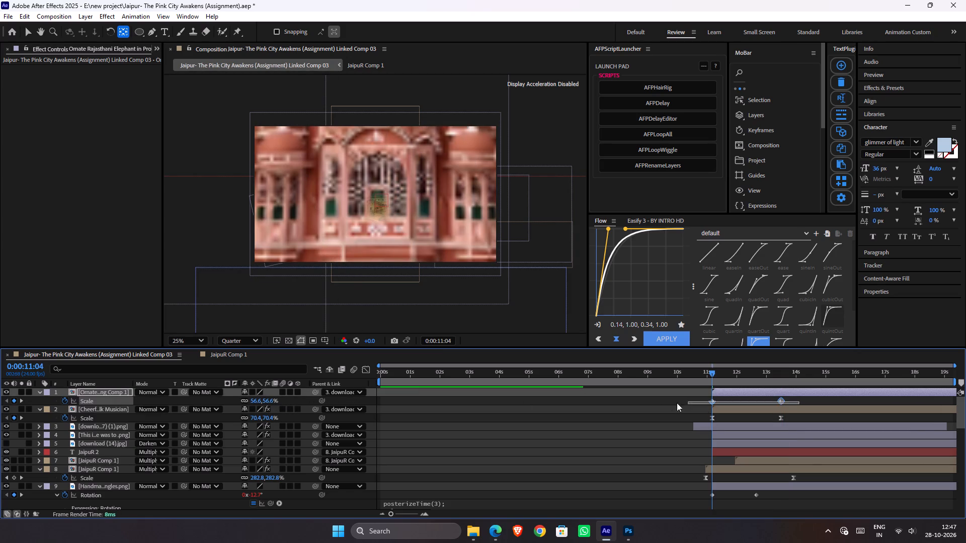
drag(677, 403, 656, 400)
click(668, 339)
key(space)
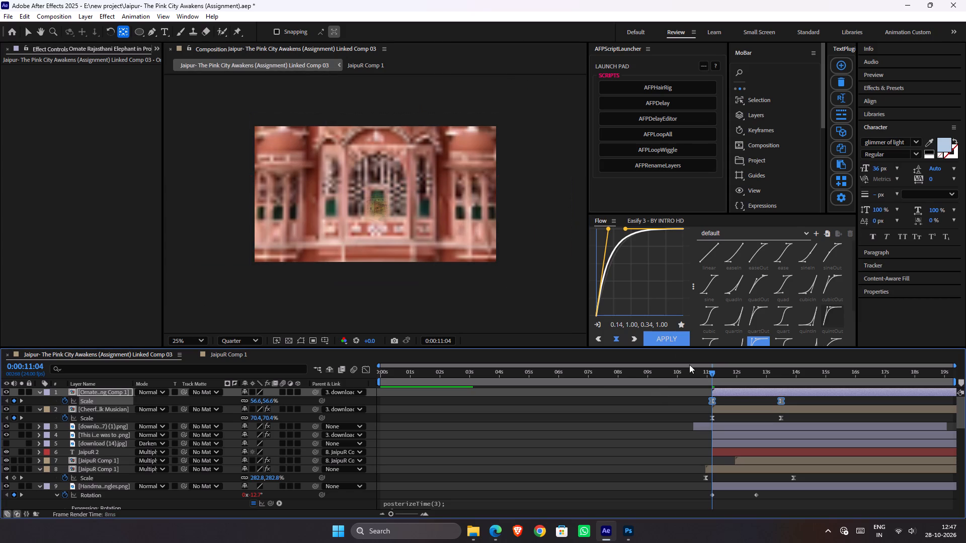
key(space)
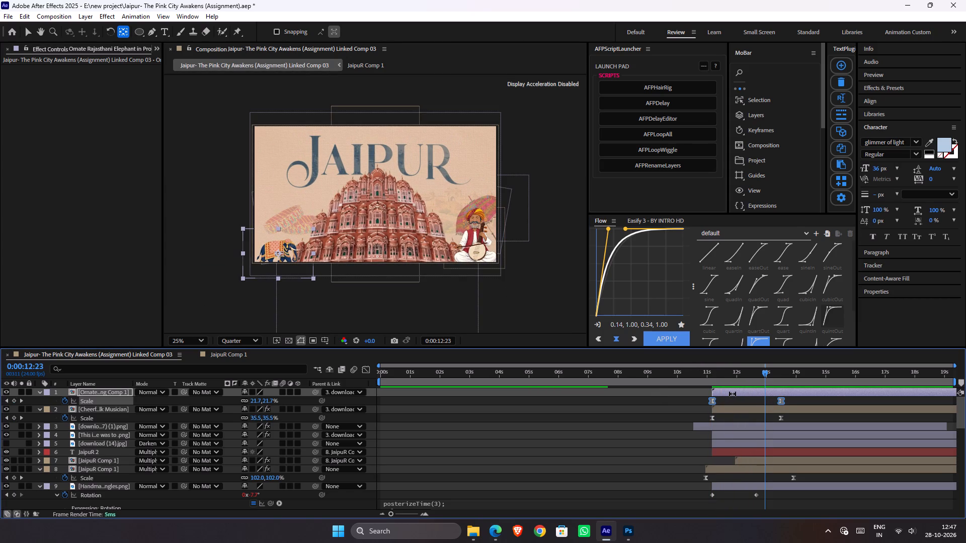
Shift the elephant layer about 5 frames later in the timeline and preview its entrance from 0:00:10:16.
key(v)
drag(734, 392, 740, 392)
drag(728, 378, 696, 378)
key(space)
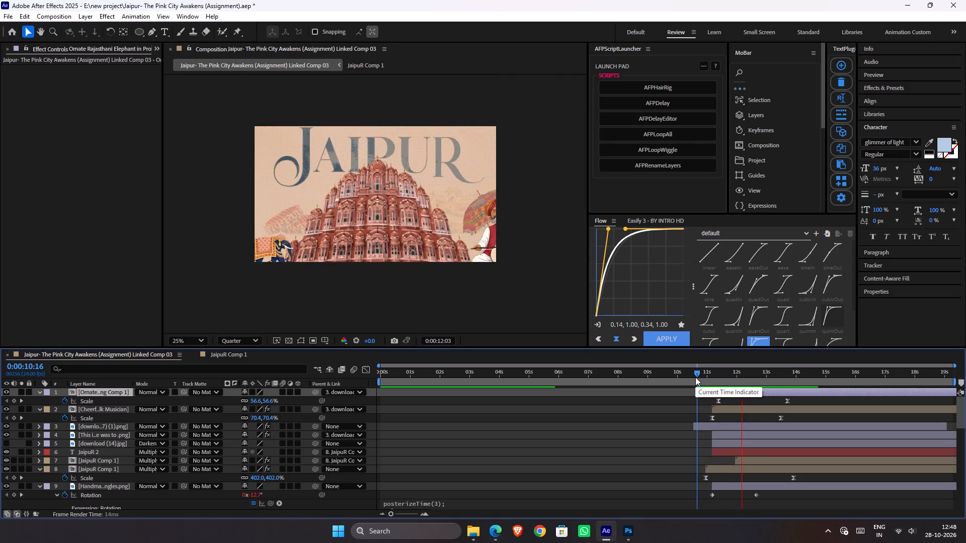
key(space)
key(space)
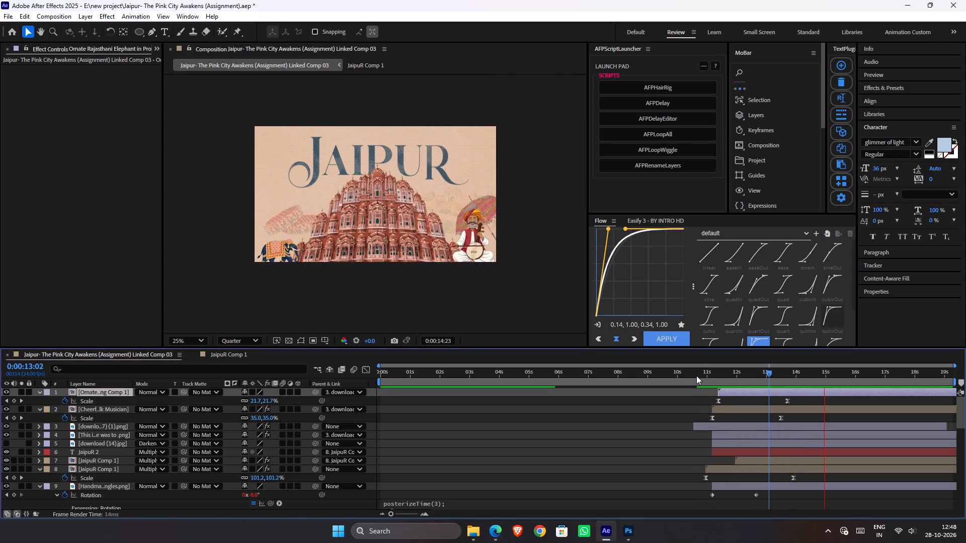
key(space)
Save the project and preview the scene's ending from 0:00:16:00.
key(ctrl+s)
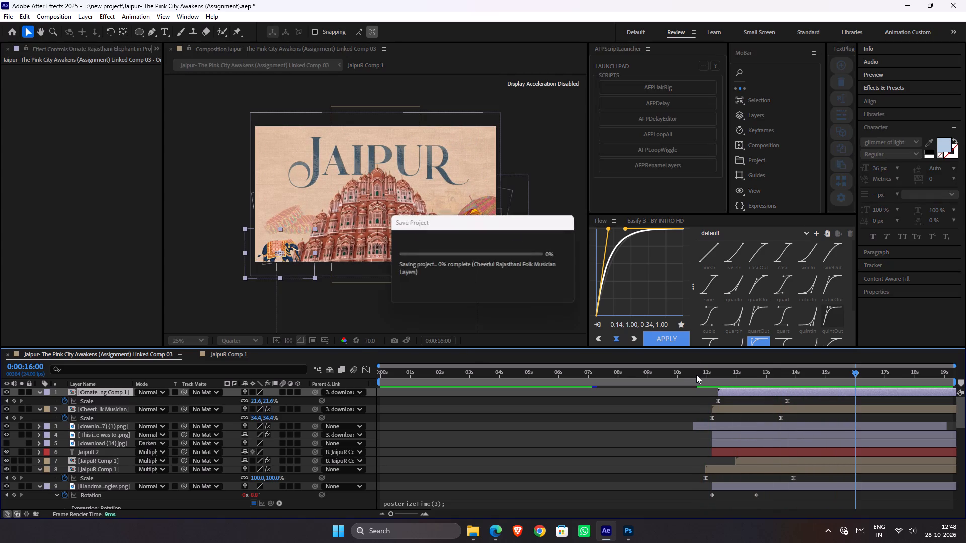
key(space)
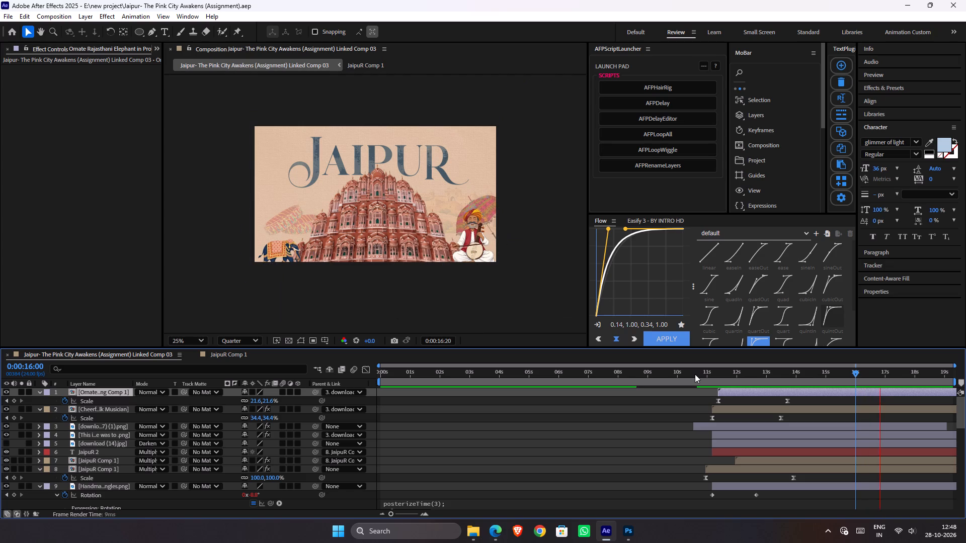
key(space)
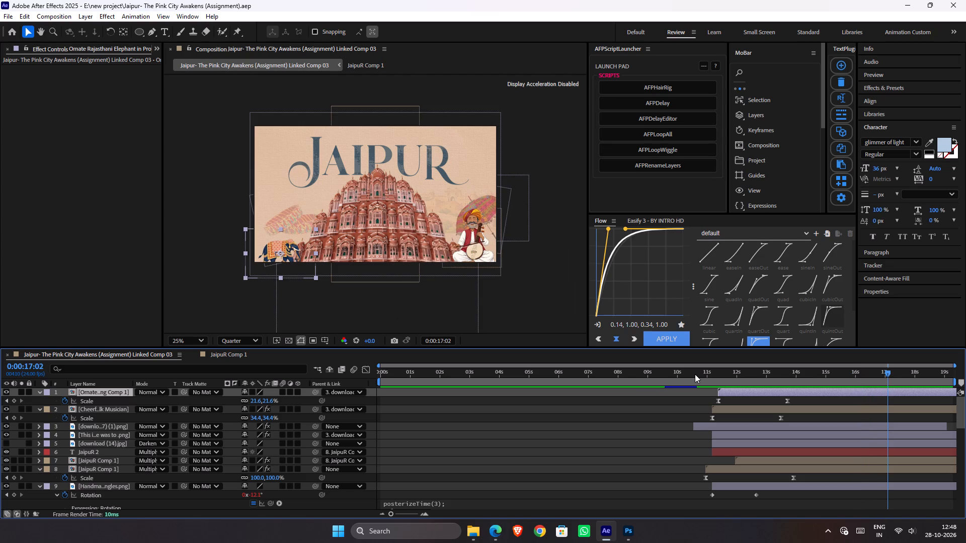
Collapse the expanded properties of the elephant, musician, JaipuR, umbrella and Amber fort layers and the layers just below.
click(37, 392)
click(38, 399)
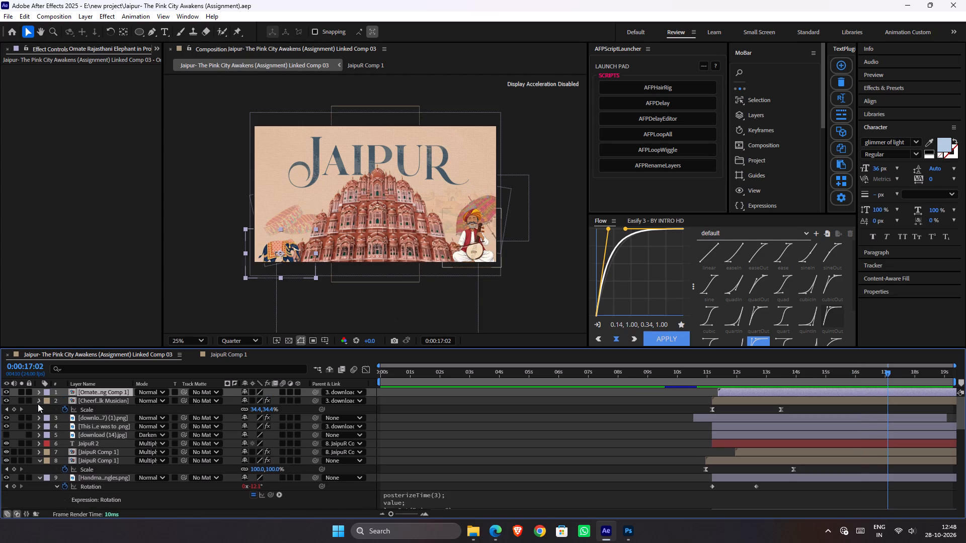
click(41, 451)
click(38, 460)
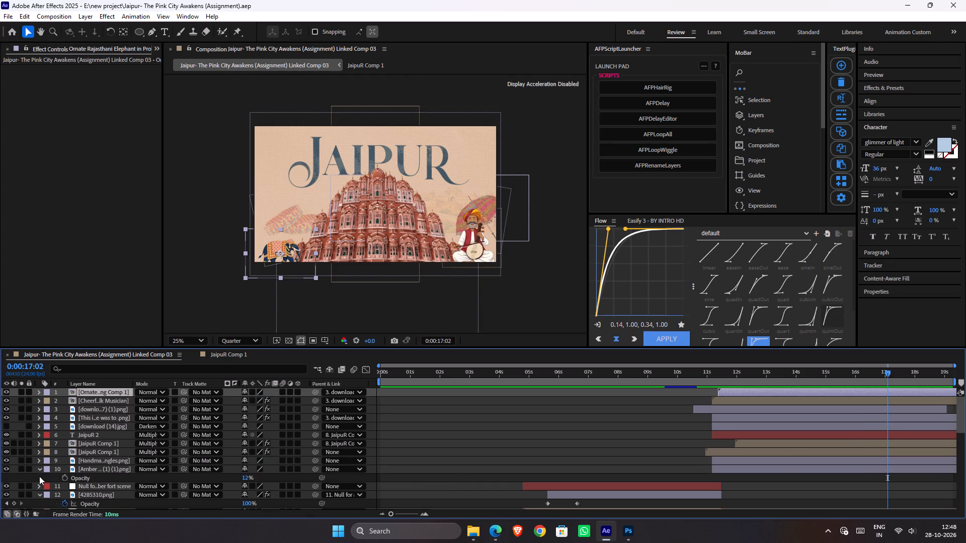
click(39, 469)
click(41, 487)
click(40, 495)
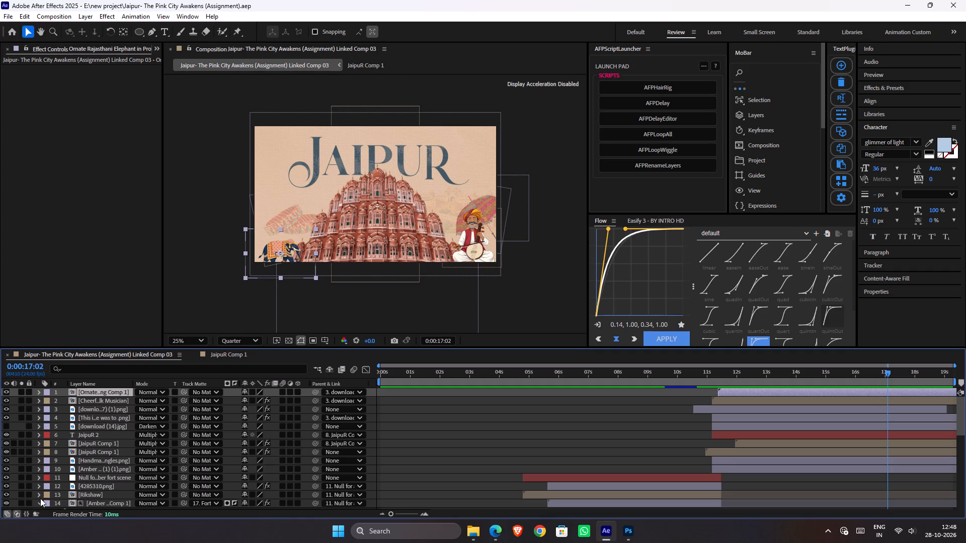
click(39, 501)
Collapse the Opacity properties of the FOUNDED IN and Elephant Textile layers and save the project.
scroll(41, 501, down, 1)
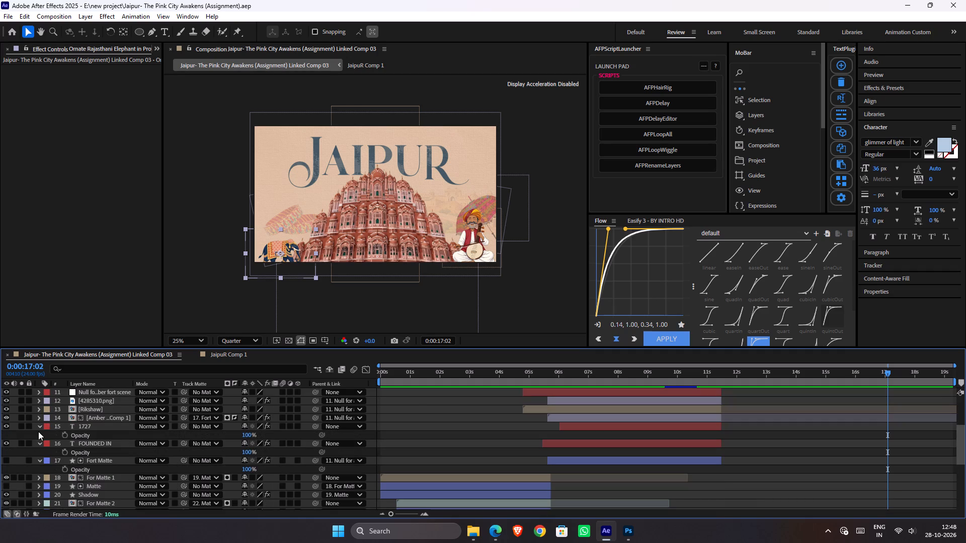
click(38, 431)
click(40, 428)
click(39, 428)
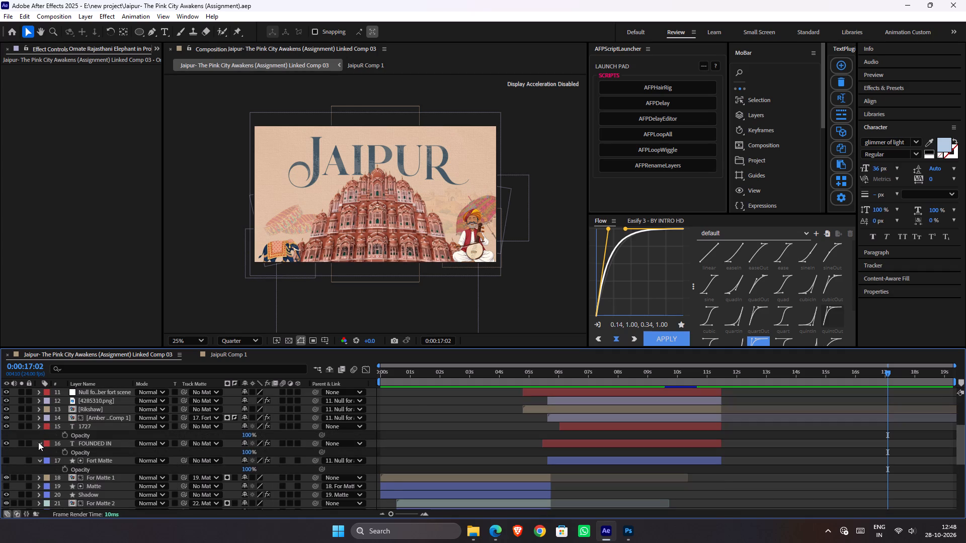
click(38, 437)
click(39, 444)
scroll(48, 465, down, 8)
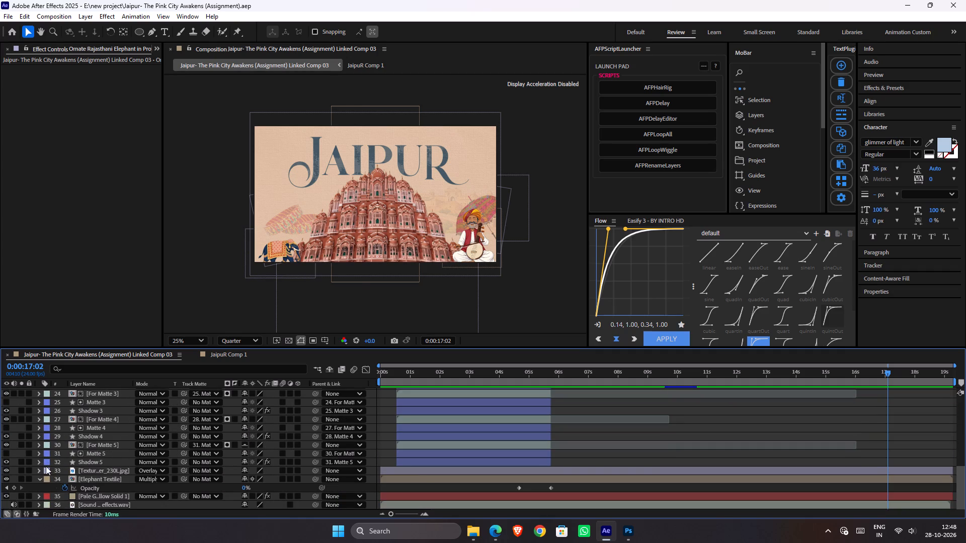
click(38, 481)
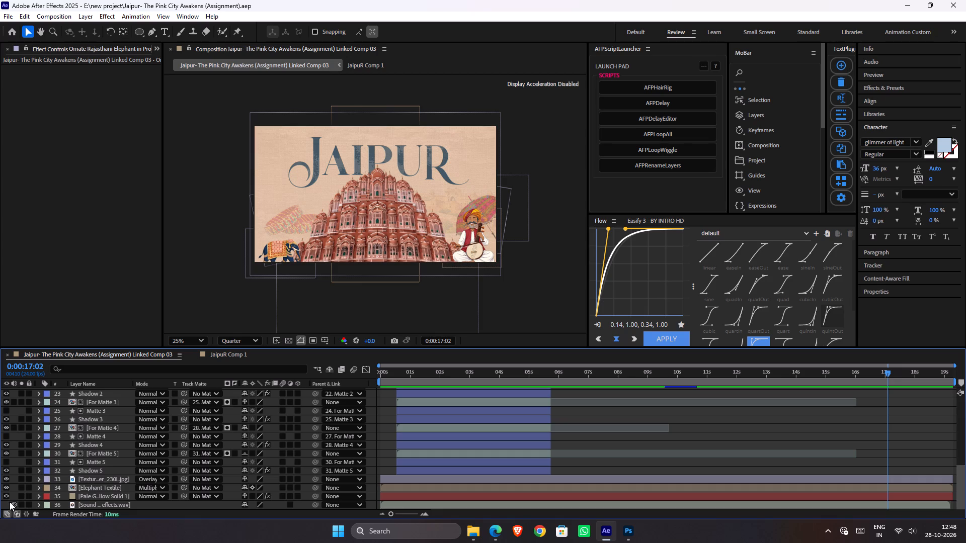
scroll(122, 452, up, 5)
scroll(120, 446, down, 1)
scroll(118, 443, up, 4)
key(ctrl+s)
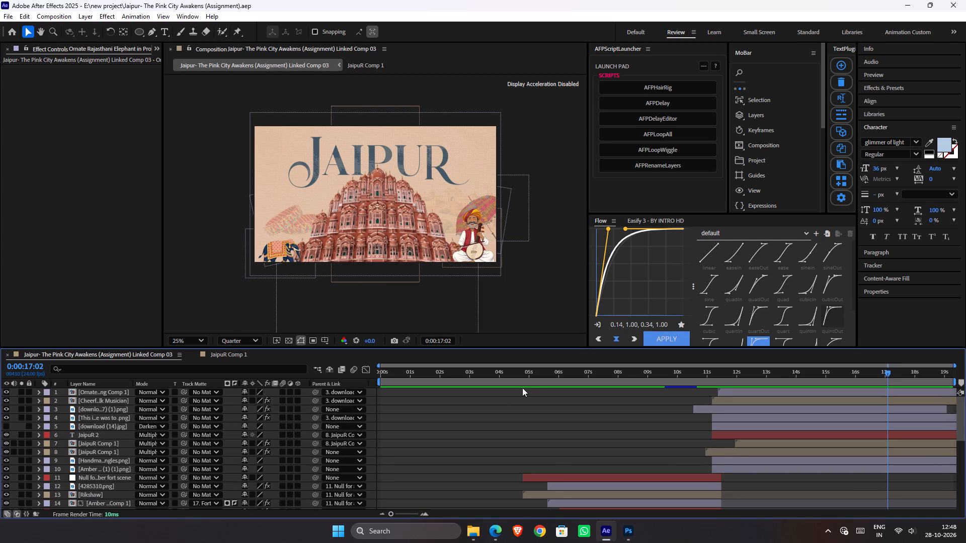
Pre-compose all layers of the composition into a new composition named Main Comp and save the project.
key(ctrl+a)
key(ctrl+c)
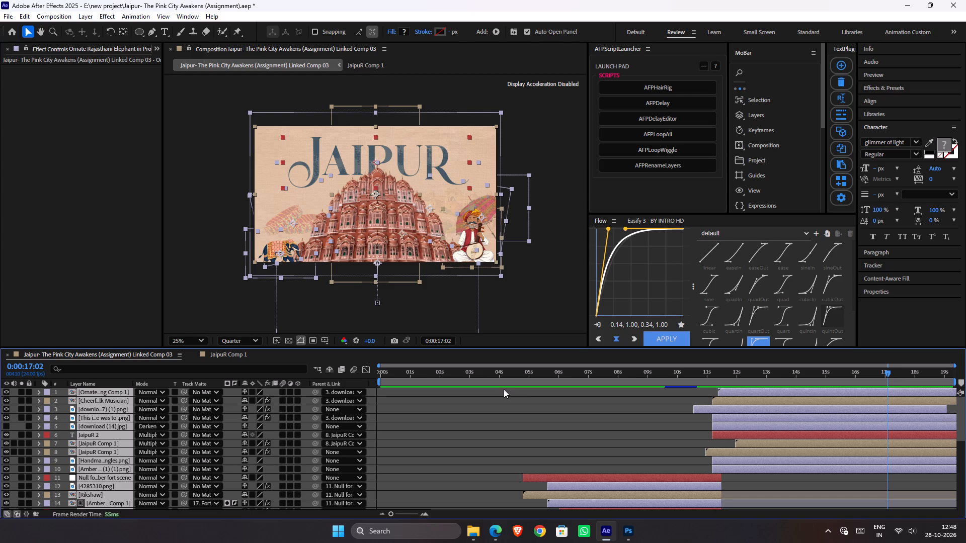
key(ctrl+shift+c)
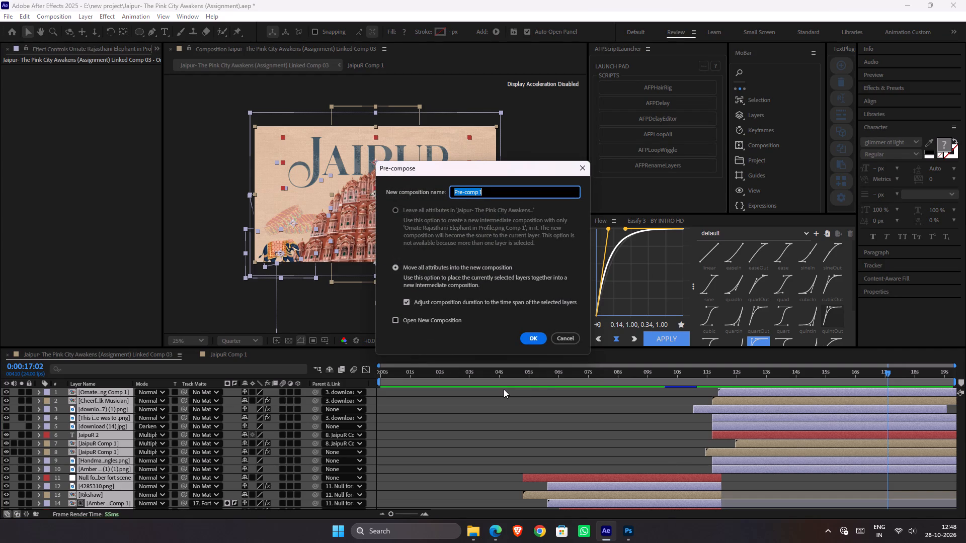
text(Main)
key(space)
text(Comp)
key(Return)
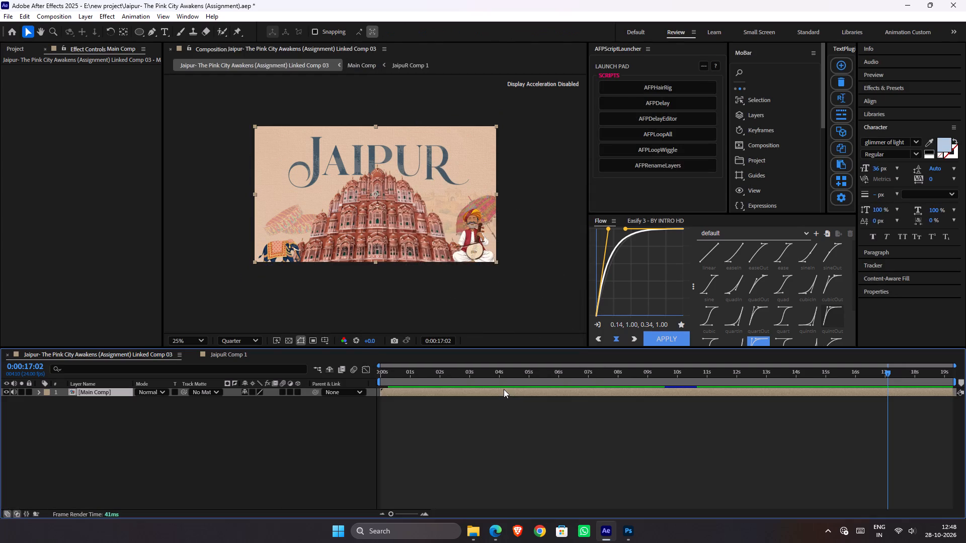
key(ctrl+s)
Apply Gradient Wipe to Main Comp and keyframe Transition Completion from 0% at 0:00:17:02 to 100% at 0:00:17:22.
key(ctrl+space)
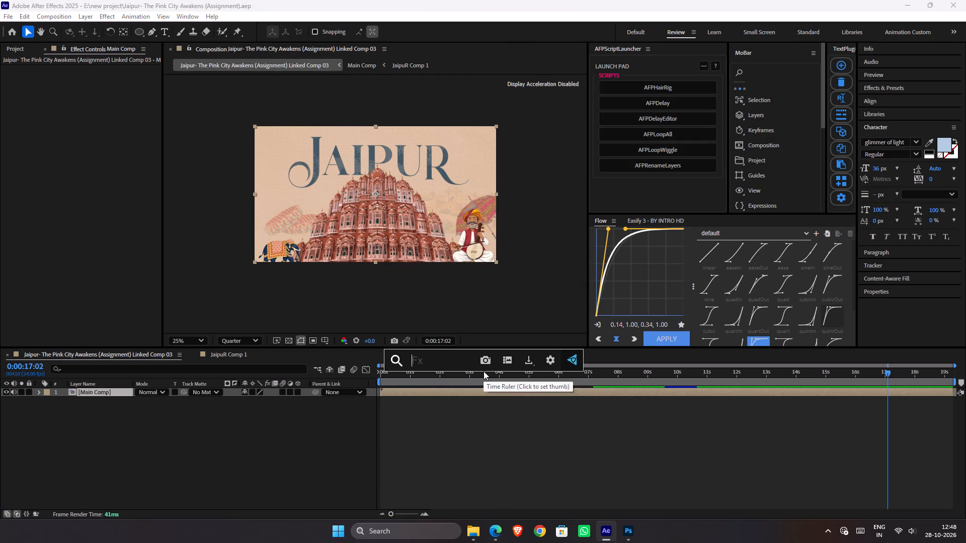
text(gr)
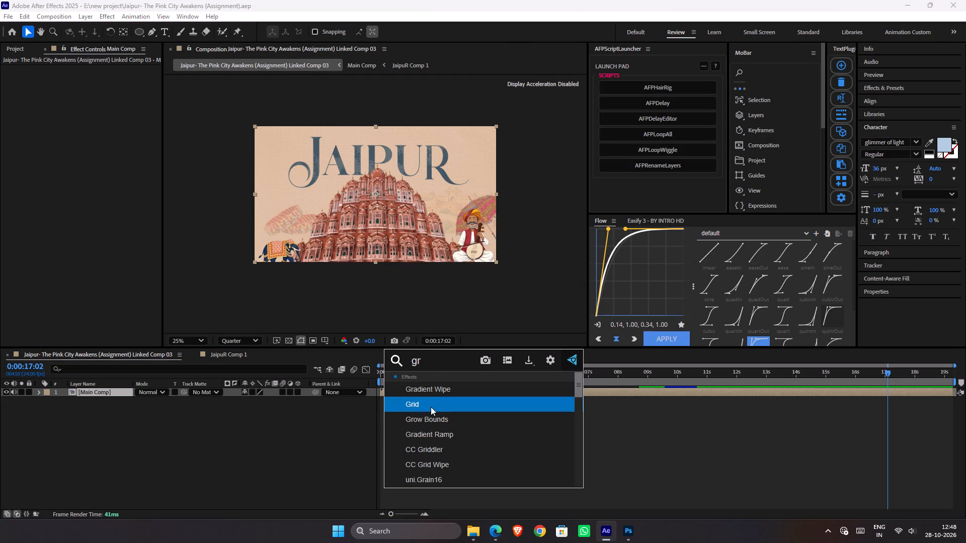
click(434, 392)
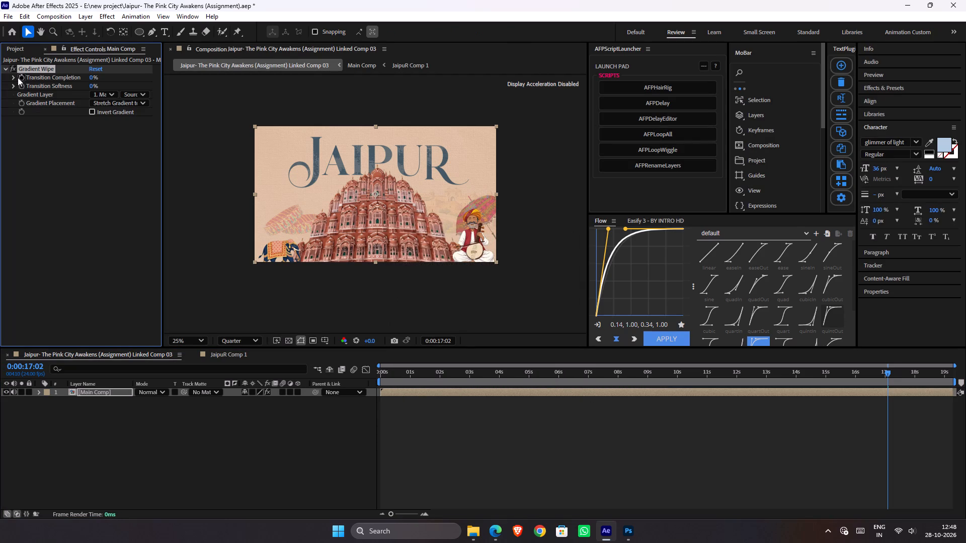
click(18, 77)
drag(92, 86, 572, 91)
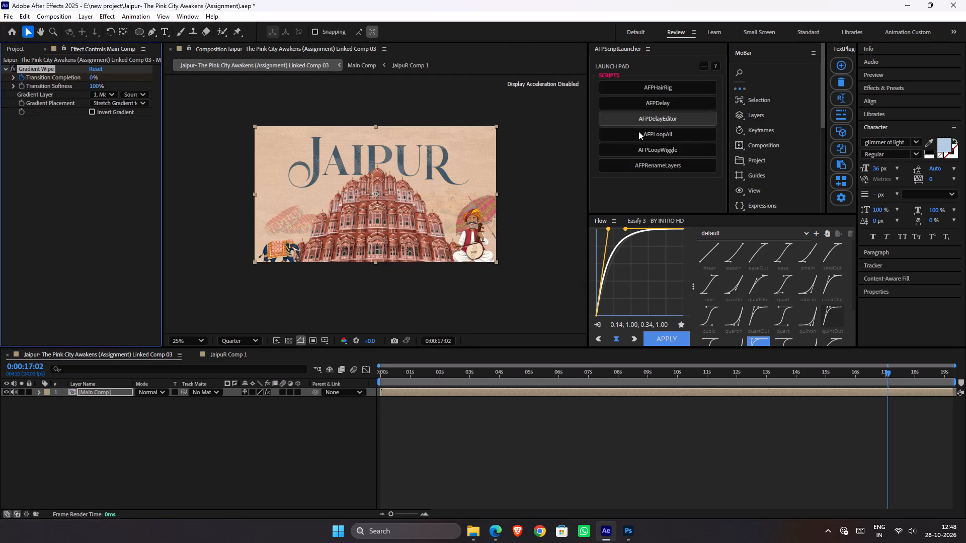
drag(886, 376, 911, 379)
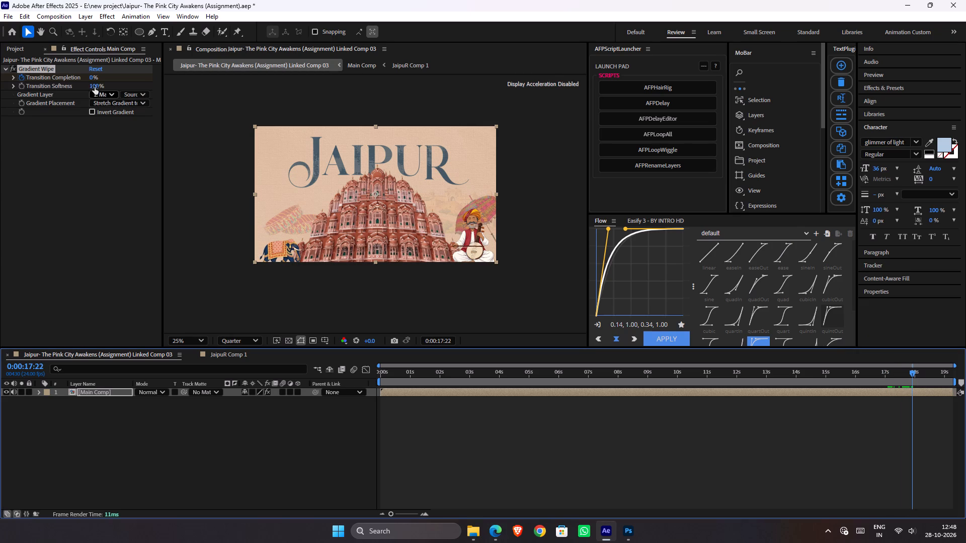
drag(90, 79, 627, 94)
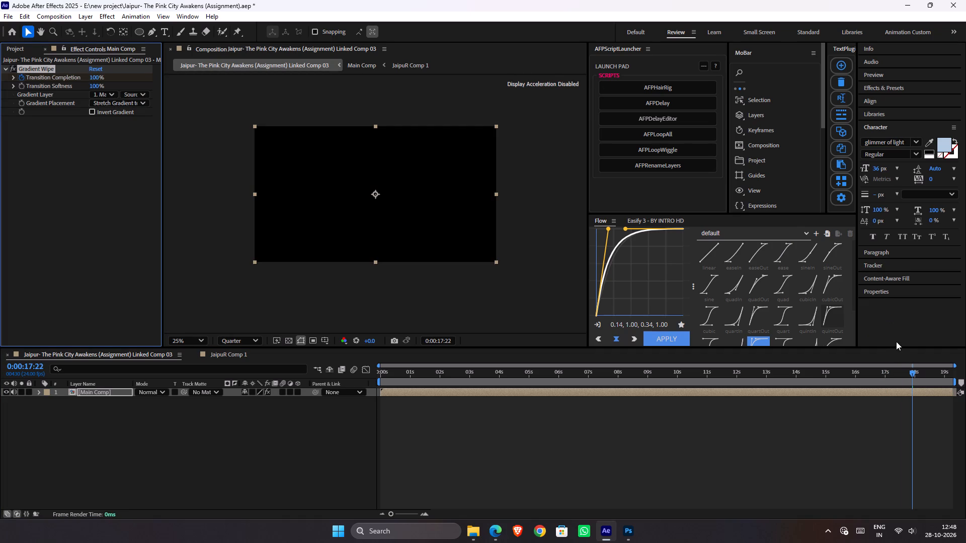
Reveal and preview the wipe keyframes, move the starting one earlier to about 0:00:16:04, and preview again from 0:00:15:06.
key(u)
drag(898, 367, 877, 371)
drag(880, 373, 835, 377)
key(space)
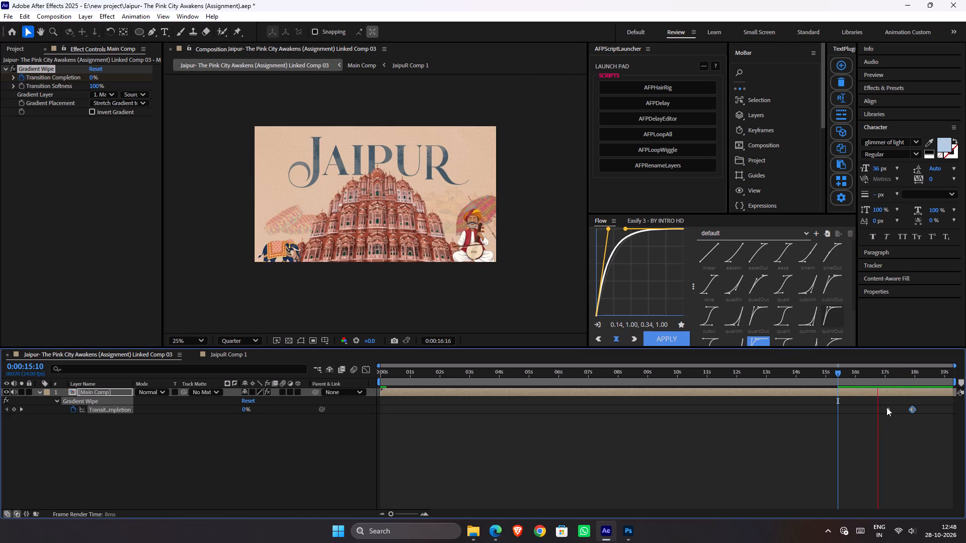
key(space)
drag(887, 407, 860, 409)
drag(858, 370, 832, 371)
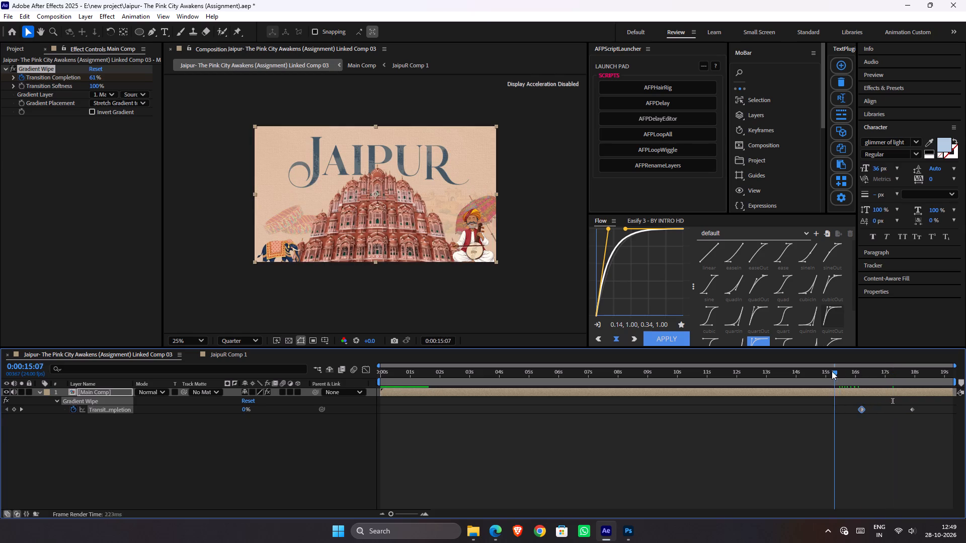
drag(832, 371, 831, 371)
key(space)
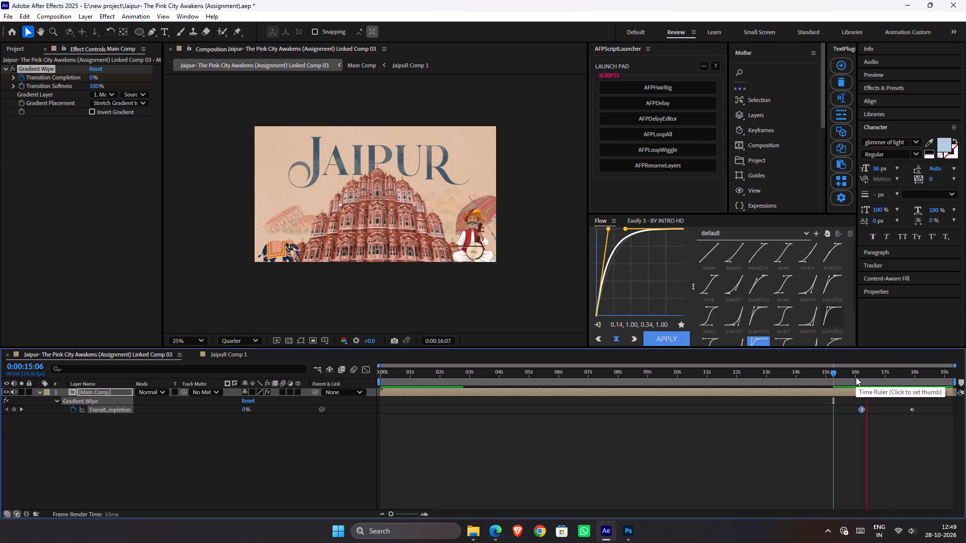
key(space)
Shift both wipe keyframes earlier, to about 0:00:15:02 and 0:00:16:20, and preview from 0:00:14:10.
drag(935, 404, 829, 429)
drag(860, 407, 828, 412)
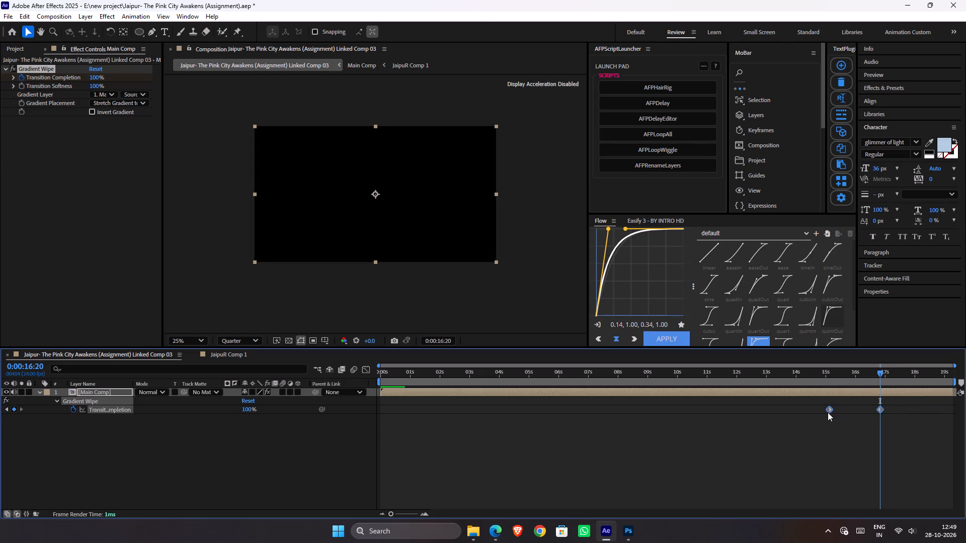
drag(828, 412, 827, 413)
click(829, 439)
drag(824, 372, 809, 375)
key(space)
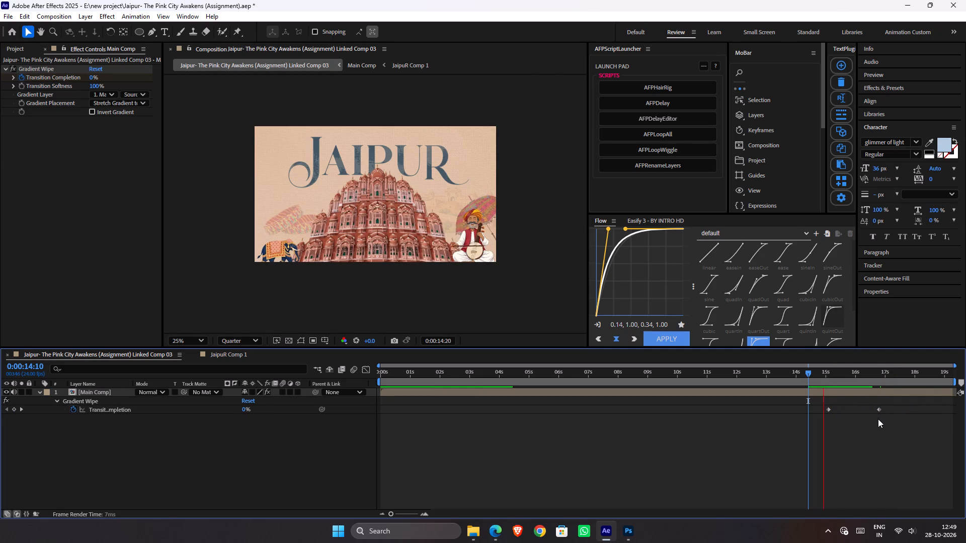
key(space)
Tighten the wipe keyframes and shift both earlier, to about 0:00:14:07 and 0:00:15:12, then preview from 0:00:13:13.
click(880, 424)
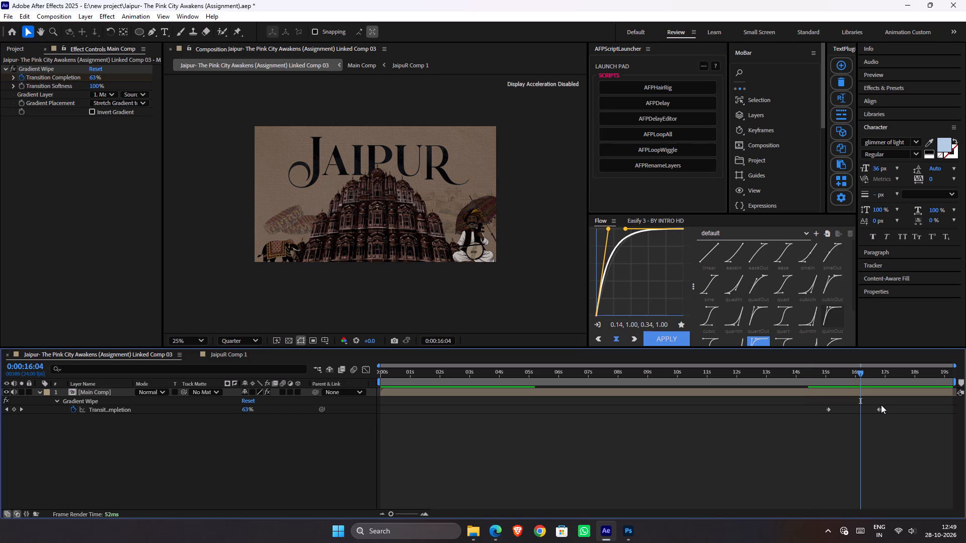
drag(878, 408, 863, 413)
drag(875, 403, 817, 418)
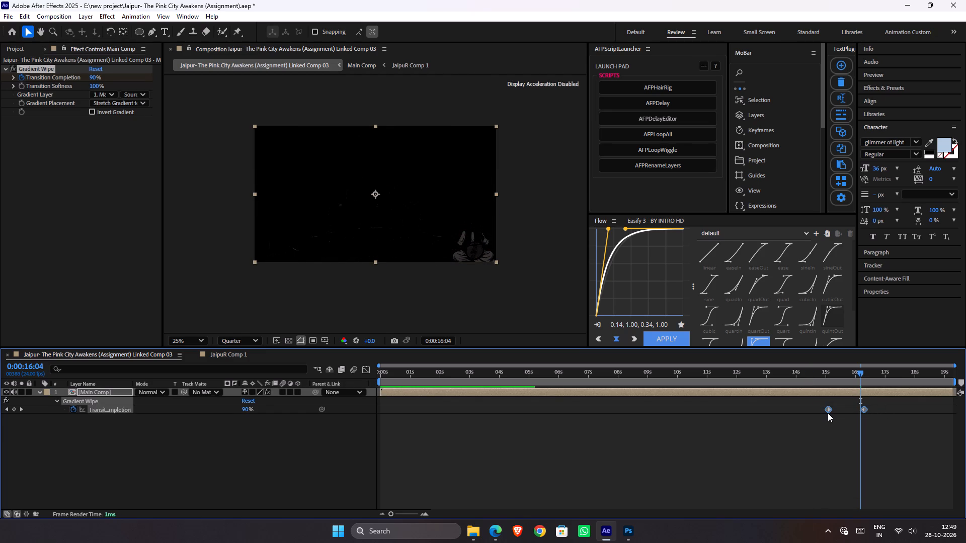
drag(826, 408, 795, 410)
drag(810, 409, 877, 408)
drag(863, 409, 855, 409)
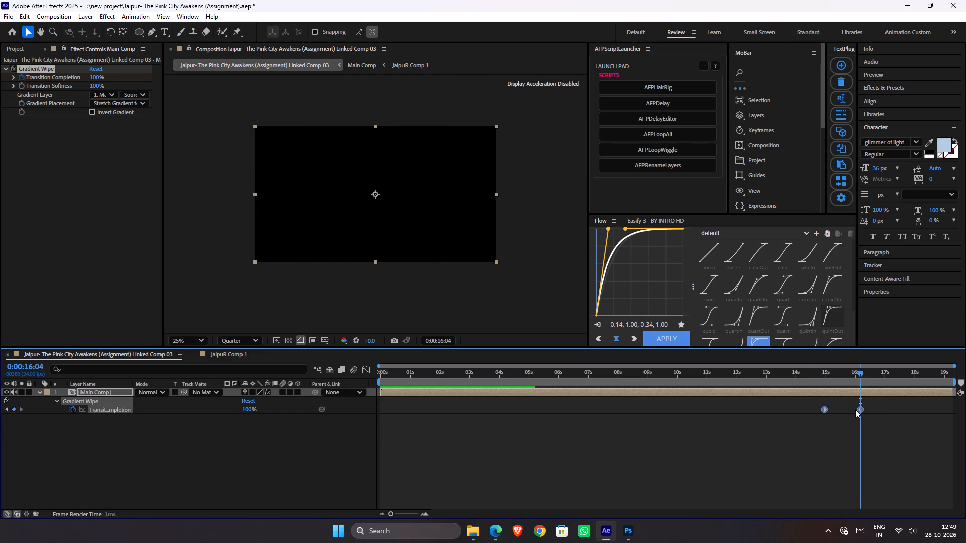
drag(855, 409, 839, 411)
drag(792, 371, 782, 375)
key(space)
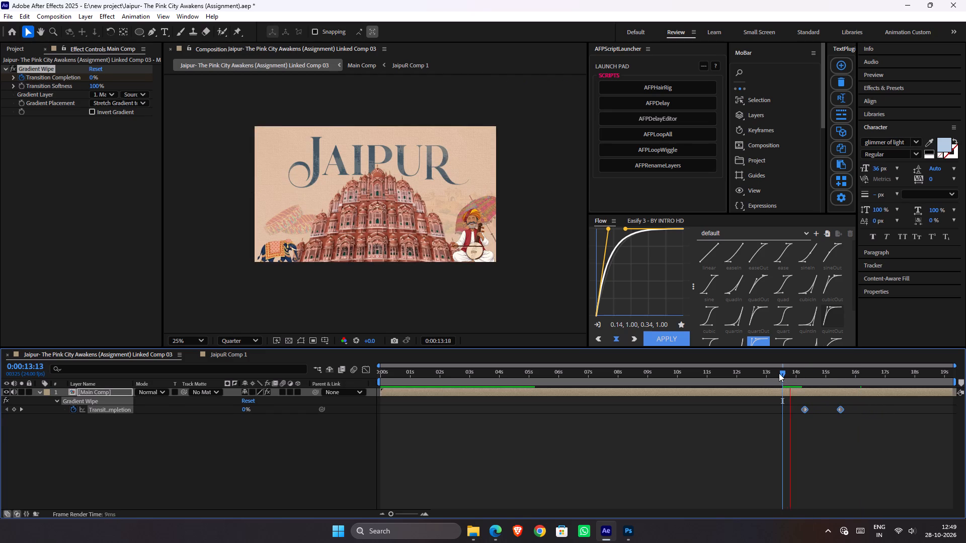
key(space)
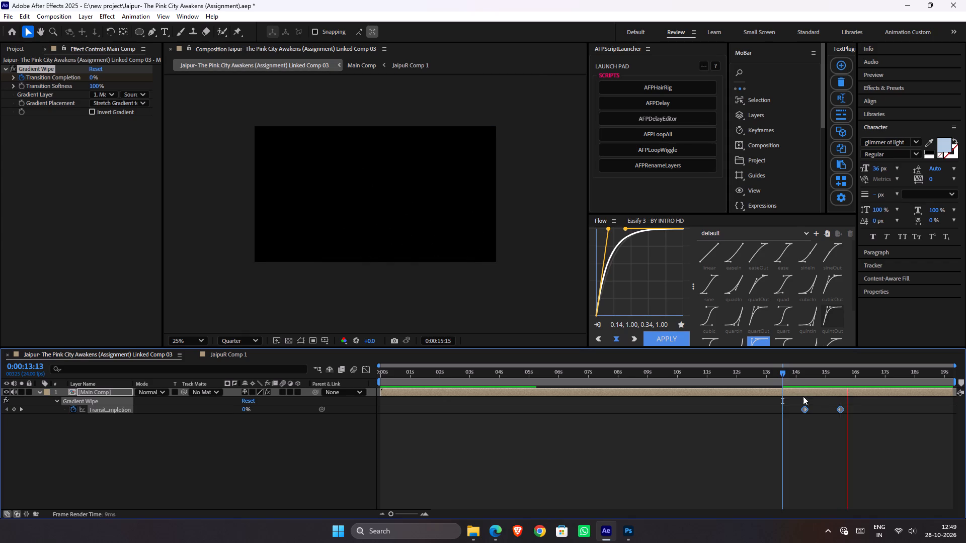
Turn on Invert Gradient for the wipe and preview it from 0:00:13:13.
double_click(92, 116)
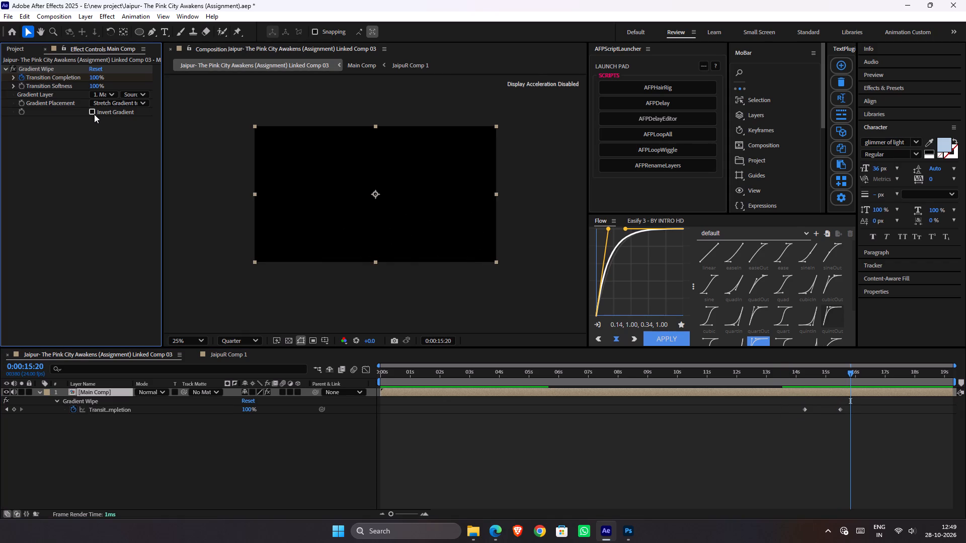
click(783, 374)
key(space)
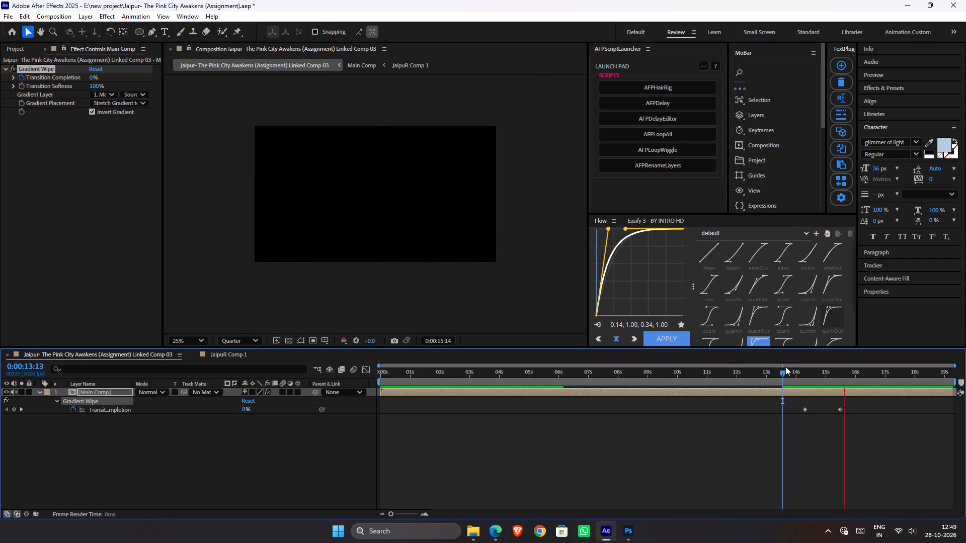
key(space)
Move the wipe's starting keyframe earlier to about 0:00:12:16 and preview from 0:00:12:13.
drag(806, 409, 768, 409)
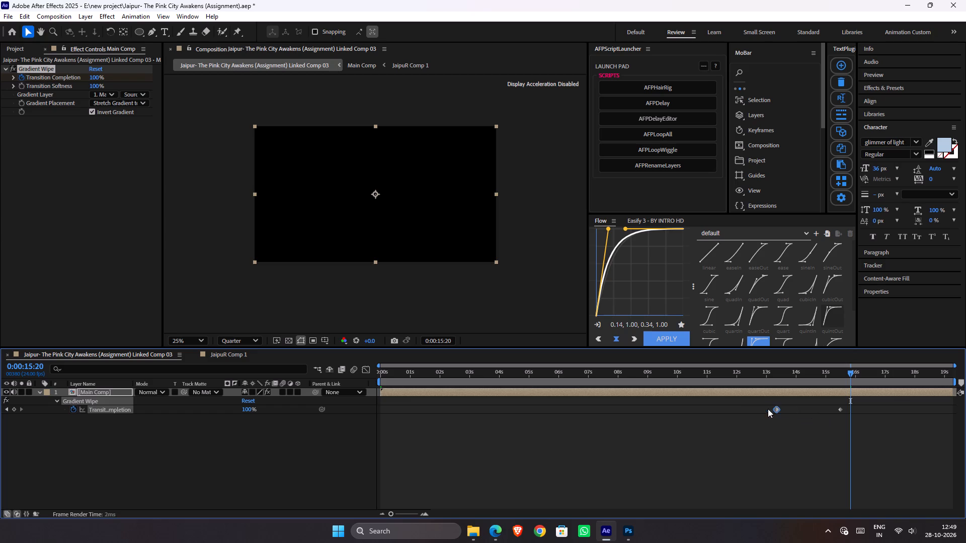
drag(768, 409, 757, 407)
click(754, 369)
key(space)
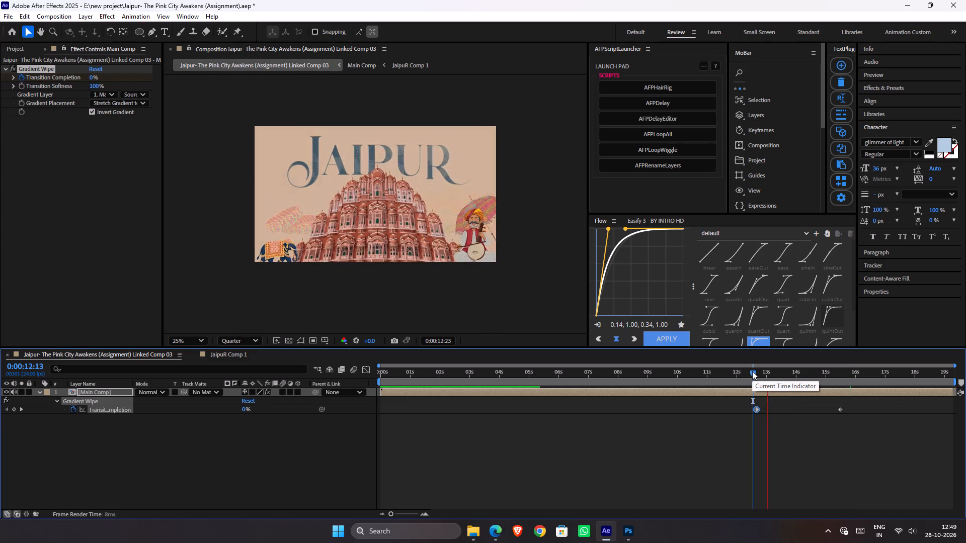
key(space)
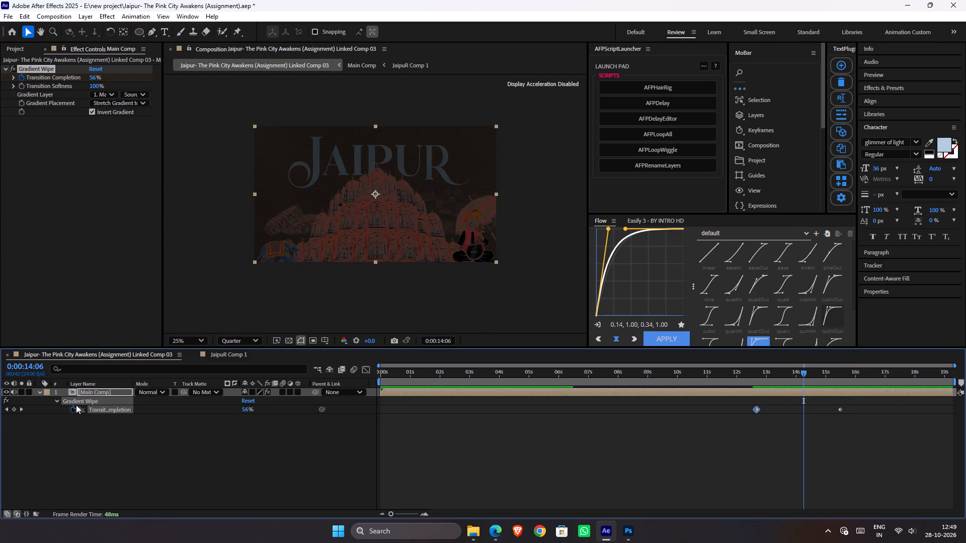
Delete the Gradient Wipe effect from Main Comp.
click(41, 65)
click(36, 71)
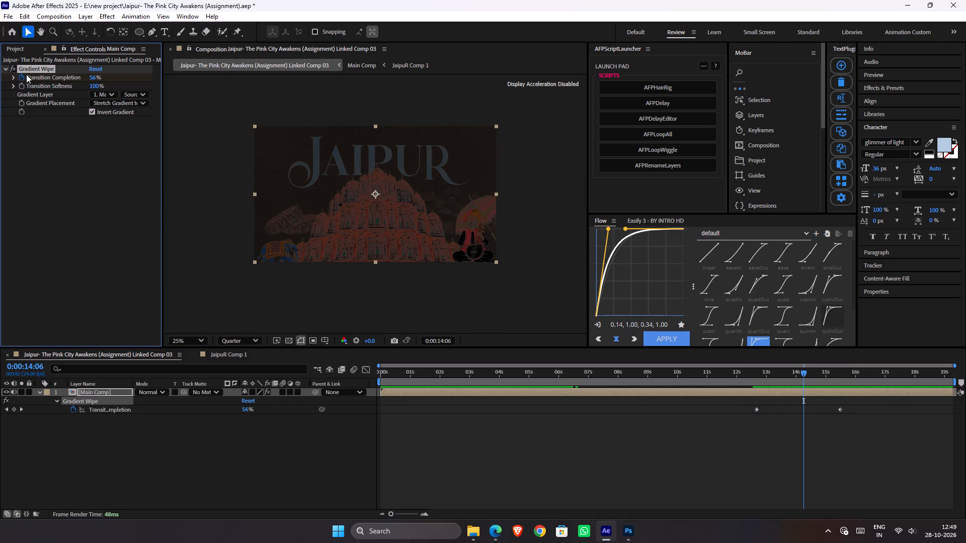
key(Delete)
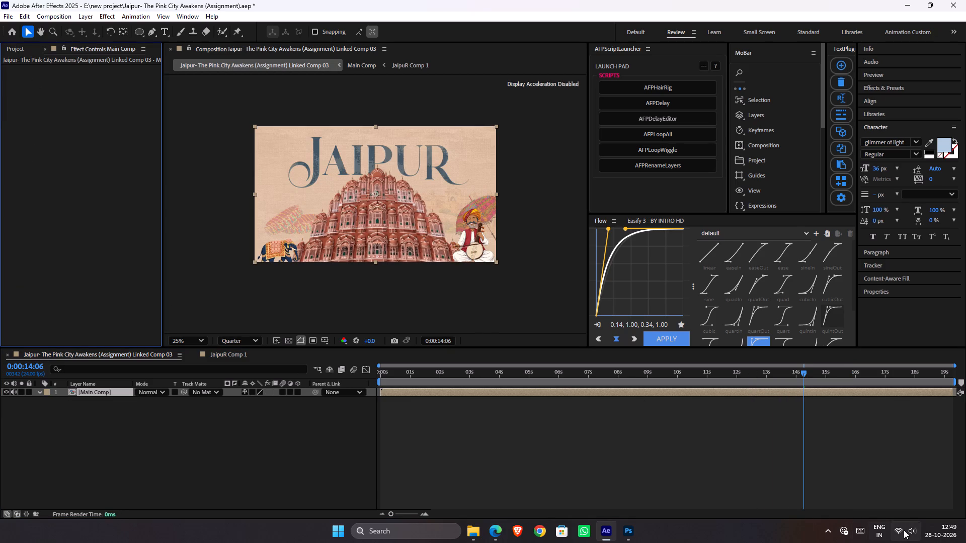
Apply Gaussian Blur to Main Comp, keyframe Blurriness from 0 at 0:00:14:06 to 23.6 at 0:00:16:05, and preview it.
key(ctrl+space)
key(g)
key(a)
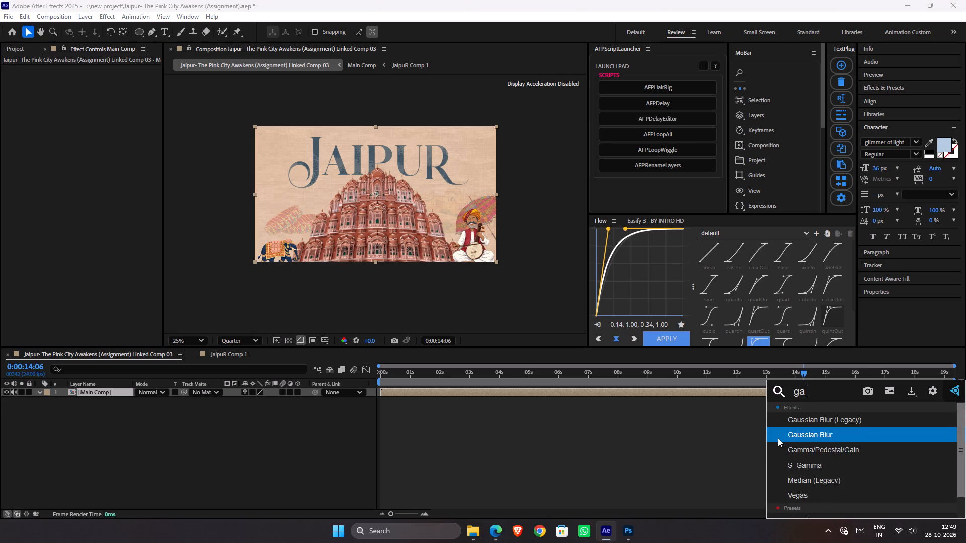
click(792, 434)
click(18, 76)
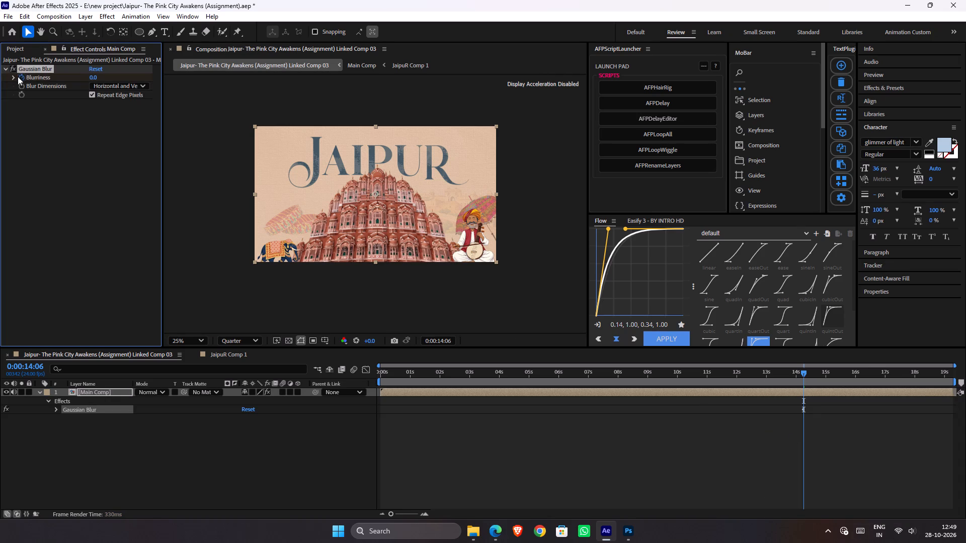
drag(811, 381, 861, 382)
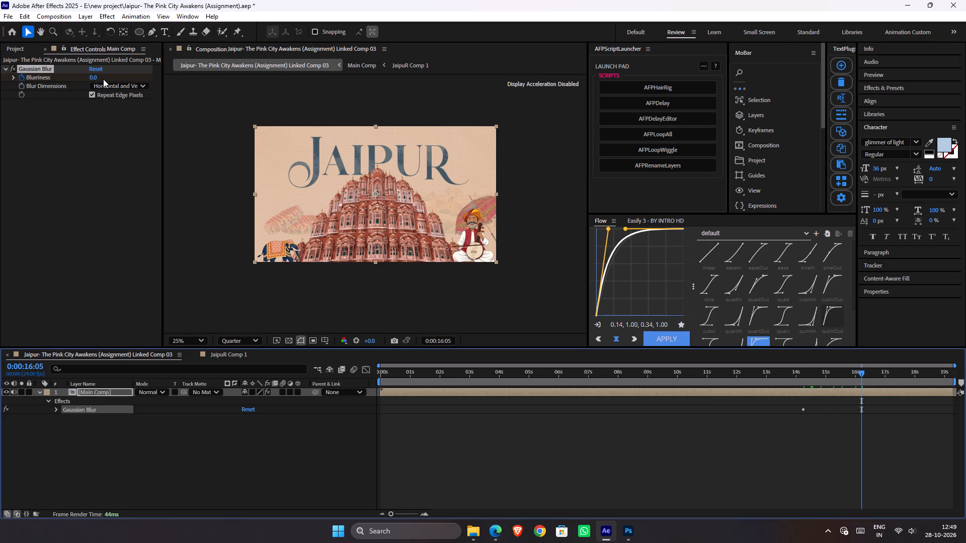
drag(94, 77, 216, 78)
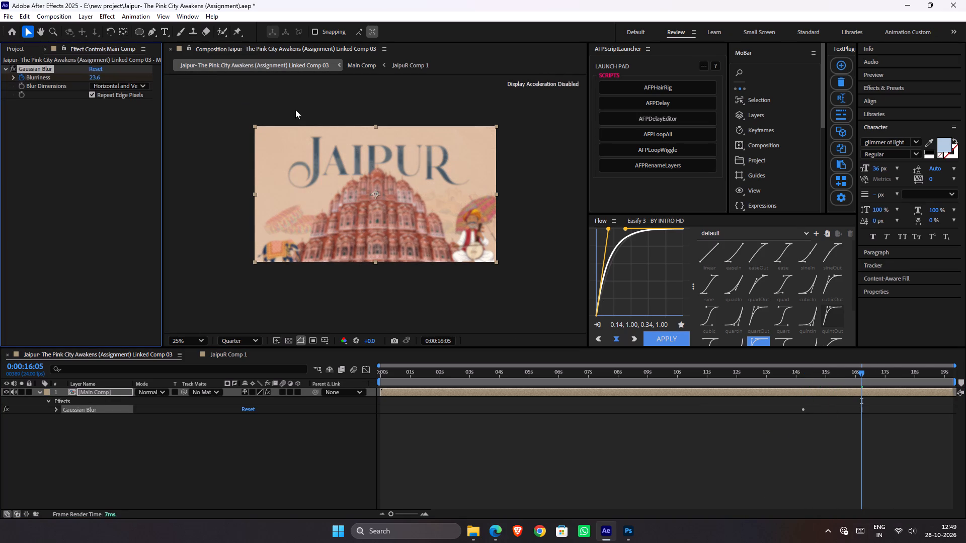
drag(823, 378, 781, 376)
key(space)
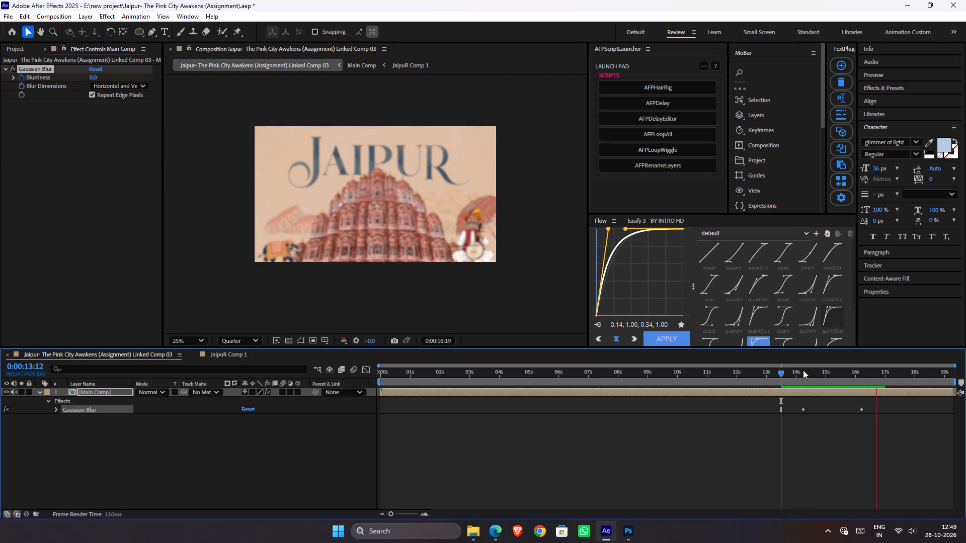
key(space)
Keyframe Main Comp's Opacity from 100% at 0:00:14:11 to 0% at 0:00:16:06, and preview the fade from 0:00:13:22.
drag(825, 379, 820, 379)
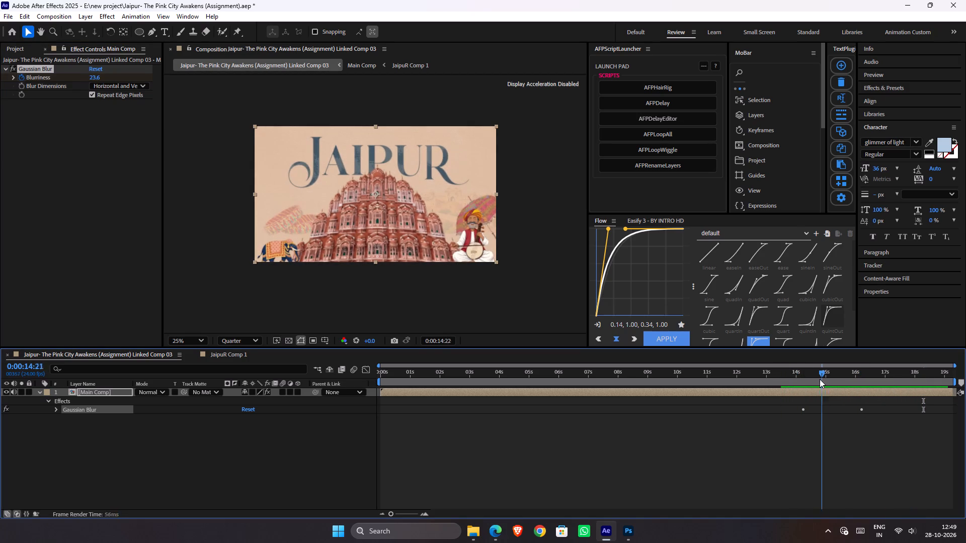
drag(820, 379, 810, 379)
click(812, 392)
key(t)
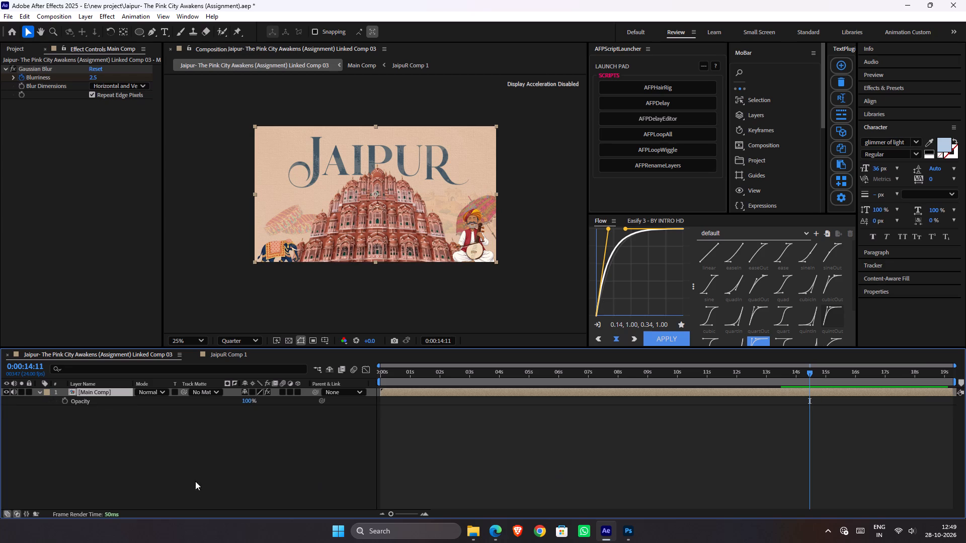
click(65, 399)
key(space)
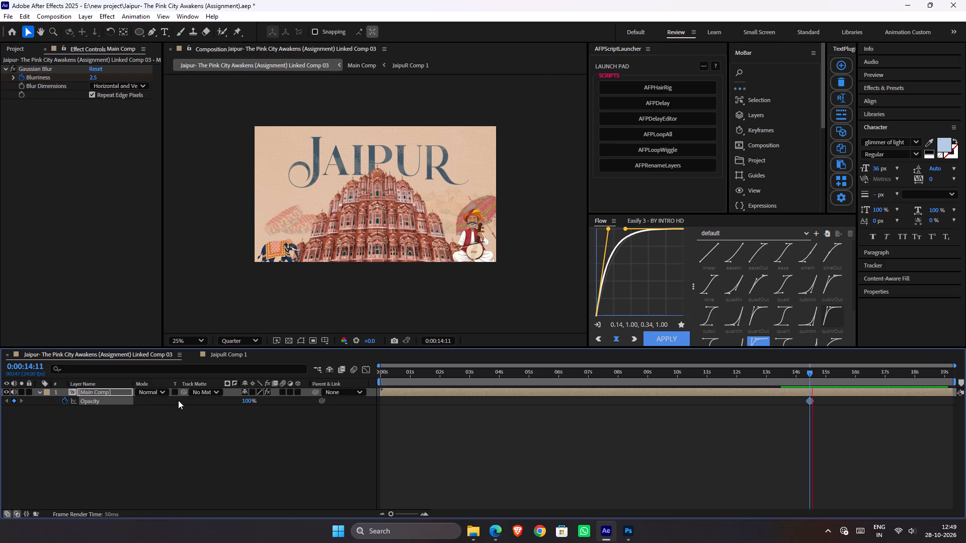
key(space)
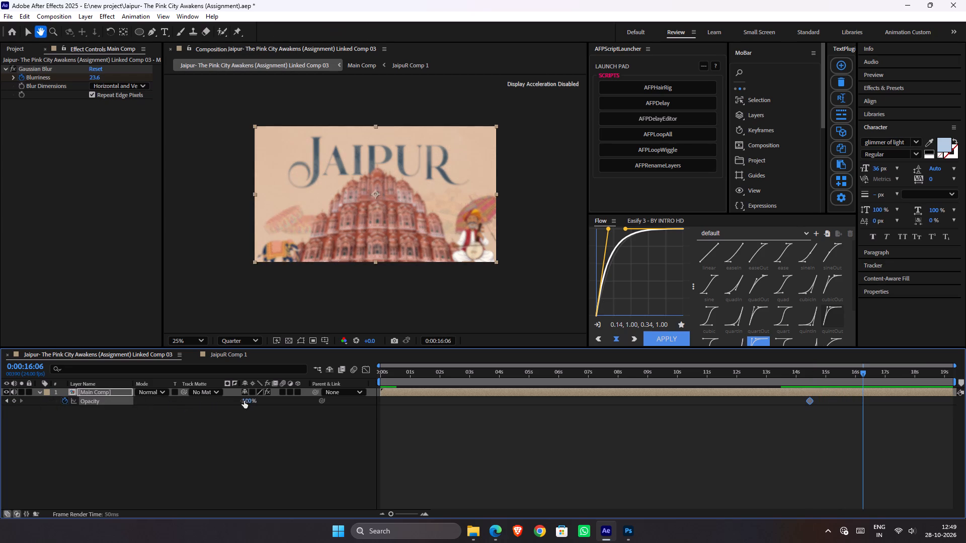
drag(245, 401, 63, 413)
drag(818, 371, 793, 372)
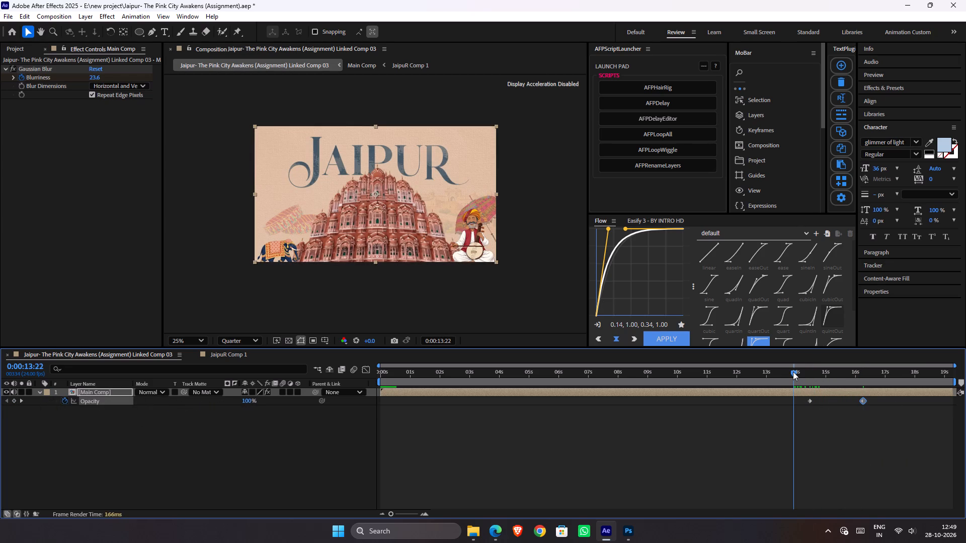
key(space)
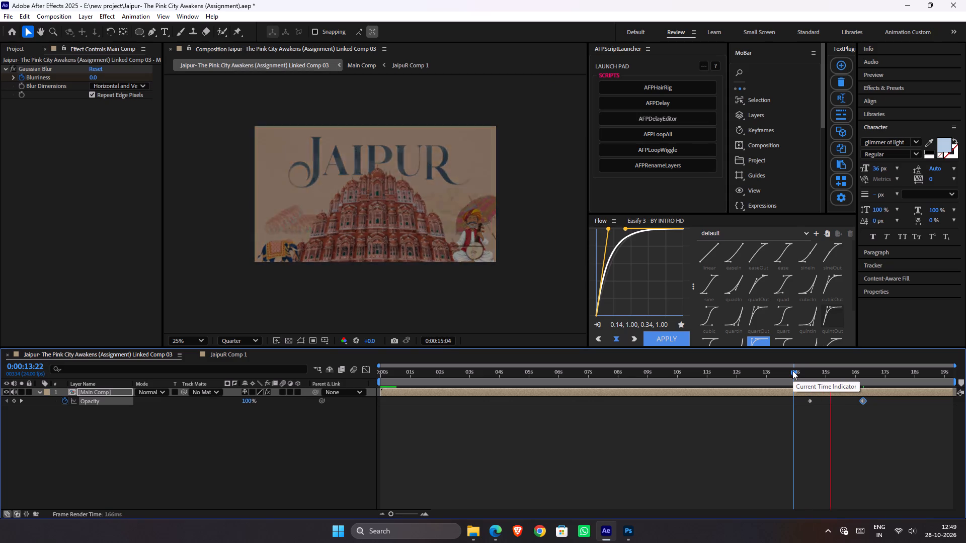
key(space)
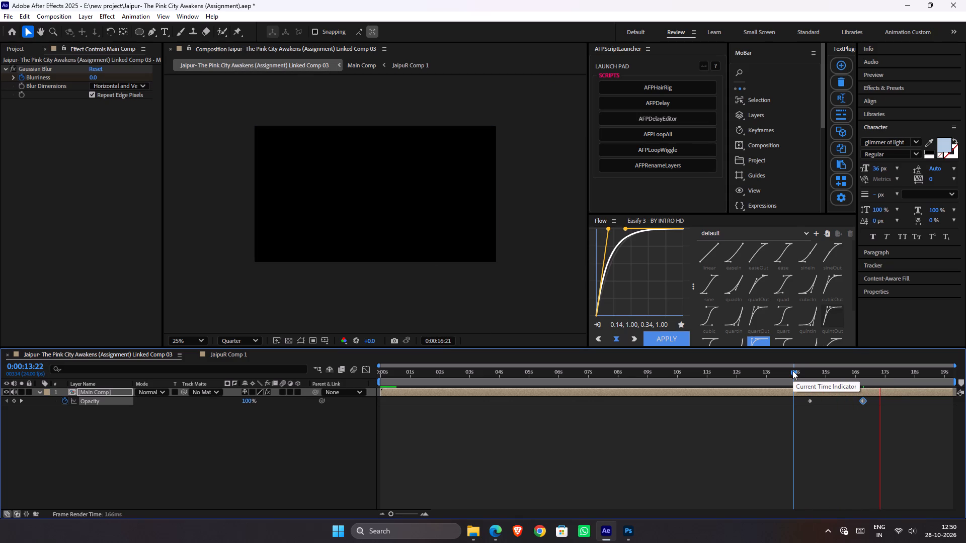
Preview the linked composition from the beginning and save the project.
drag(823, 373, 810, 377)
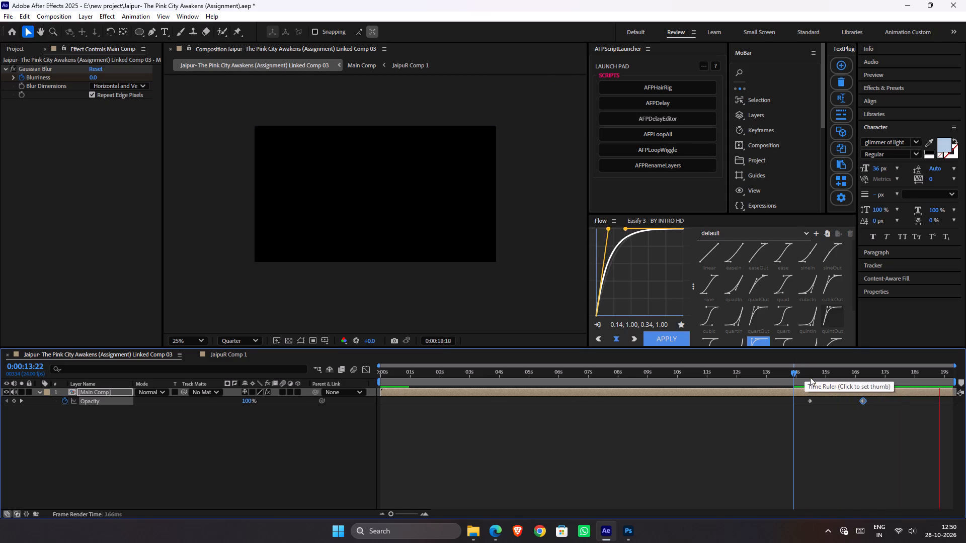
drag(810, 377, 339, 383)
key(space)
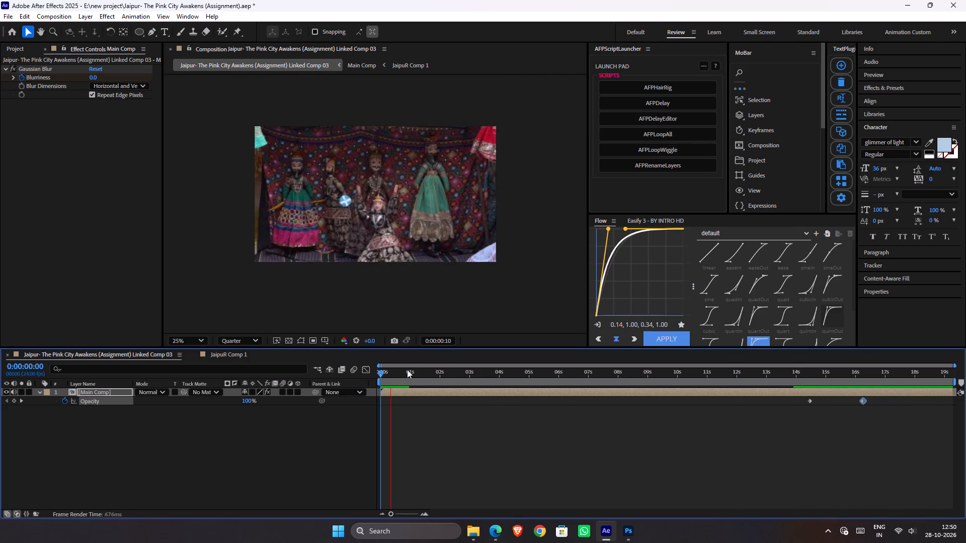
key(ctrl+s)
Preview the blur and fade ending from 0:00:11:23.
drag(419, 369, 528, 375)
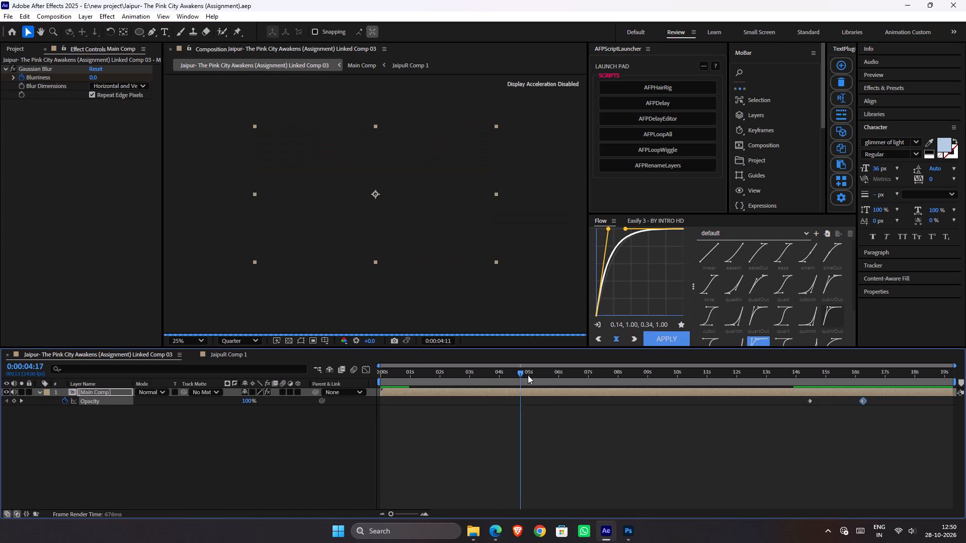
drag(528, 375, 735, 379)
key(space)
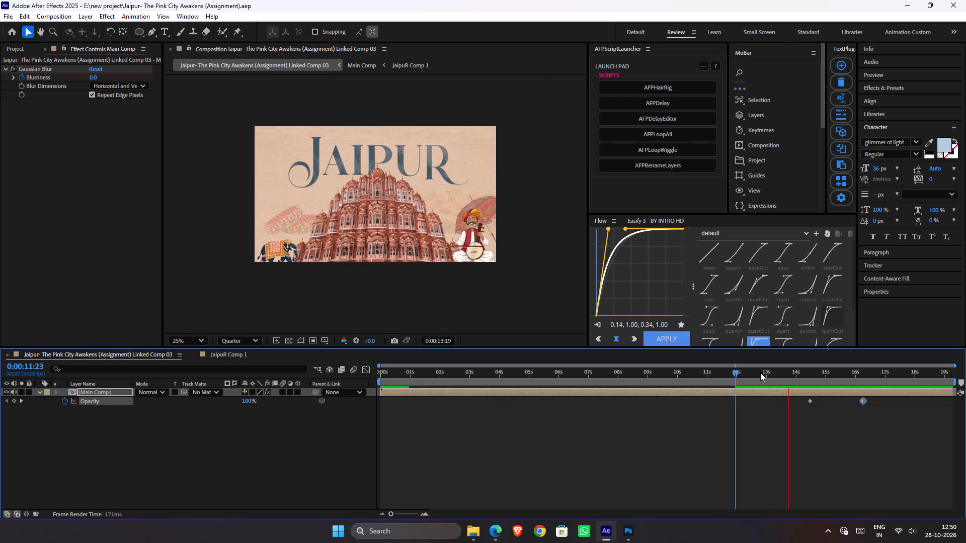
key(space)
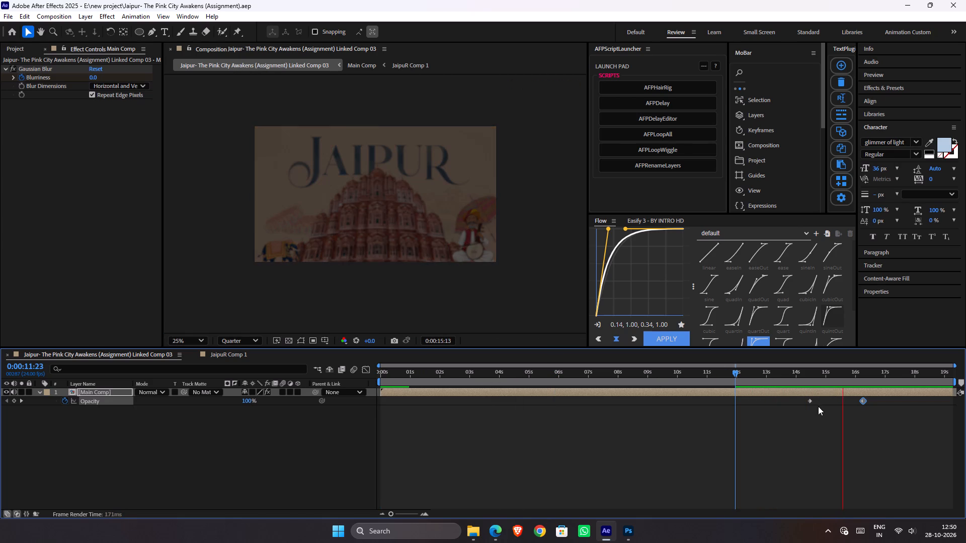
Move all Blurriness and Opacity keyframes about 19 frames later, ending near 0:00:17:01, and preview from 0:00:13:20.
key(u)
drag(782, 409, 892, 430)
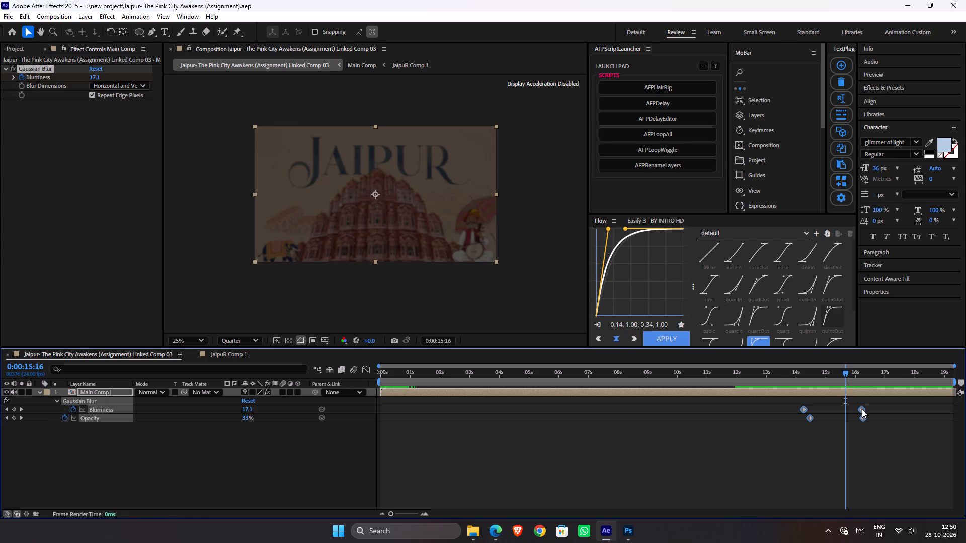
drag(861, 409, 884, 410)
drag(829, 375, 791, 375)
click(795, 415)
key(space)
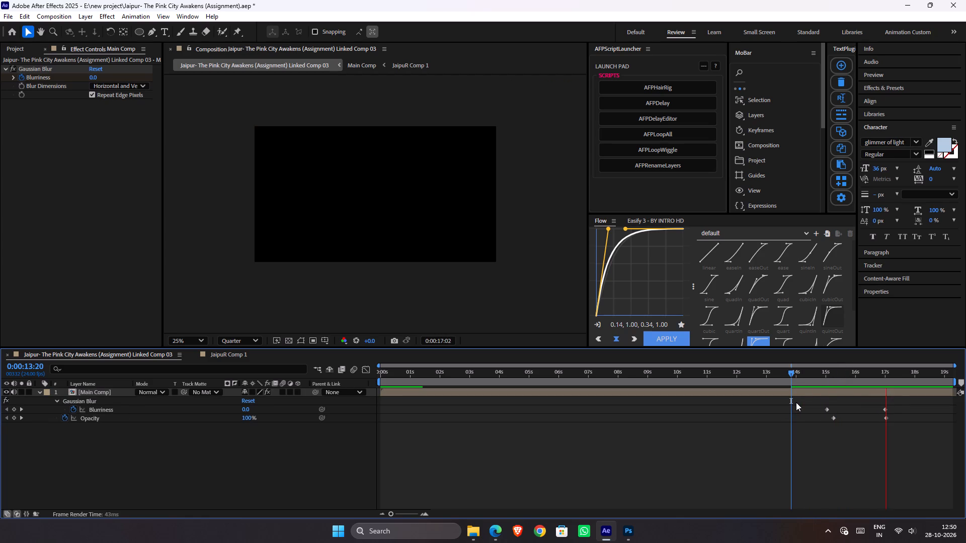
key(space)
Apply Easy Ease to the starting Blurriness and Opacity keyframes, preview from 0:00:14:08, and save the project.
click(823, 431)
drag(813, 398, 922, 446)
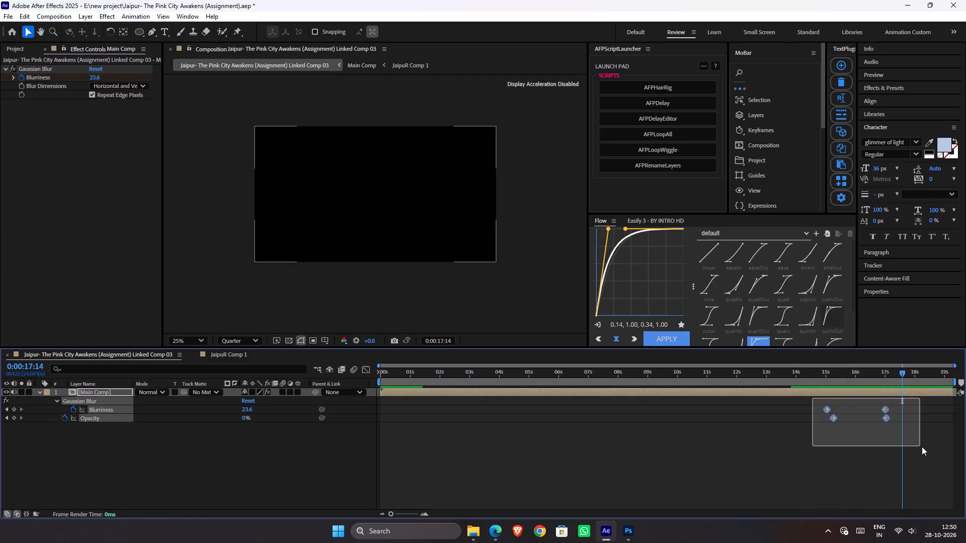
drag(922, 446, 857, 437)
key(F9)
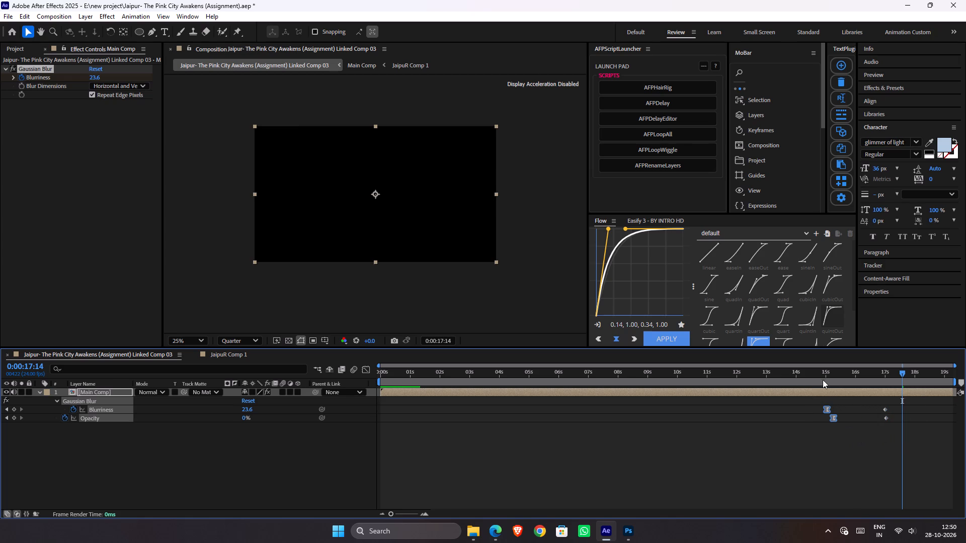
drag(821, 376, 806, 378)
key(space)
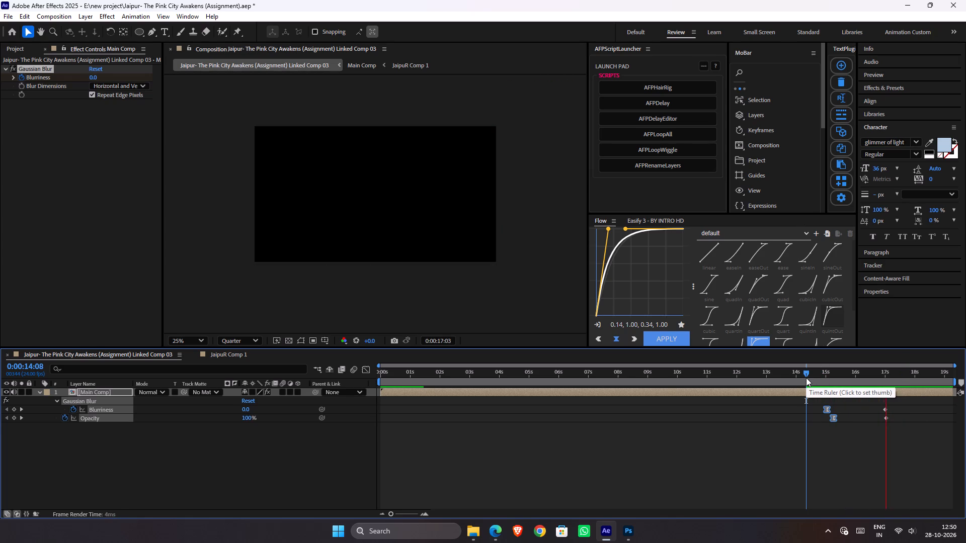
key(space)
click(818, 419)
key(ctrl+s)
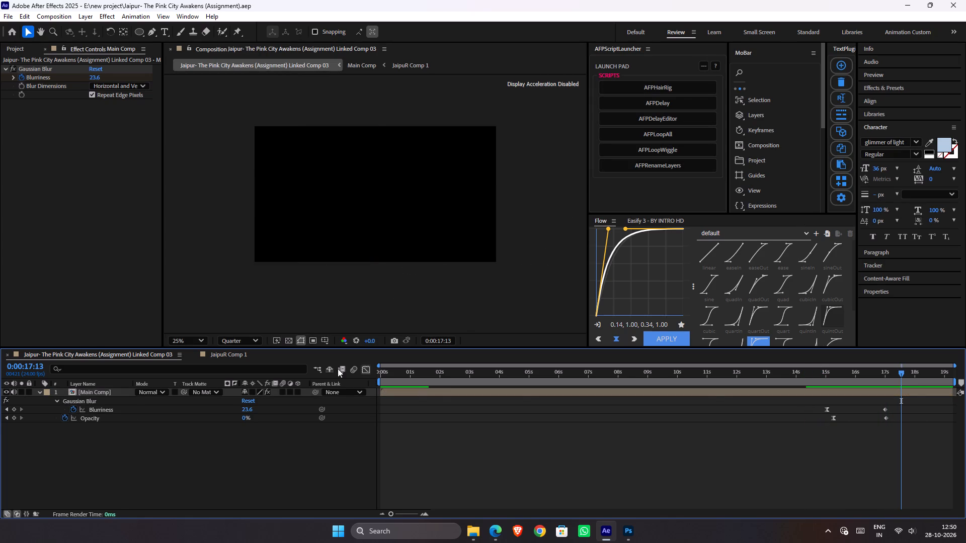
Set Main Comp's Blurriness to 26.5 at 0:00:17:01, preview from 0:00:07:09, and save the project.
click(745, 461)
key(j)
drag(244, 407, 258, 406)
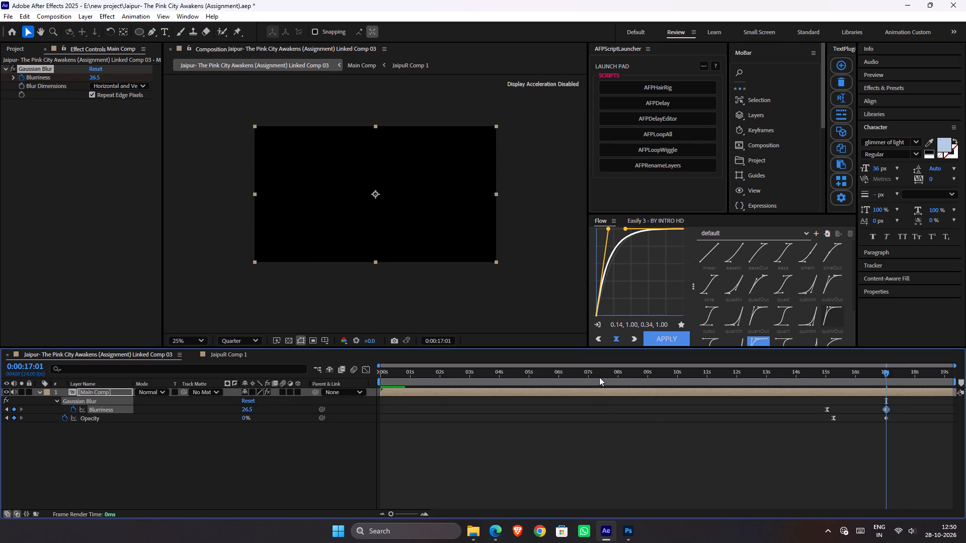
click(599, 377)
click(596, 438)
key(ctrl+s)
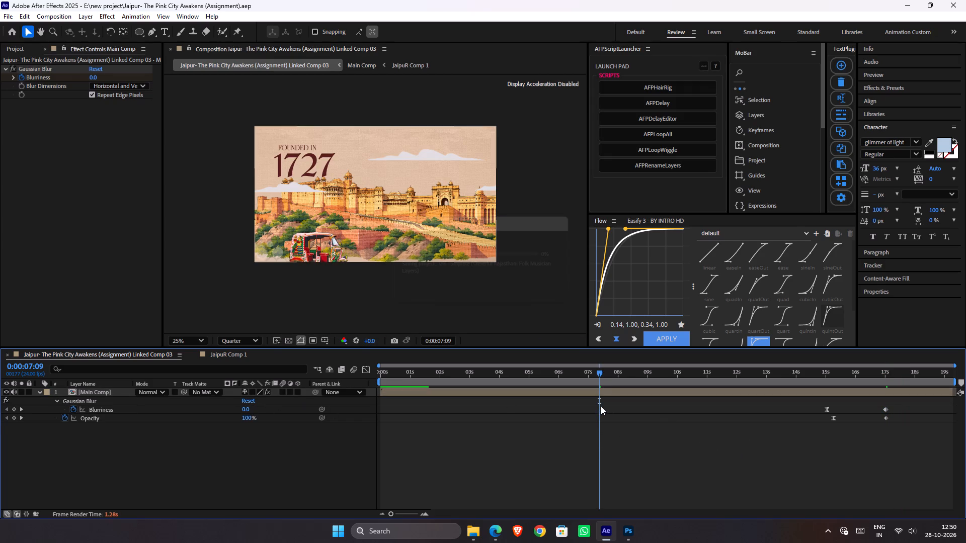
key(space)
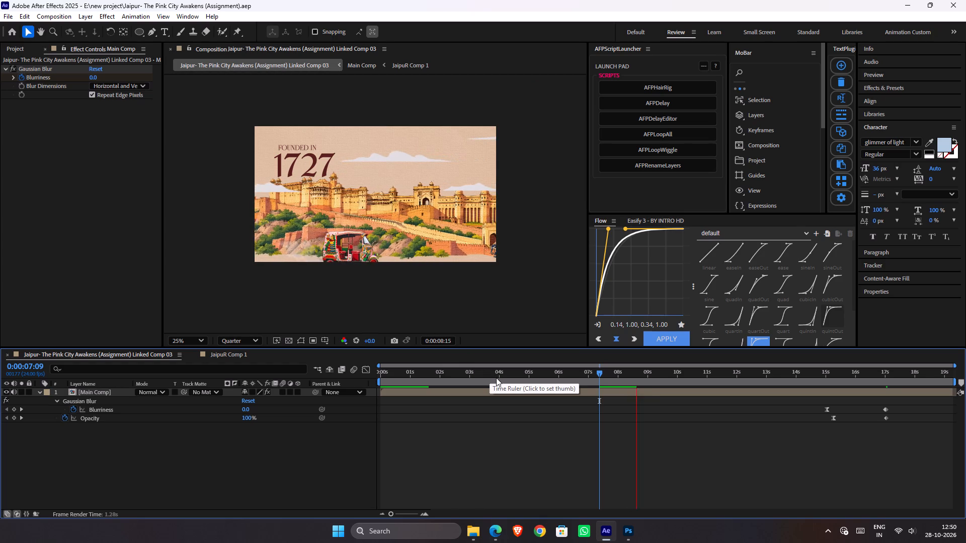
key(space)
key(ctrl+s)
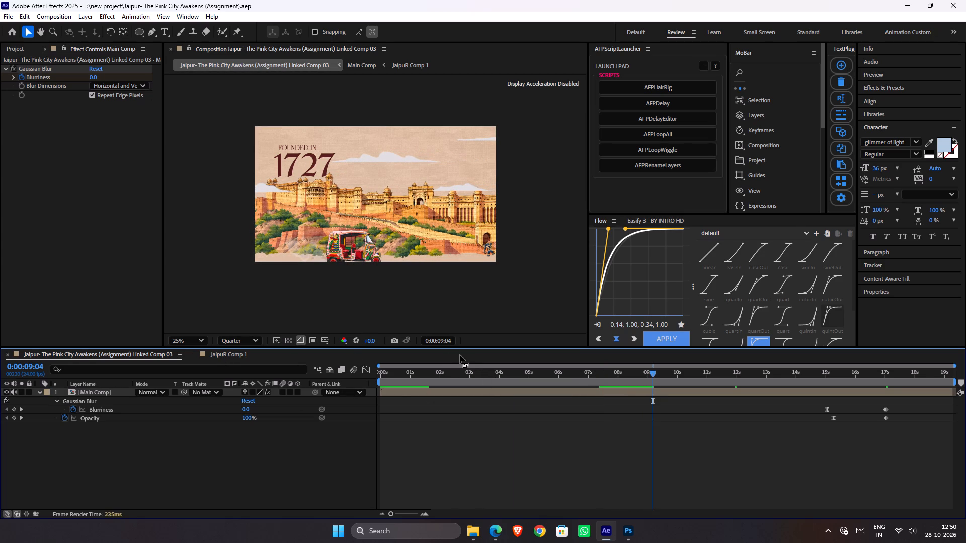
Open Main Comp and scrub through its timeline to review the scenes and transitions.
double_click(474, 391)
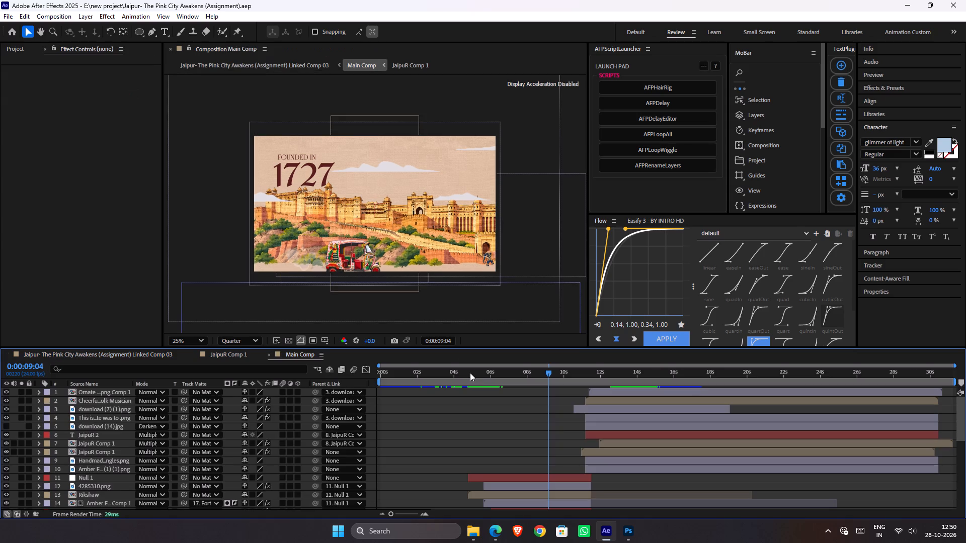
scroll(502, 399, down, 4)
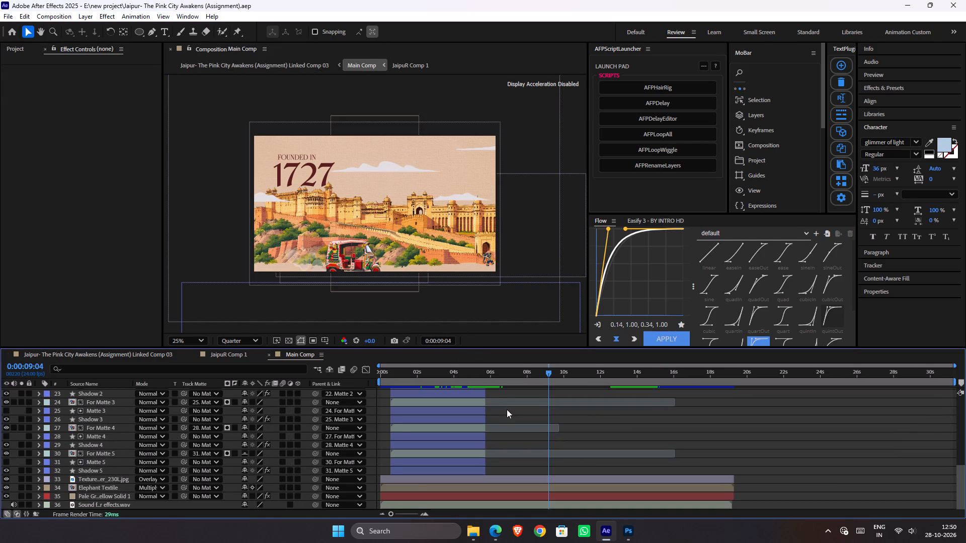
click(456, 378)
click(459, 375)
drag(459, 375, 484, 376)
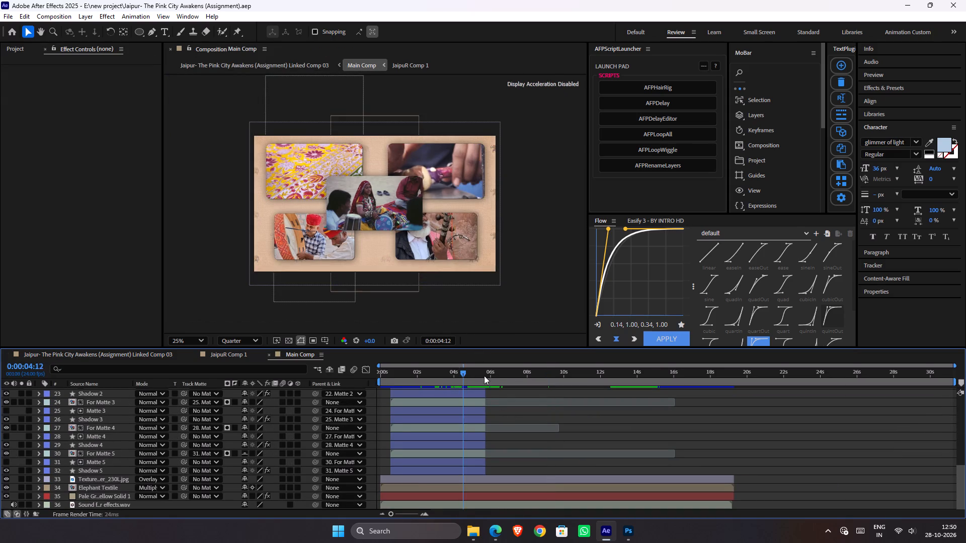
drag(484, 376, 665, 403)
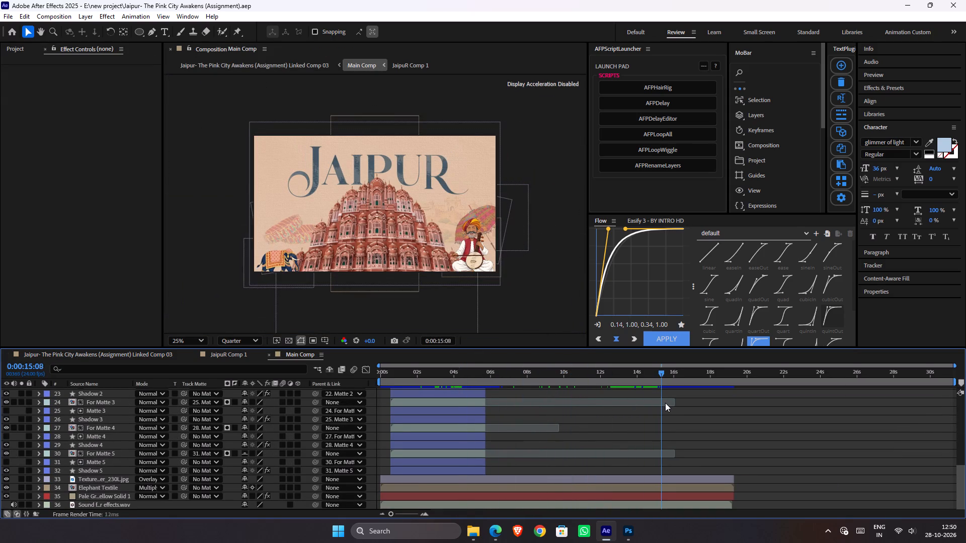
drag(665, 403, 547, 390)
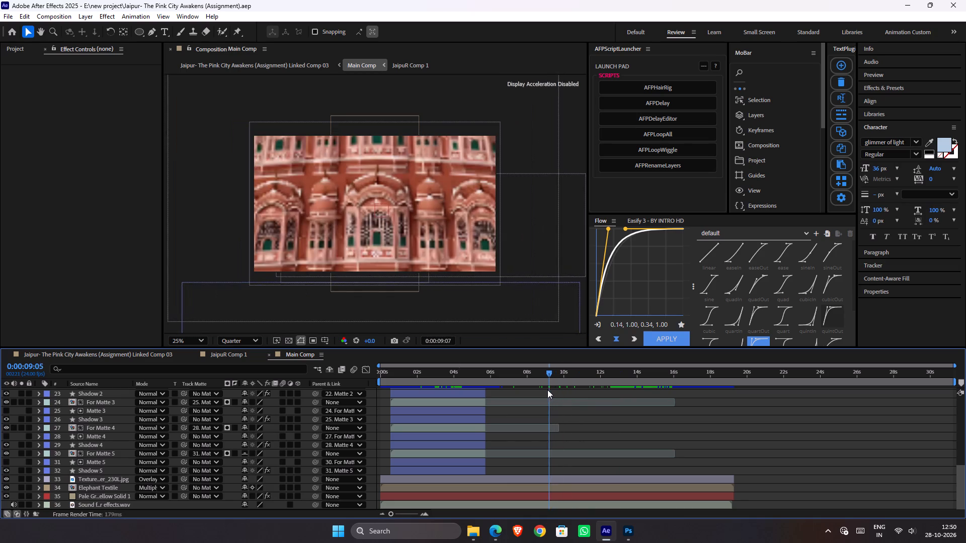
drag(547, 390, 360, 381)
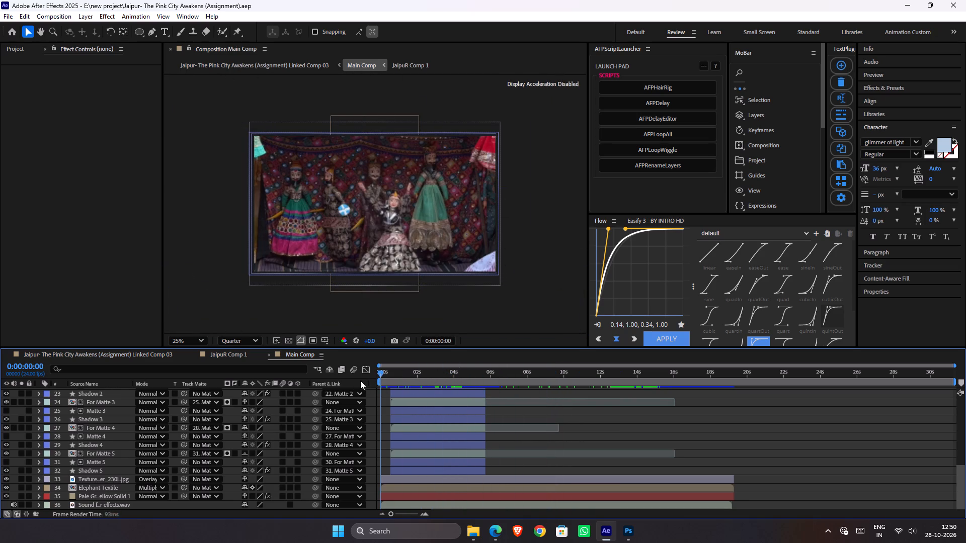
drag(360, 381, 342, 381)
Preview Main Comp from the beginning and again from 0:00:10:18, and save the project.
key(space)
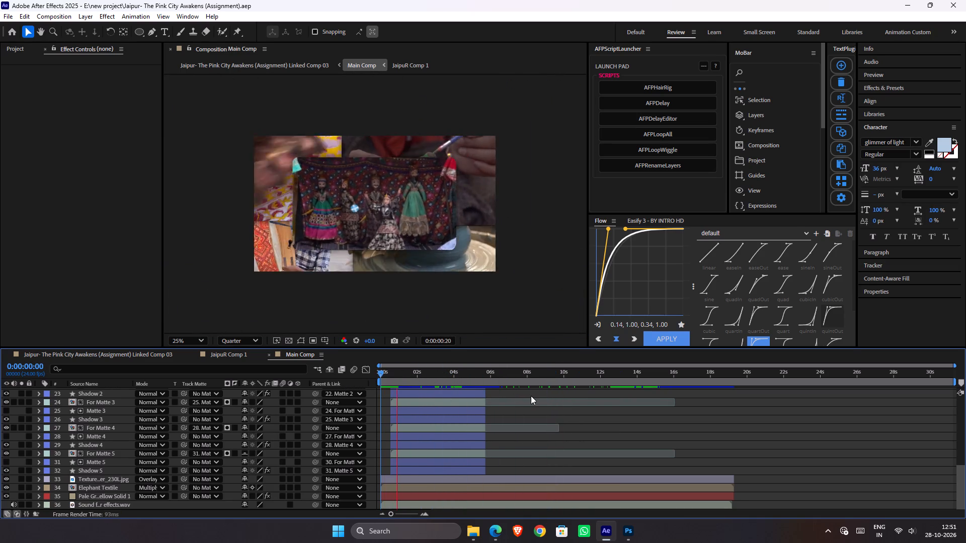
scroll(531, 396, up, 2)
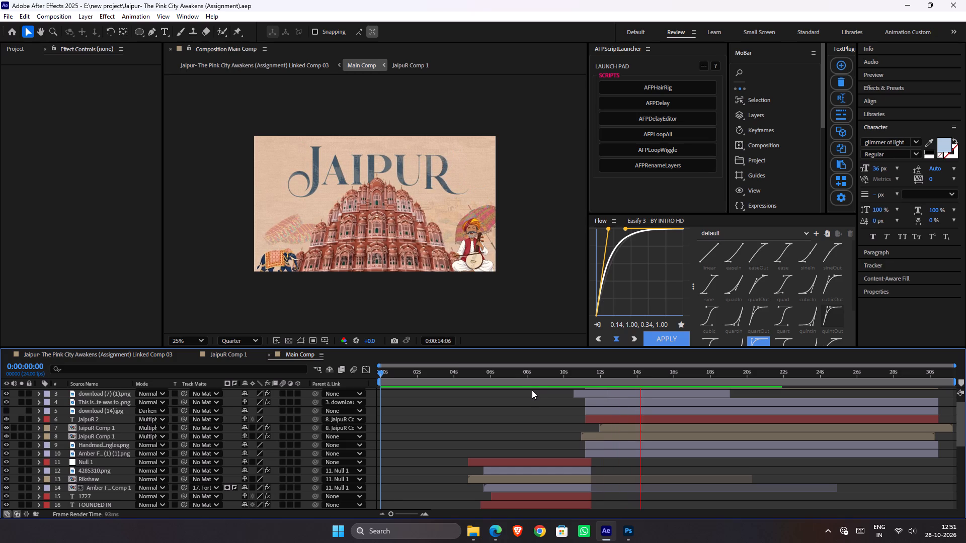
key(space)
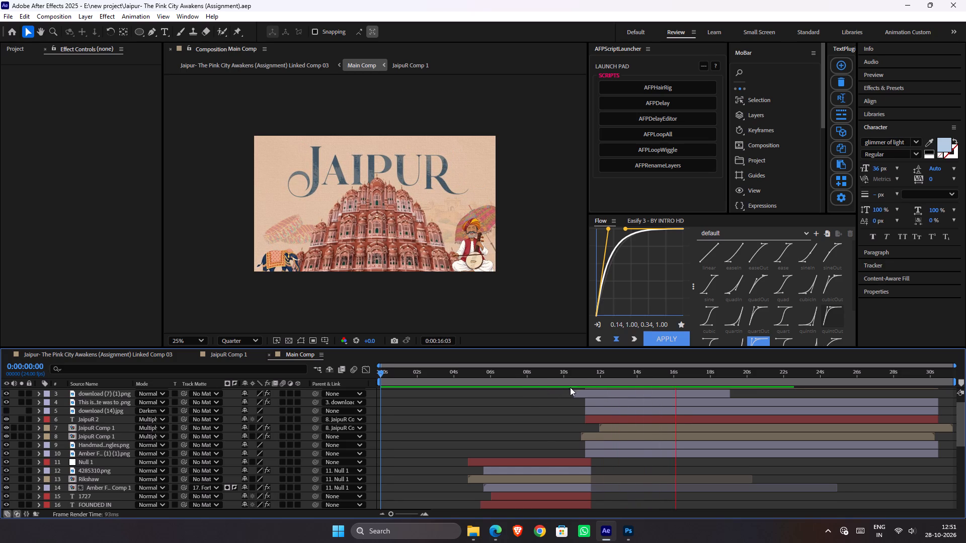
drag(583, 377, 577, 377)
key(space)
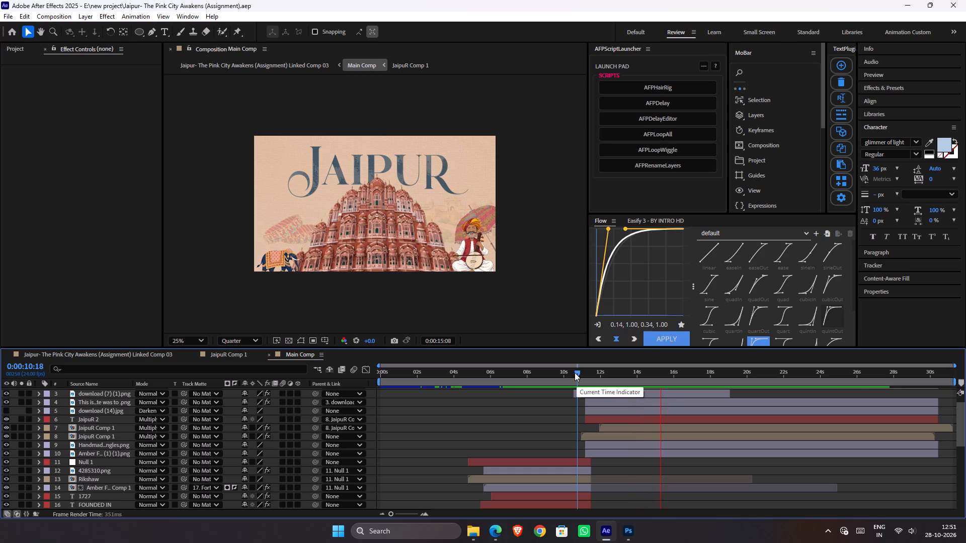
key(space)
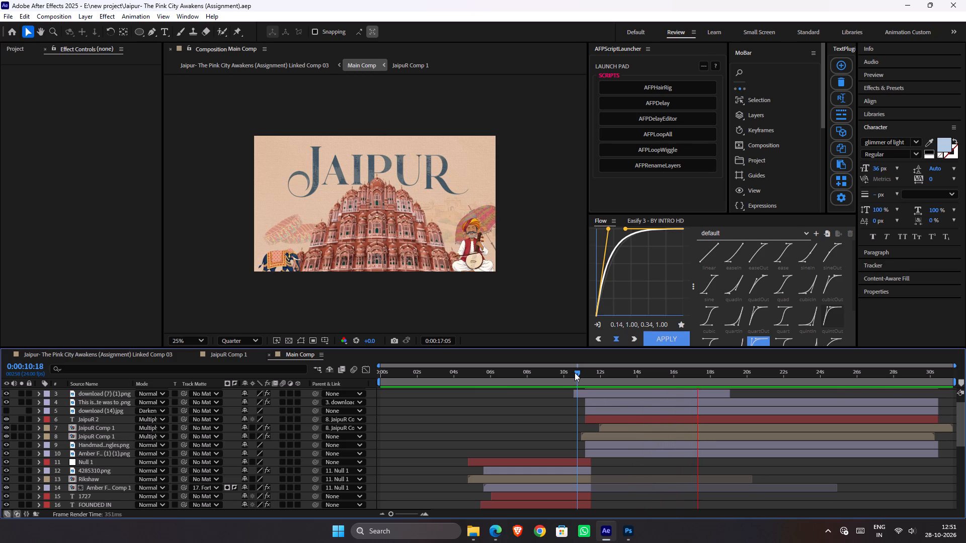
key(ctrl+s)
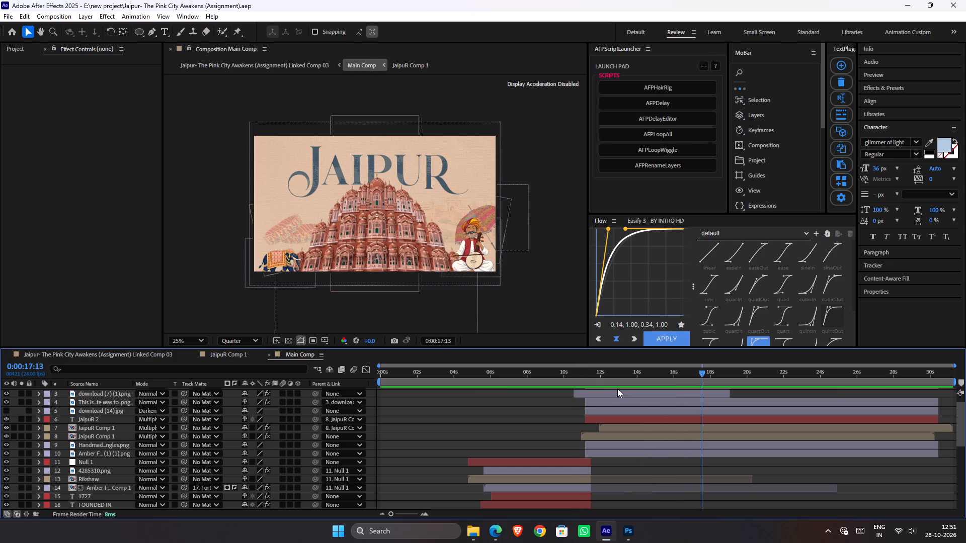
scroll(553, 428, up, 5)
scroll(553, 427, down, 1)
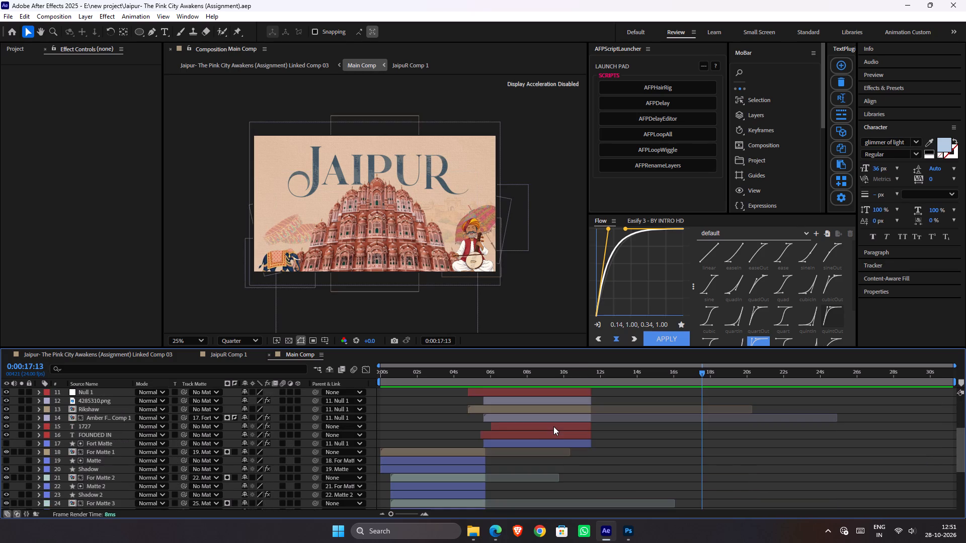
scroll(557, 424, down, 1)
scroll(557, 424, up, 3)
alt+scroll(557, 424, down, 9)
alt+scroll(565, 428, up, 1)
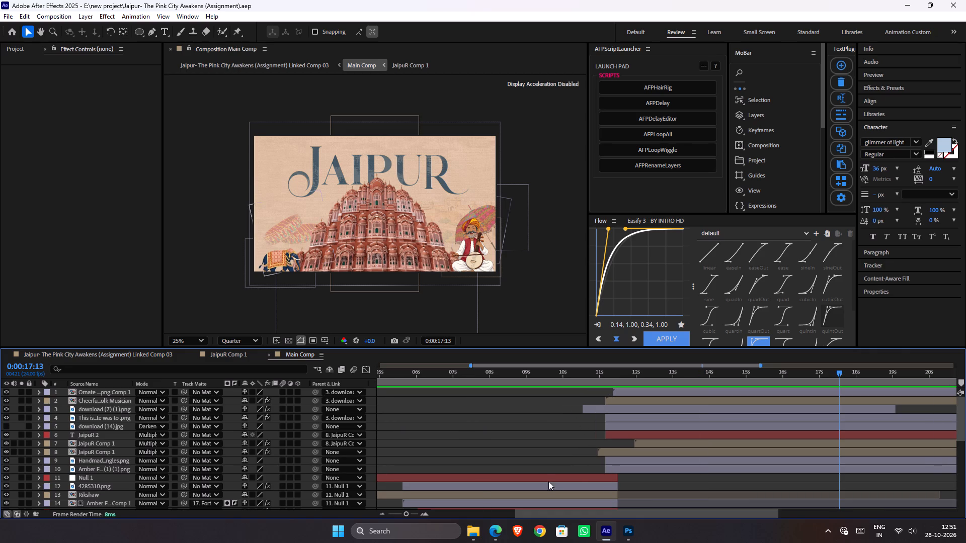
Switch to Photoshop.
click(624, 524)
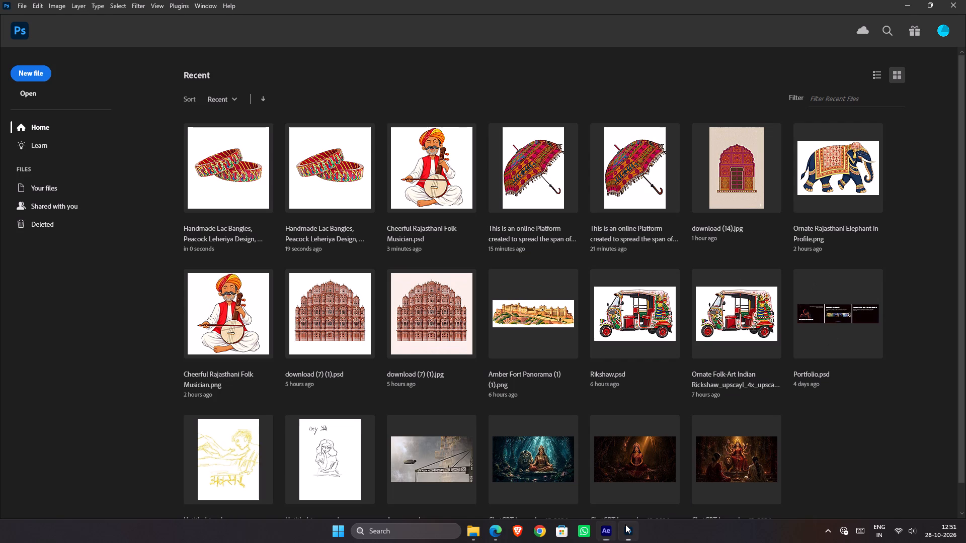
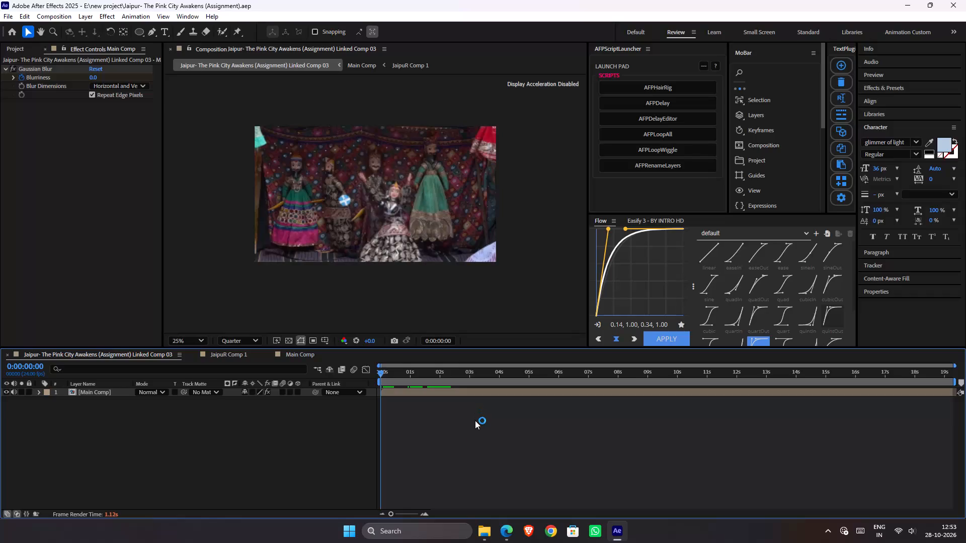
Save the project and add the Jaipur- The Pink City Awakens (Assignment) Linked Comp 03 composition to the render queue.
key(v)
key(ctrl+s)
key(ctrl+s)
key(ctrl+m)
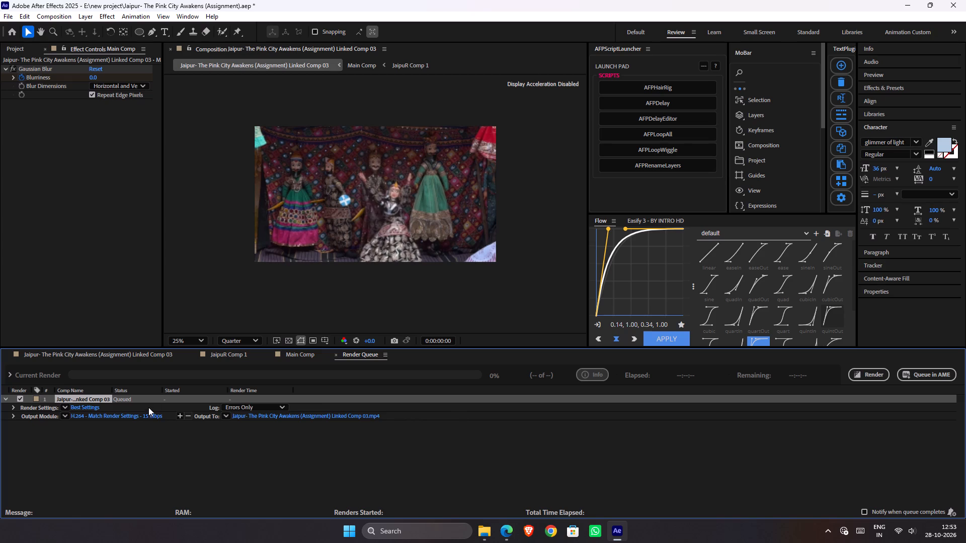
Set the H.264 output module's target bitrate to 50 Mbps and apply the output module settings.
click(145, 415)
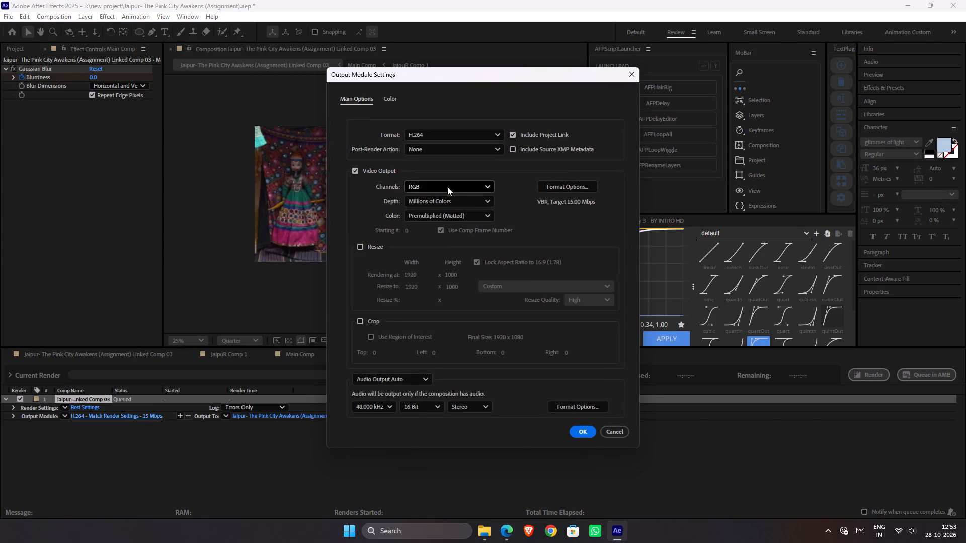
click(554, 189)
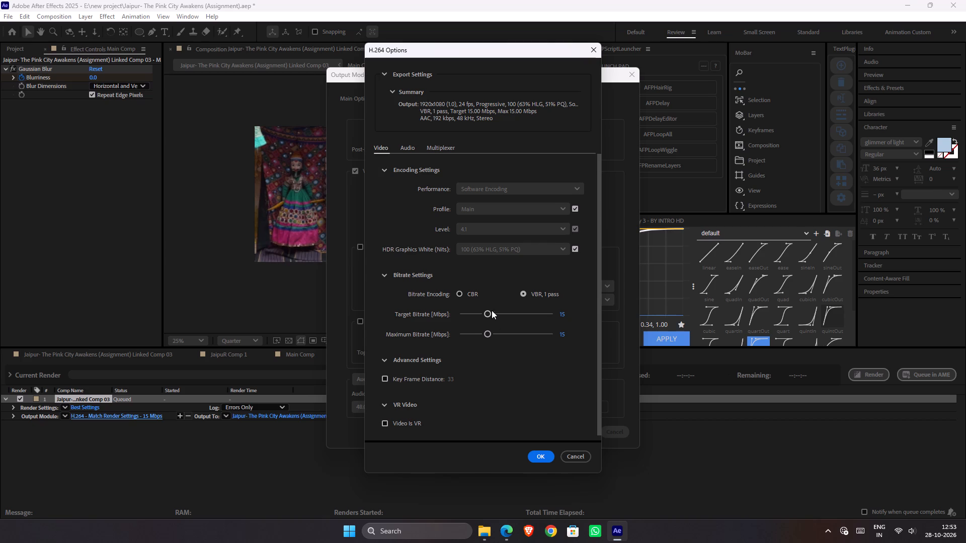
drag(490, 310, 696, 333)
drag(493, 313, 628, 330)
click(546, 457)
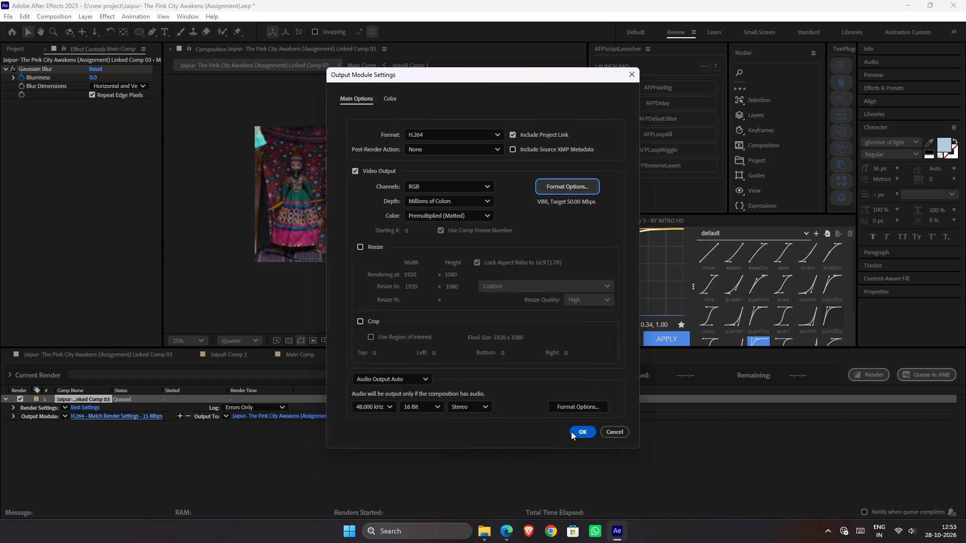
click(573, 431)
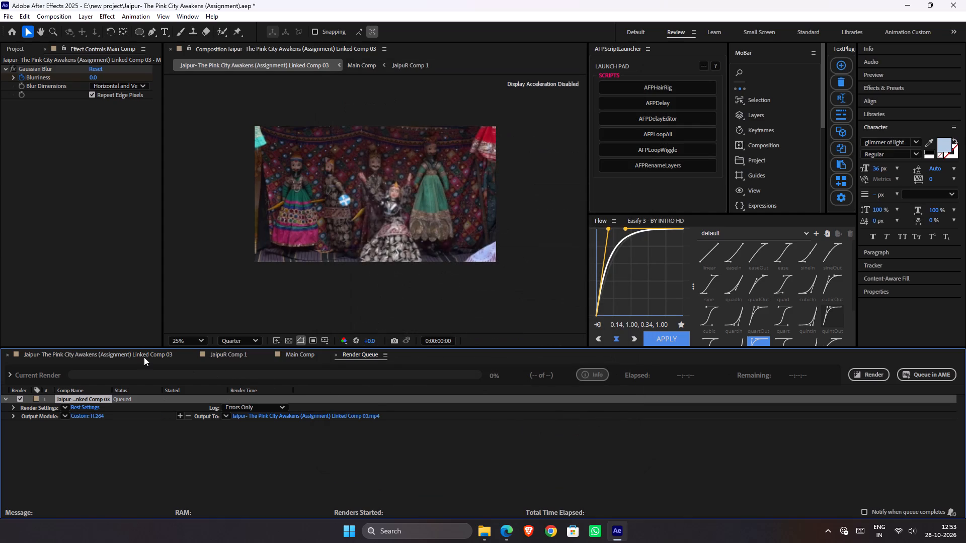
Set the render's output file to Pre Render After Effects in the new project folder on drive E.
click(144, 357)
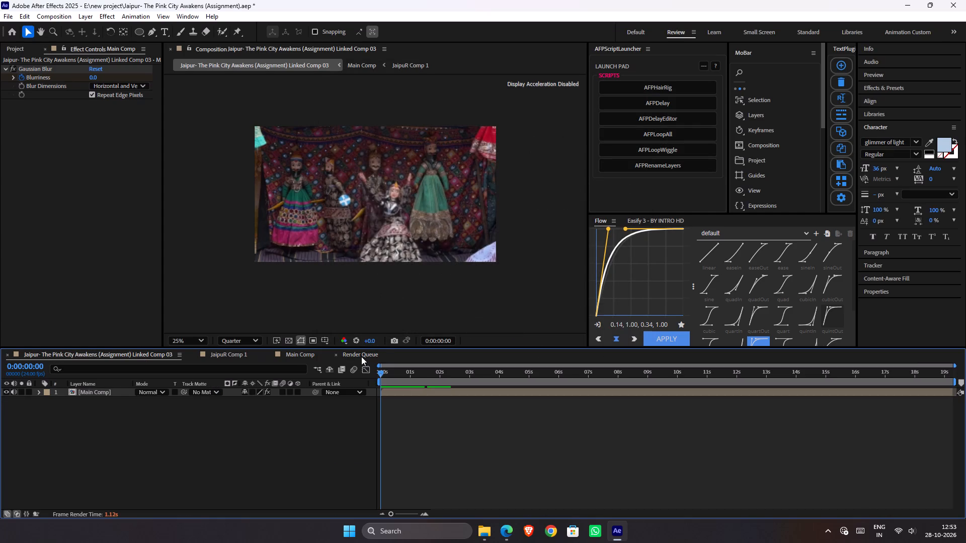
click(361, 356)
click(317, 415)
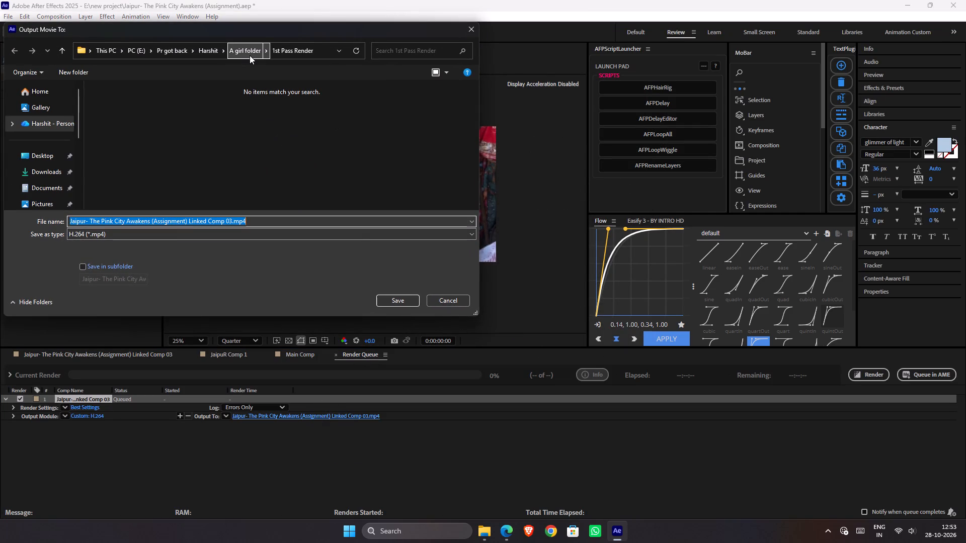
click(137, 49)
scroll(194, 157, down, 3)
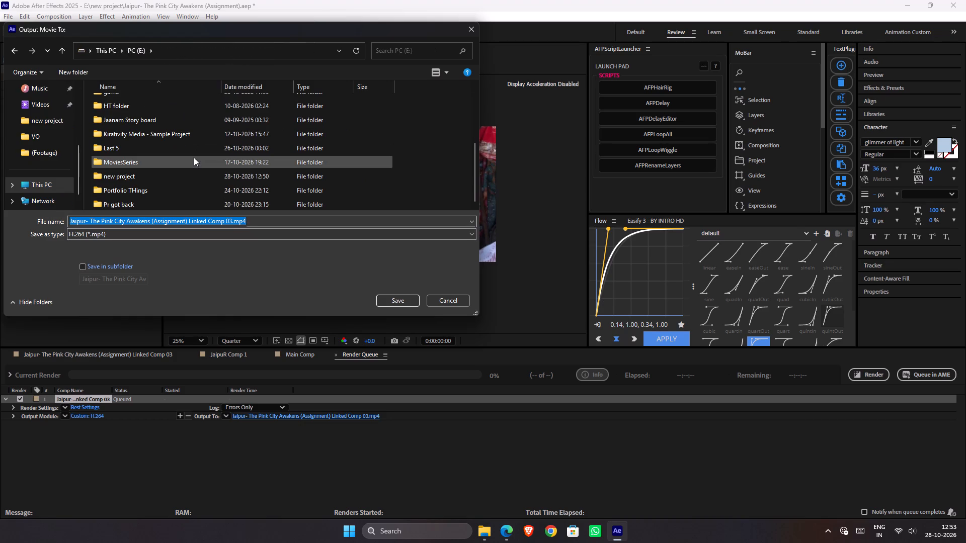
double_click(167, 176)
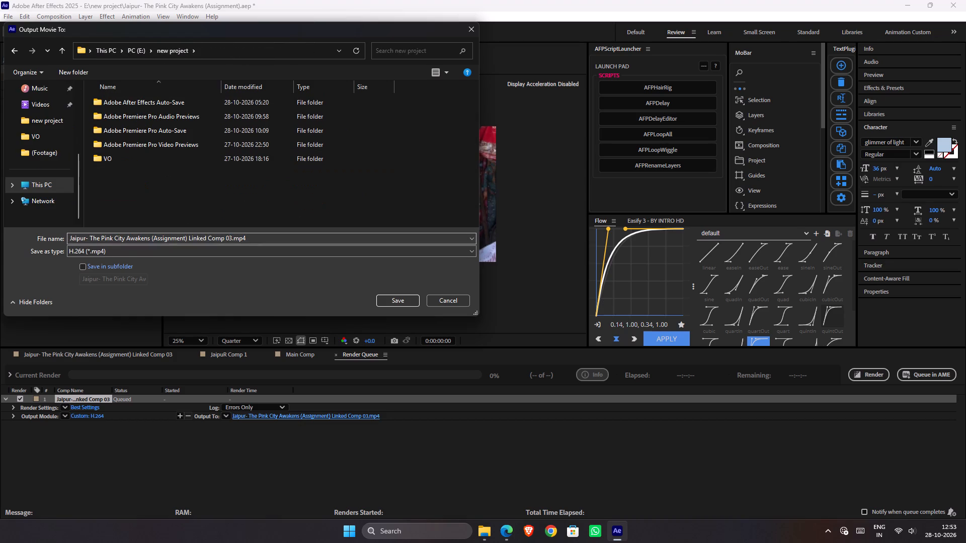
click(252, 240)
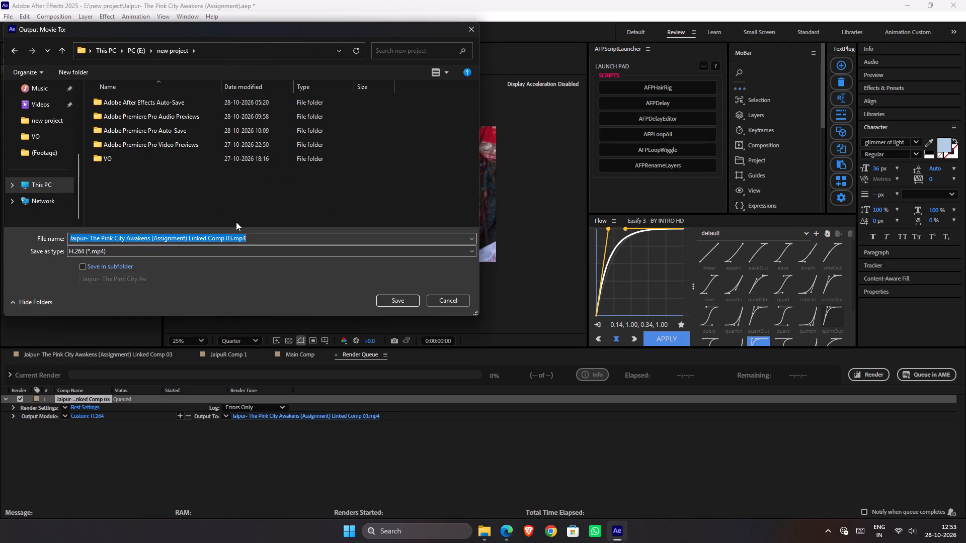
text(Red Rener)
key(space)
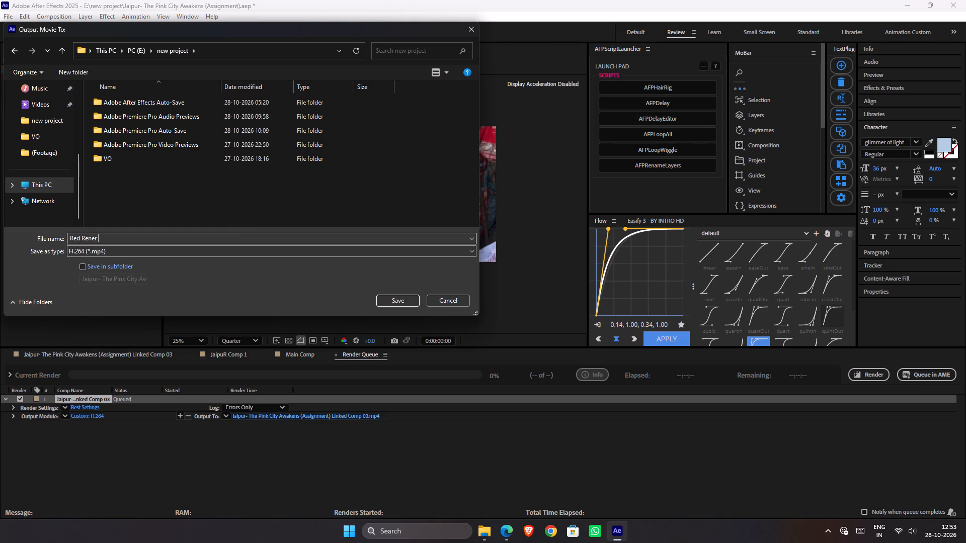
key(BackSpace)
key(BackSpace)
key(BackSpace)
text(der)
key(space)
key(BackSpace)
key(BackSpace)
key(BackSpace)
key(BackSpace)
key(BackSpace)
key(BackSpace)
key(BackSpace)
key(BackSpace)
key(BackSpace)
key(BackSpace)
key(BackSpace)
key(BackSpace)
key(BackSpace)
key(BackSpace)
key(BackSpace)
key(BackSpace)
key(BackSpace)
key(BackSpace)
text(Pre Render After Ef)
text(fects)
key(Return)
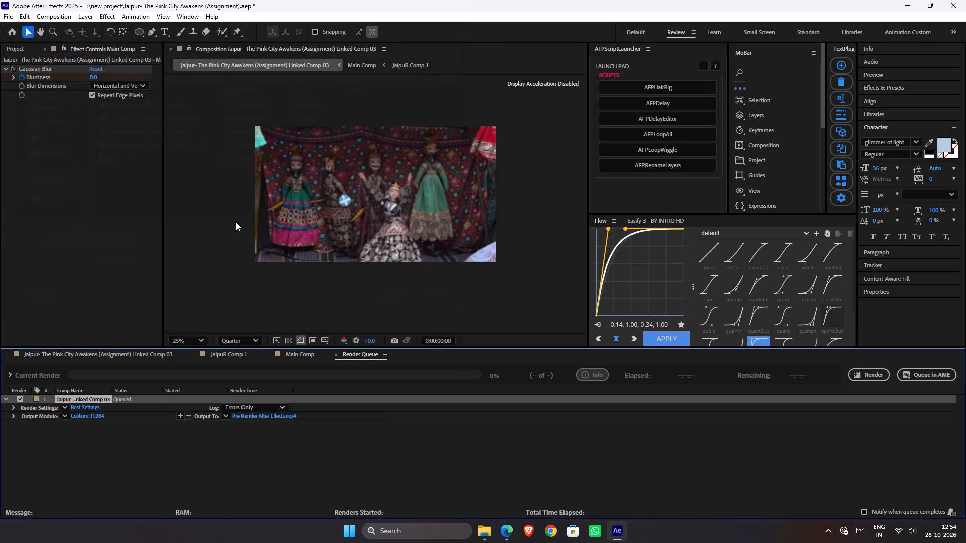
Save the project and start rendering the queued composition.
key(ctrl+s)
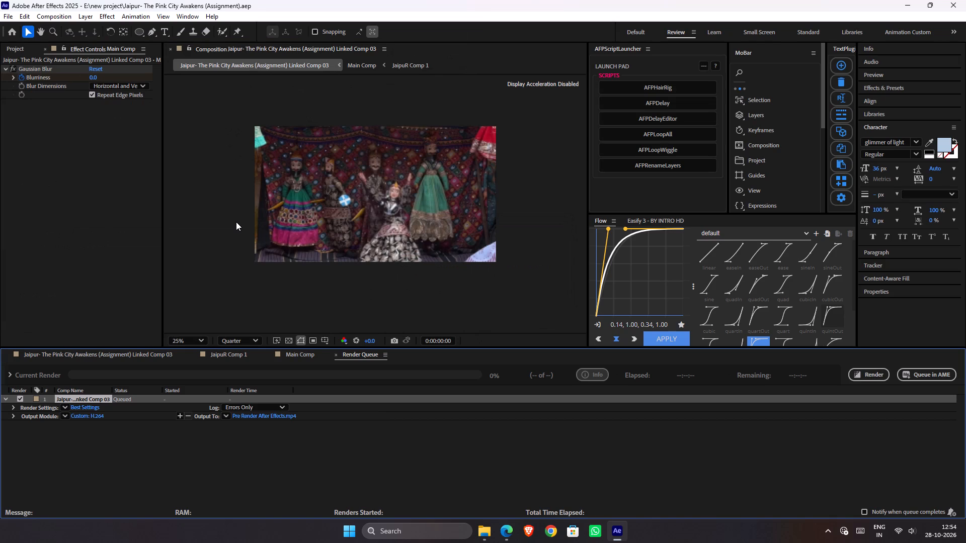
key(Return)
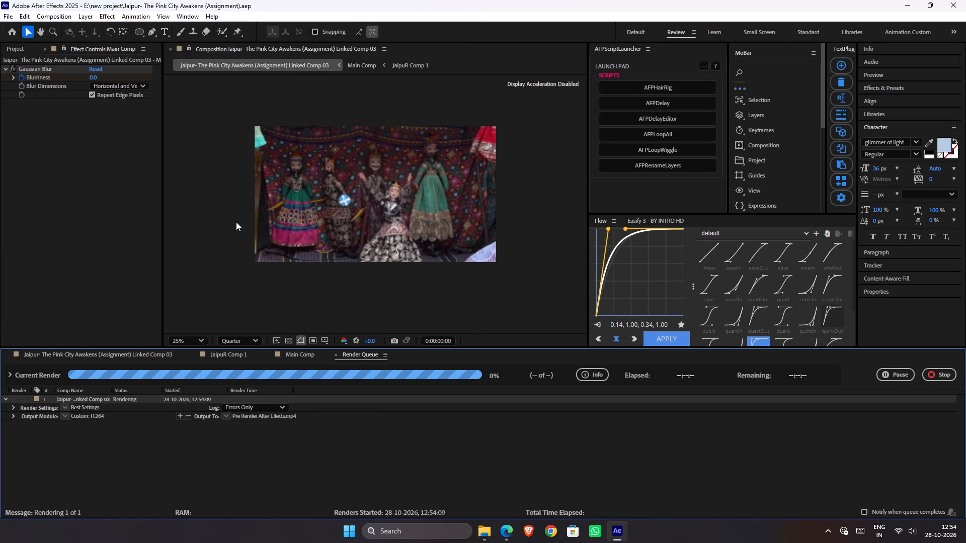
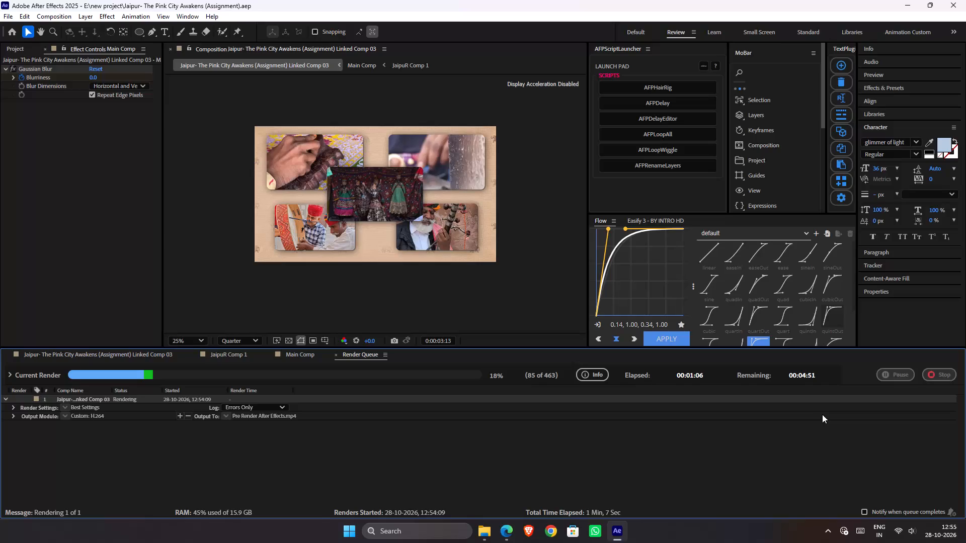
Clear the stopped and unqueued Linked Comp 03 items from the render queue.
click(85, 399)
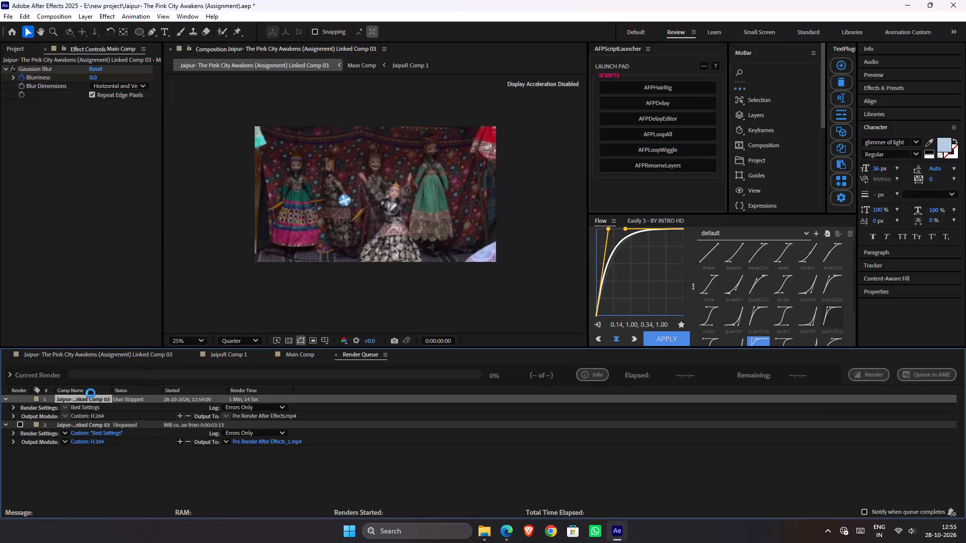
key(Delete)
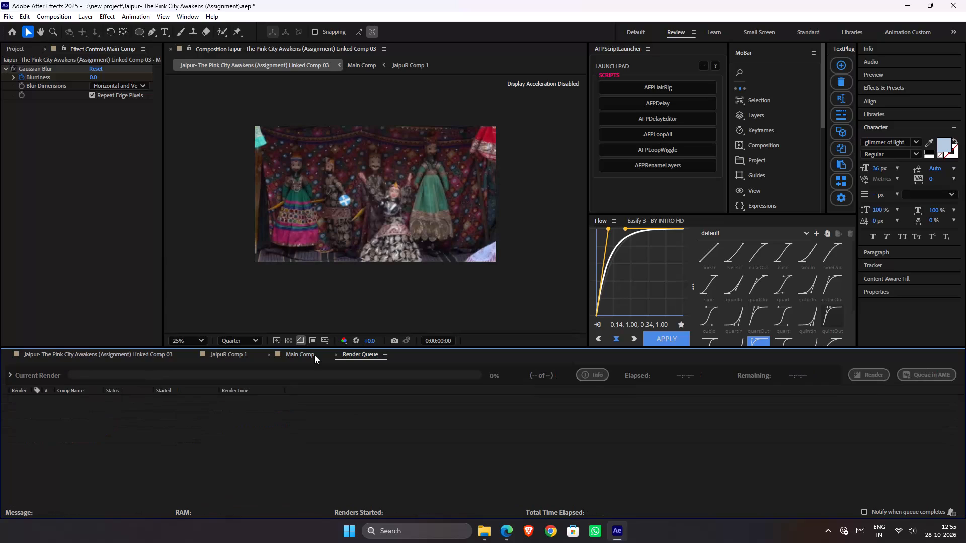
In Main Comp, go to about 5:08 with the whole timeline in view and open the For Matte 5 precomposition.
click(533, 375)
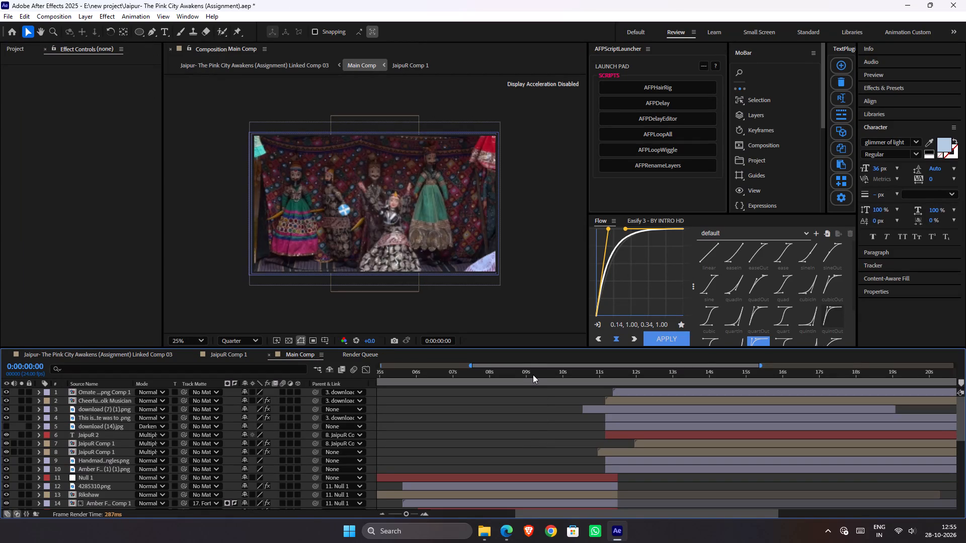
scroll(525, 409, down, 7)
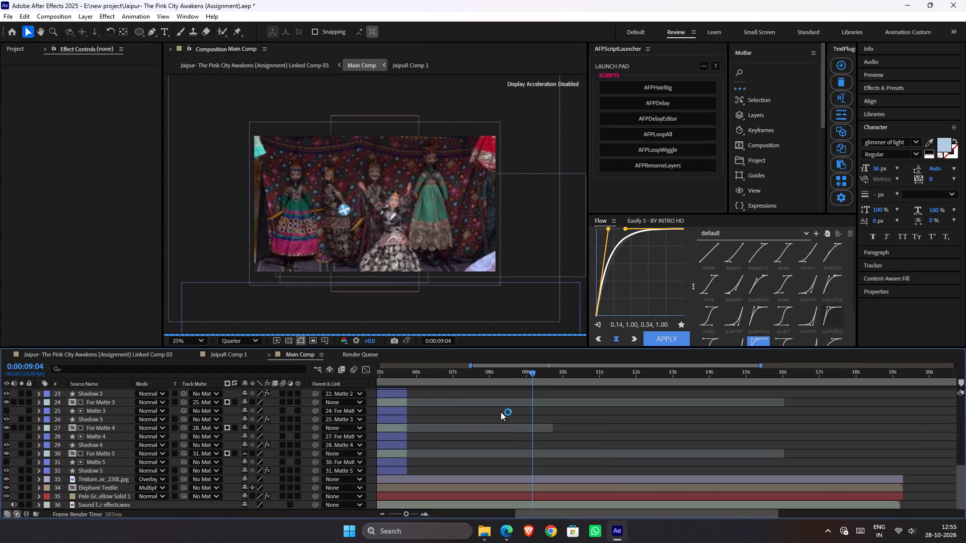
click(391, 379)
scroll(386, 449, down, 1)
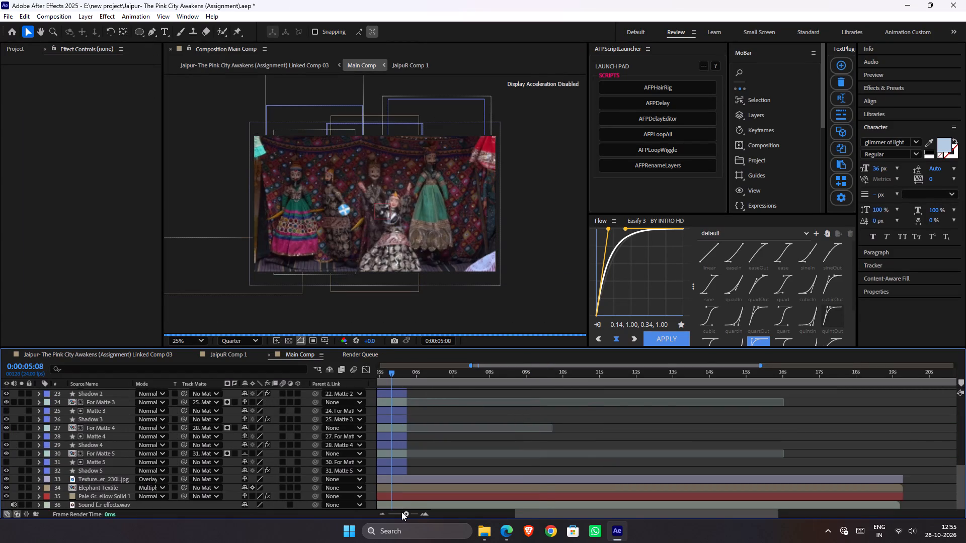
drag(401, 512, 370, 511)
scroll(414, 447, down, 1)
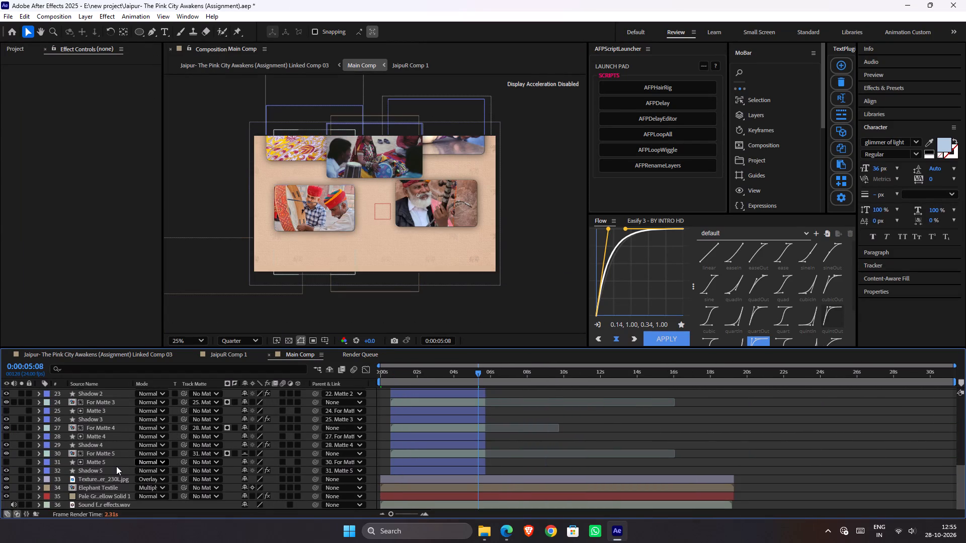
click(116, 467)
click(118, 449)
double_click(118, 449)
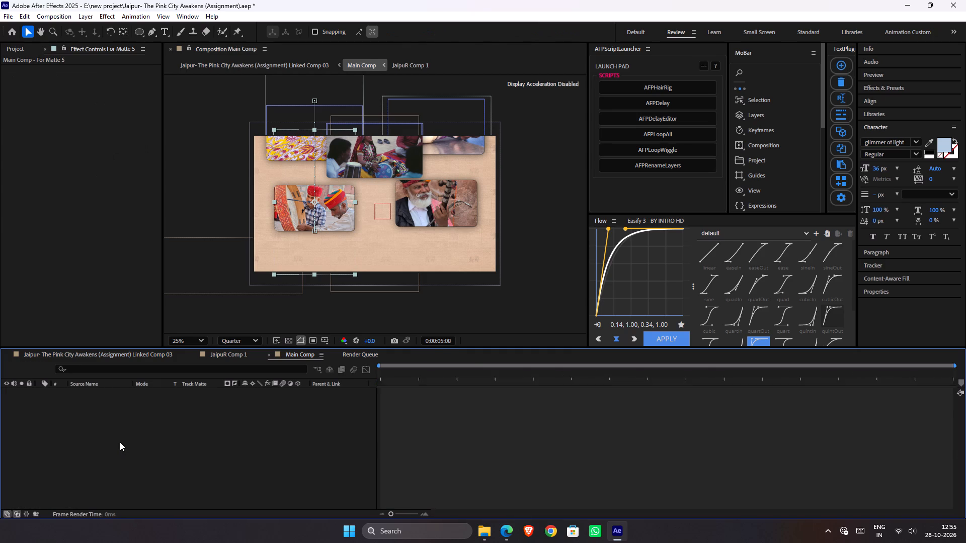
Return to Main Comp by way of Linked Comp 03 and open the For Matte 4 precomposition.
click(143, 354)
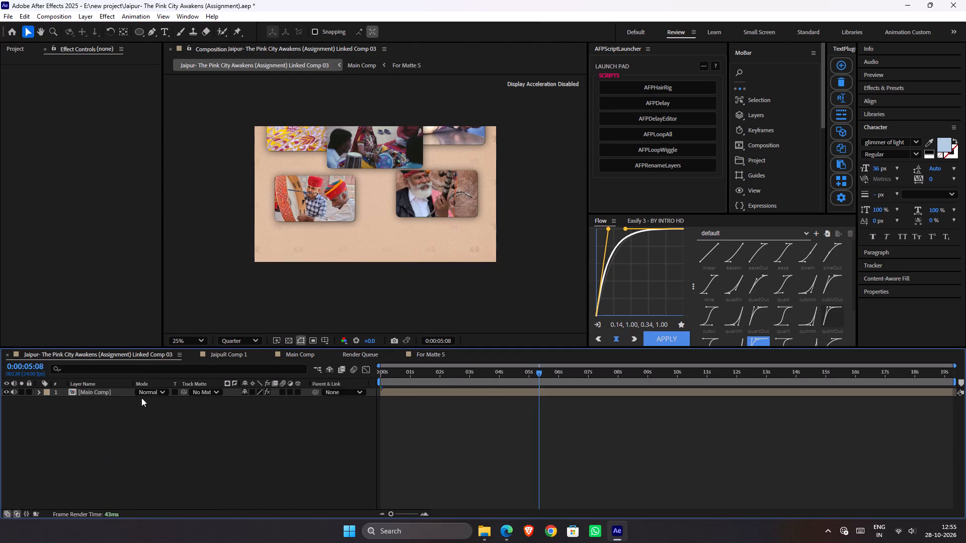
click(310, 356)
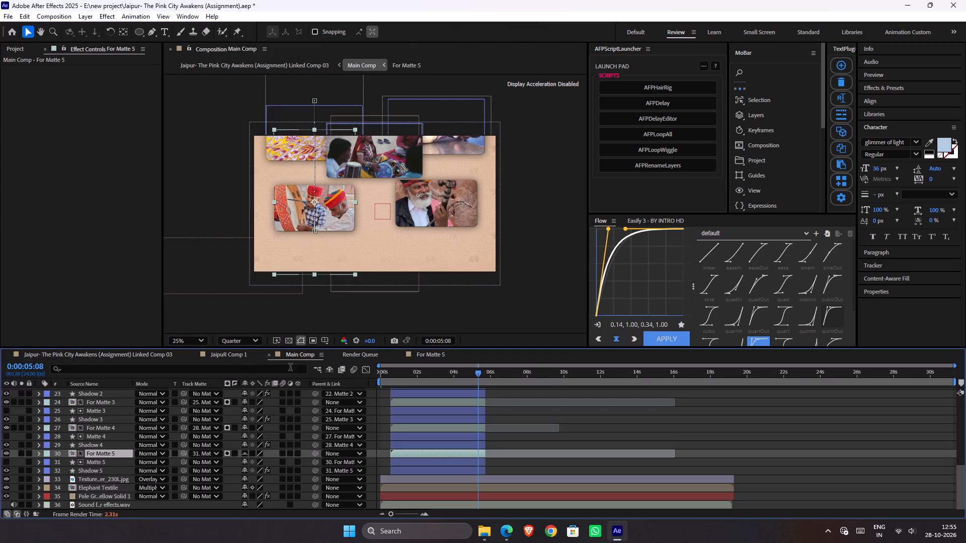
double_click(106, 426)
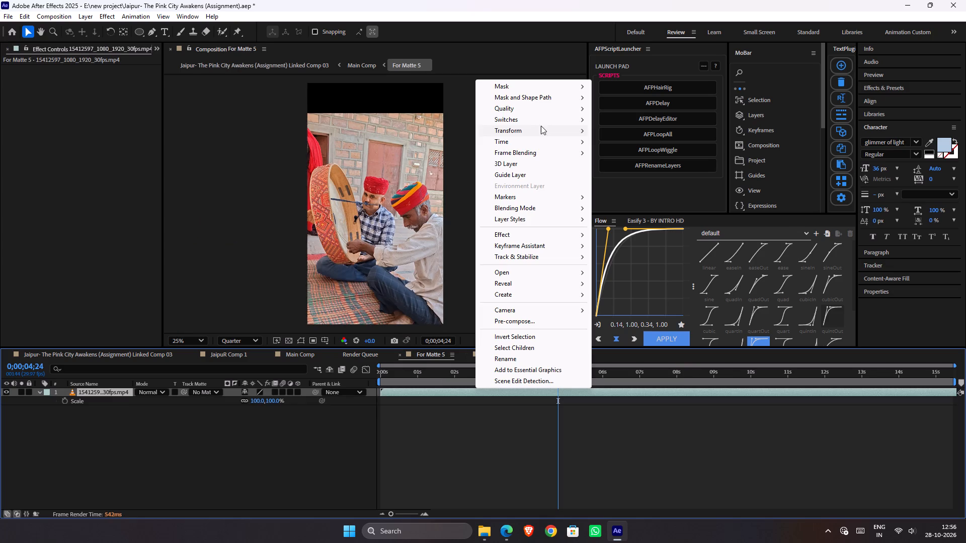
Flip the drummers' video layer in For Matte 5 horizontally.
click(541, 126)
click(620, 213)
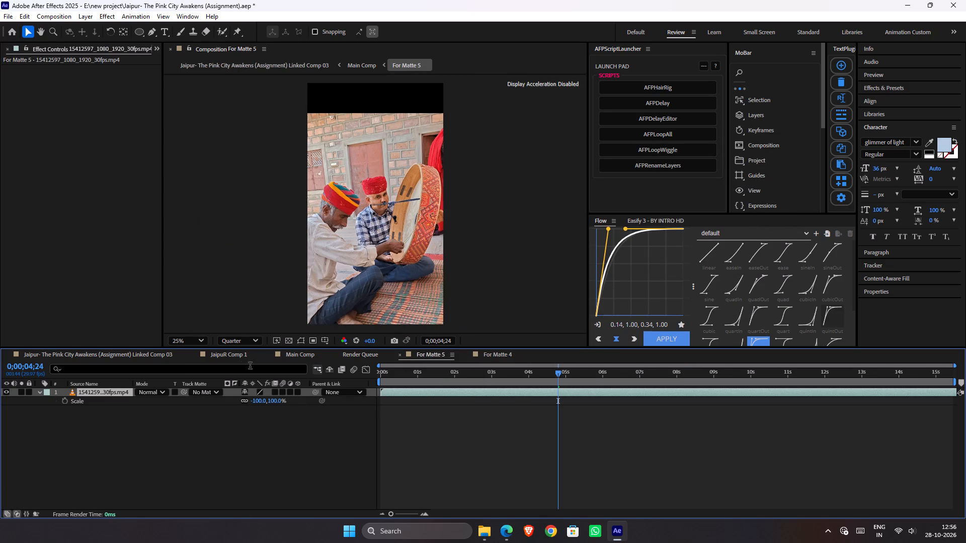
Review the flipped clips in Linked Comp 03 by previewing the collage between about 5:08 and 2:07.
click(90, 355)
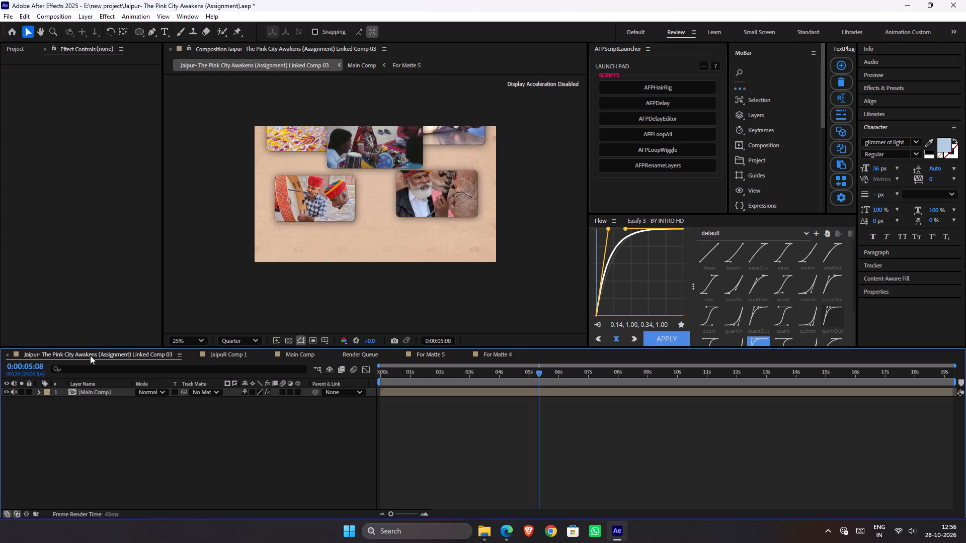
drag(519, 371, 501, 373)
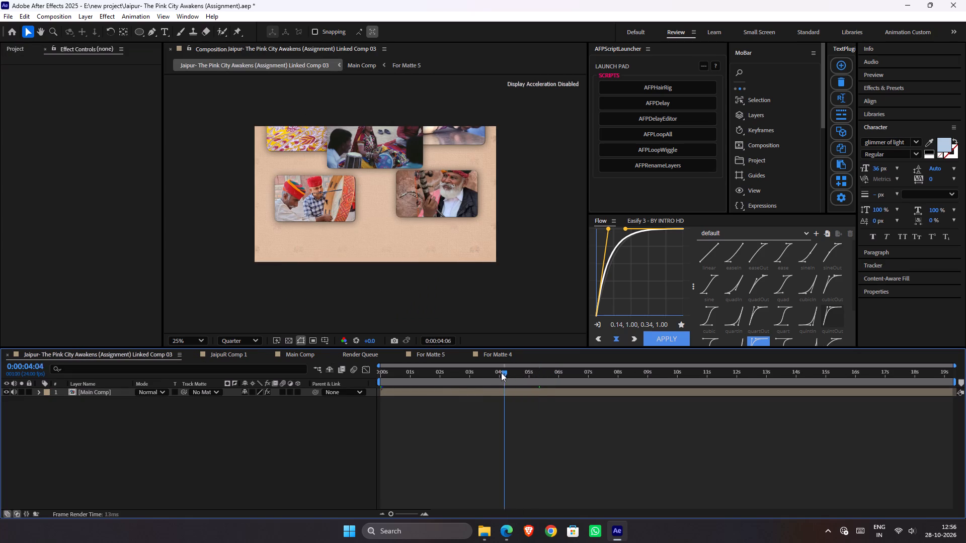
drag(501, 373, 489, 374)
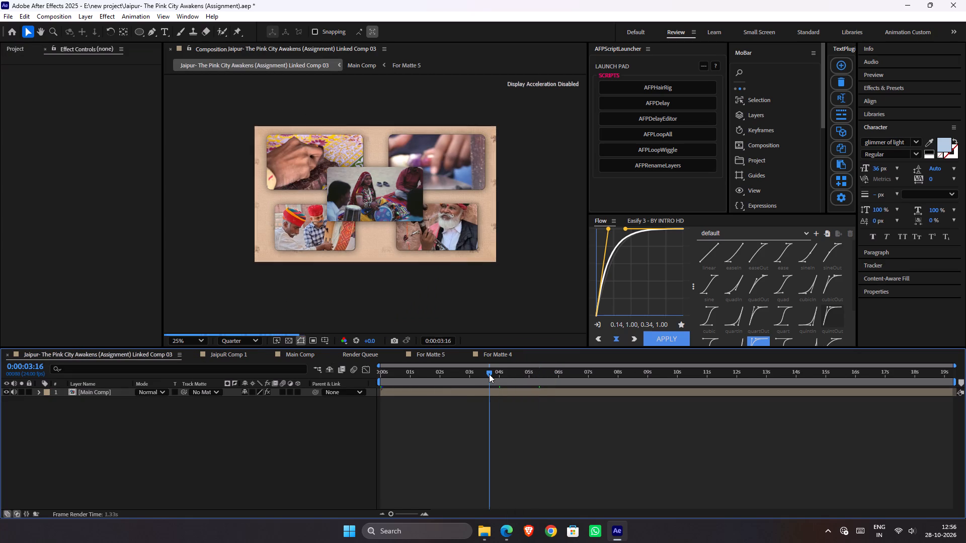
drag(489, 374, 466, 373)
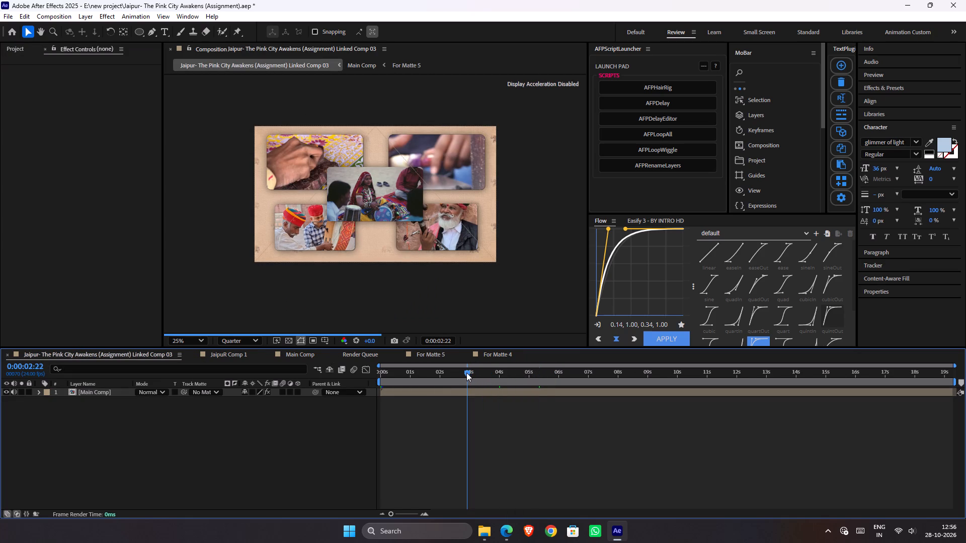
drag(466, 373, 453, 373)
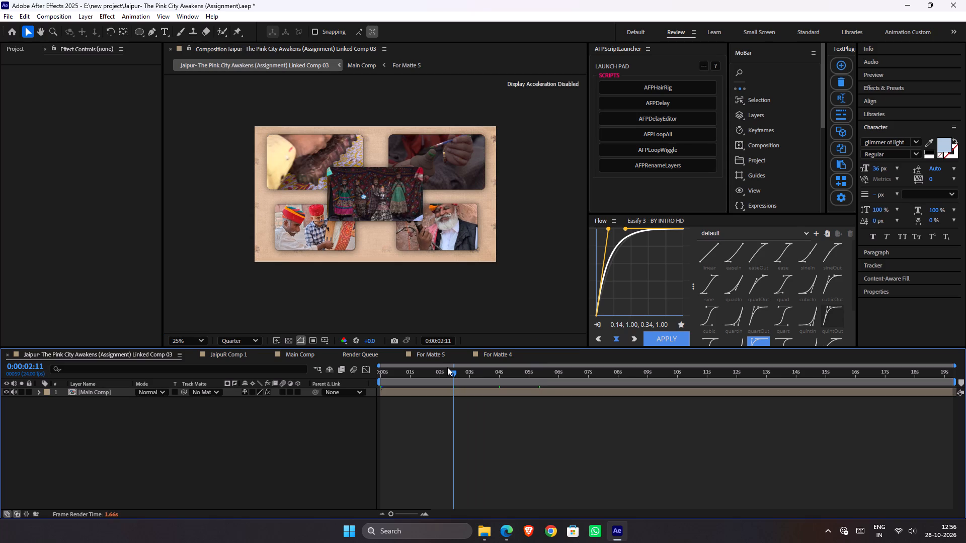
key(space)
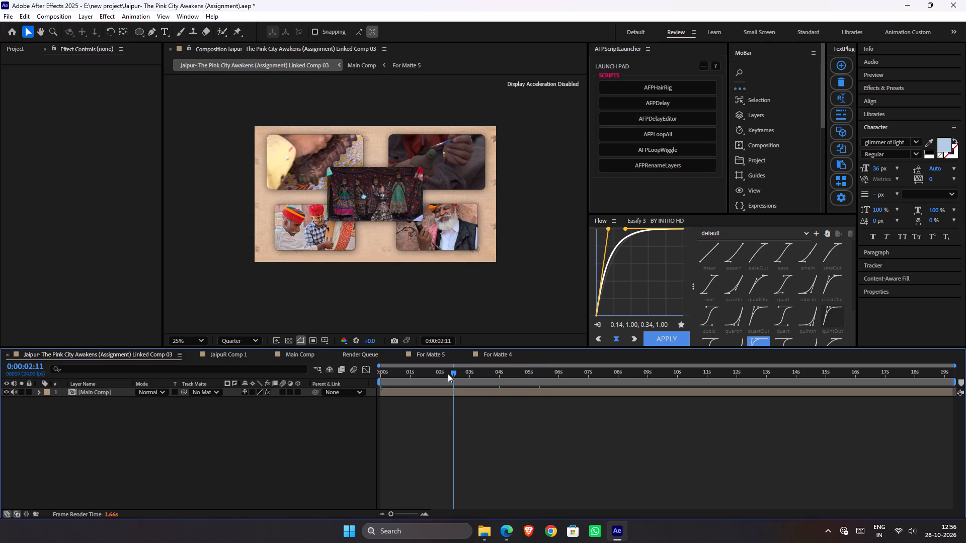
click(449, 373)
Save the project.
key(ctrl+s)
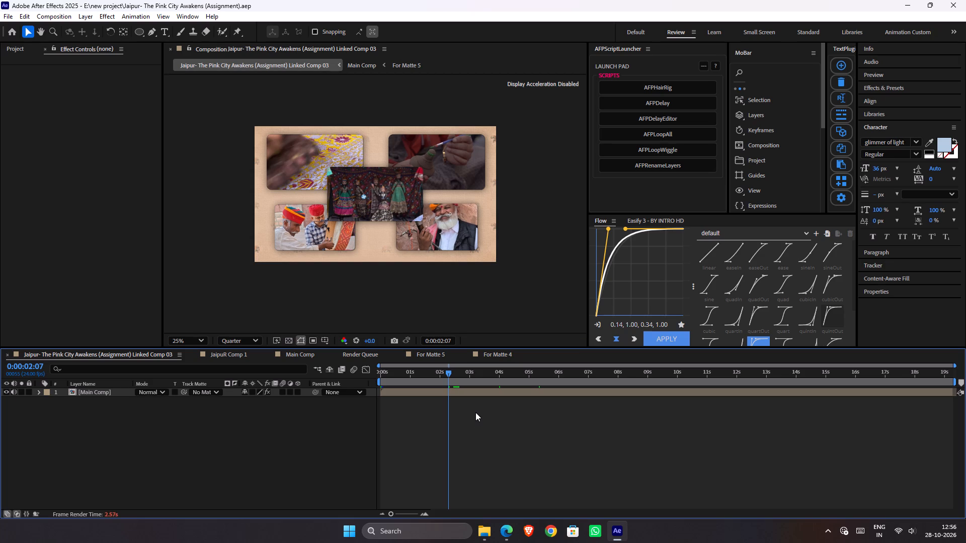
Add Linked Comp 03 to the render queue and set its H.264 output to a 50 Mbps target bitrate.
key(ctrl+m)
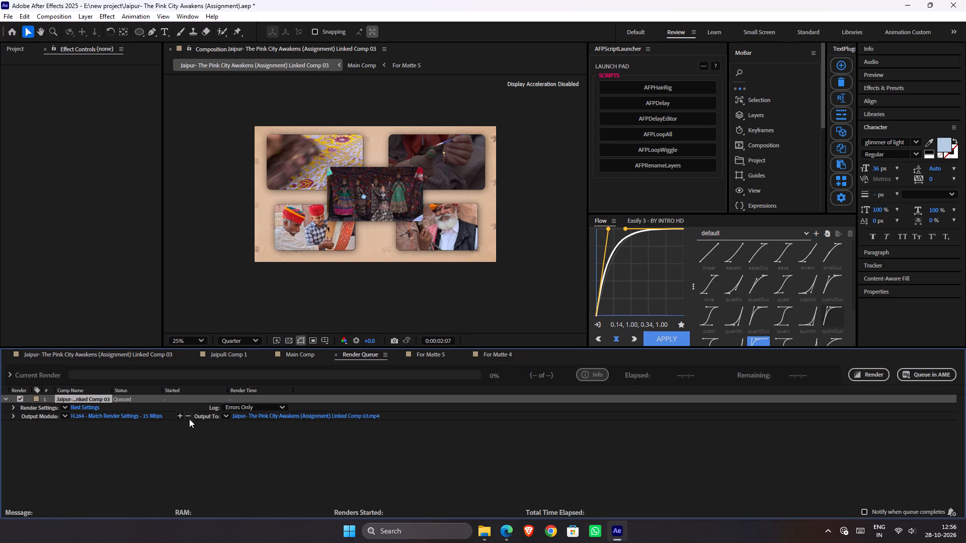
click(138, 417)
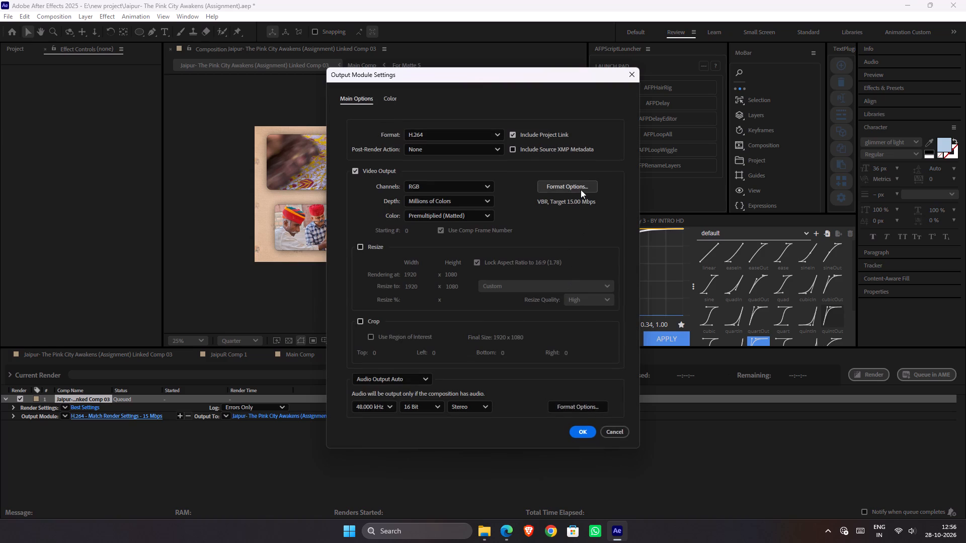
click(581, 190)
drag(554, 312, 627, 333)
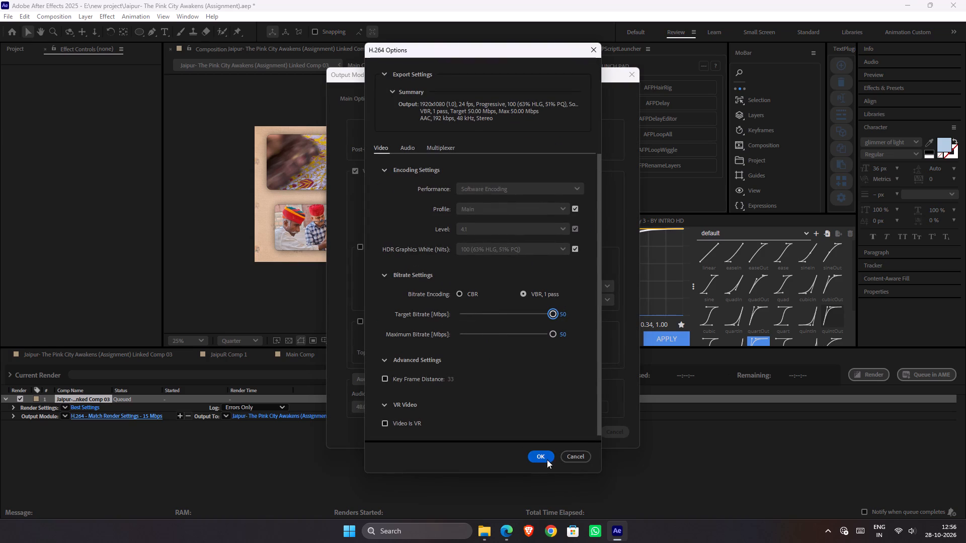
click(547, 459)
click(577, 430)
Open the render's output destination and reuse the name of Pre Render After Effects.mp4 in the new project folder.
click(337, 410)
click(337, 417)
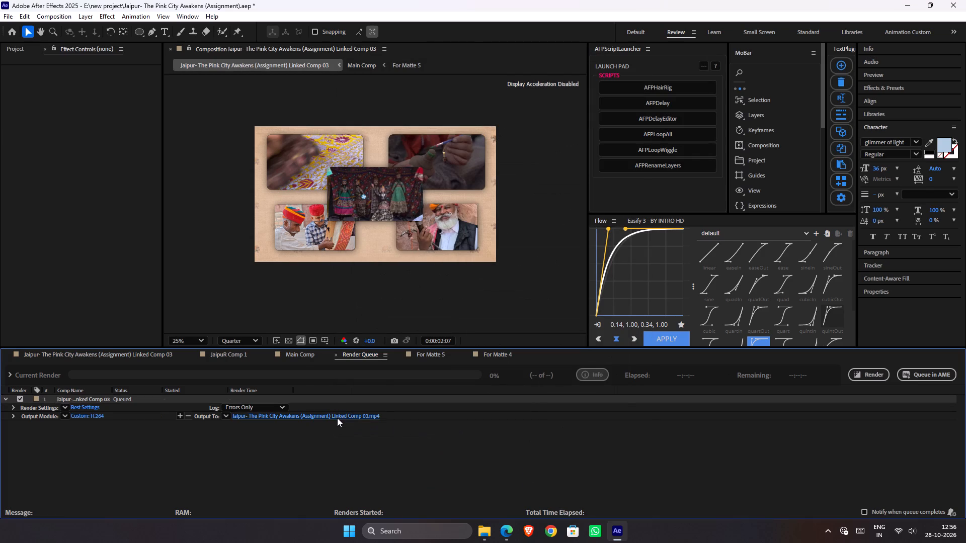
click(214, 177)
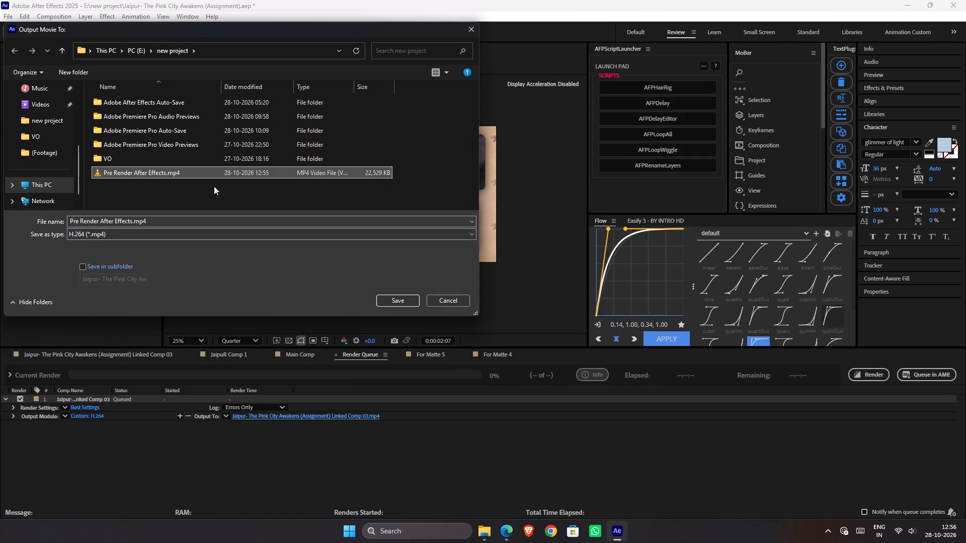
click(179, 223)
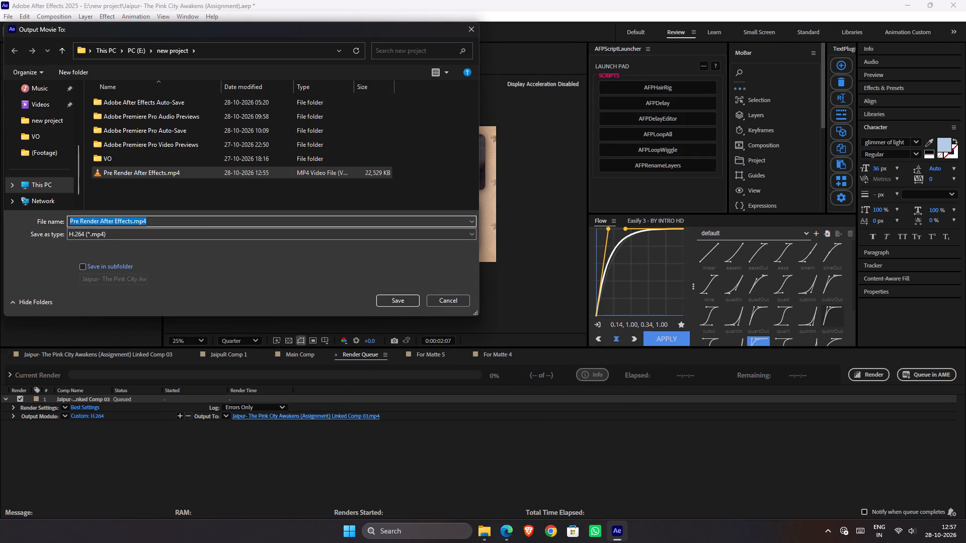
click(161, 223)
drag(149, 222, 134, 230)
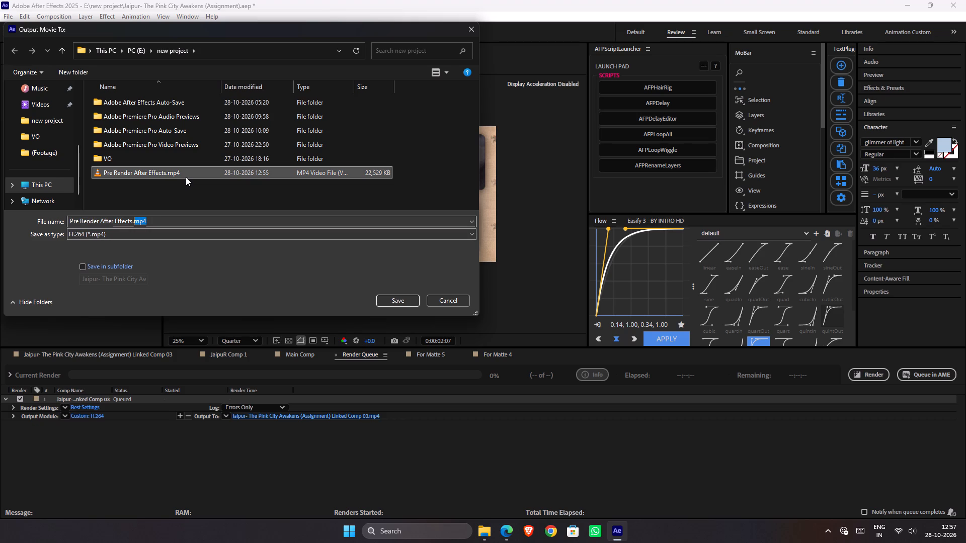
Permanently delete the existing Pre Render After Effects.mp4 file from the new project folder.
click(186, 177)
key(shift+Delete)
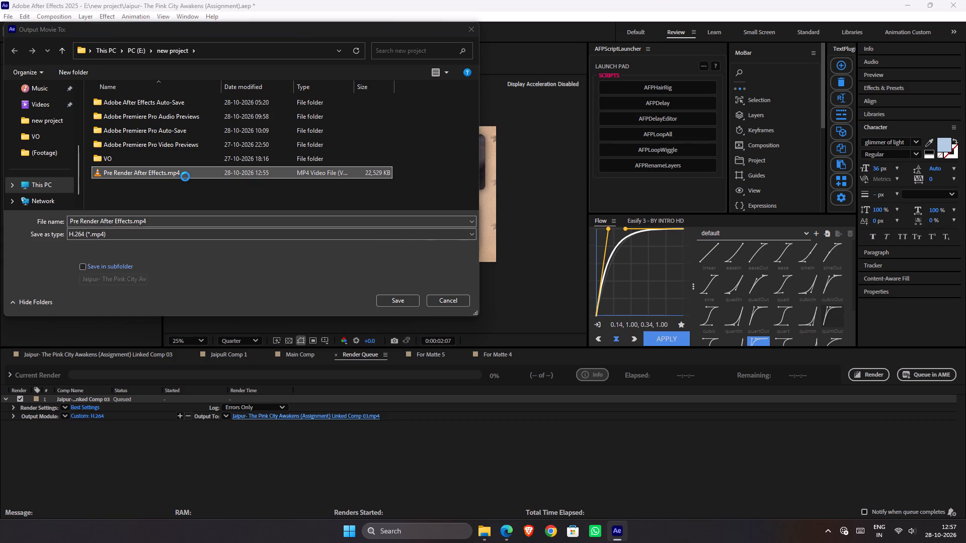
key(Return)
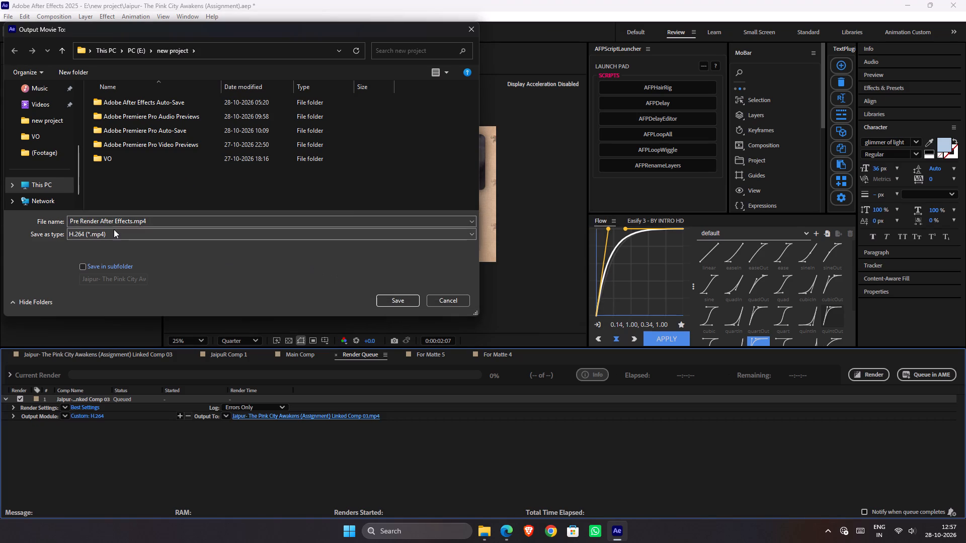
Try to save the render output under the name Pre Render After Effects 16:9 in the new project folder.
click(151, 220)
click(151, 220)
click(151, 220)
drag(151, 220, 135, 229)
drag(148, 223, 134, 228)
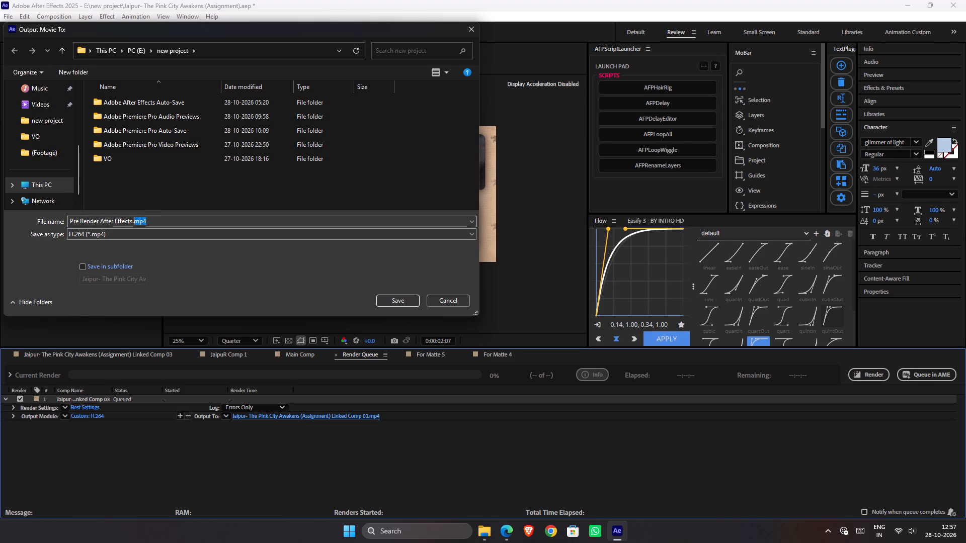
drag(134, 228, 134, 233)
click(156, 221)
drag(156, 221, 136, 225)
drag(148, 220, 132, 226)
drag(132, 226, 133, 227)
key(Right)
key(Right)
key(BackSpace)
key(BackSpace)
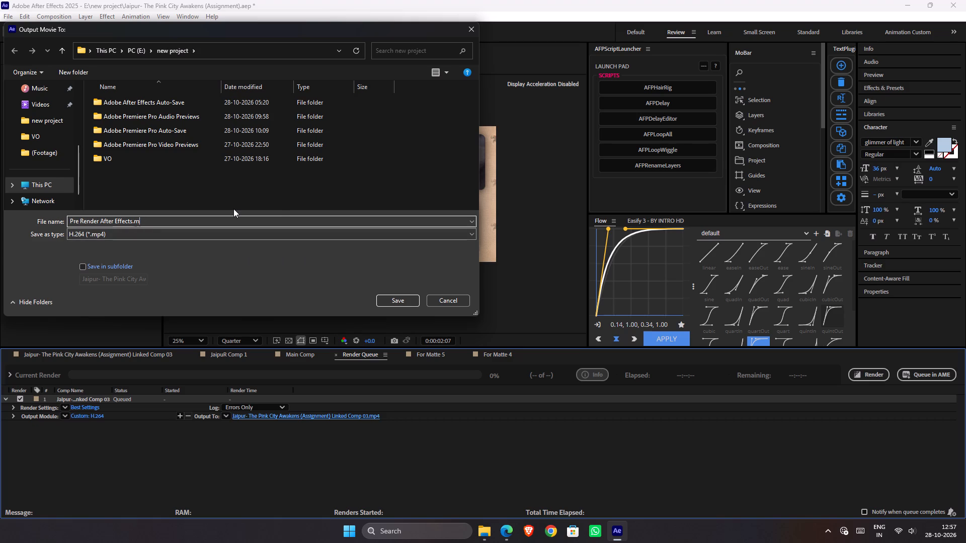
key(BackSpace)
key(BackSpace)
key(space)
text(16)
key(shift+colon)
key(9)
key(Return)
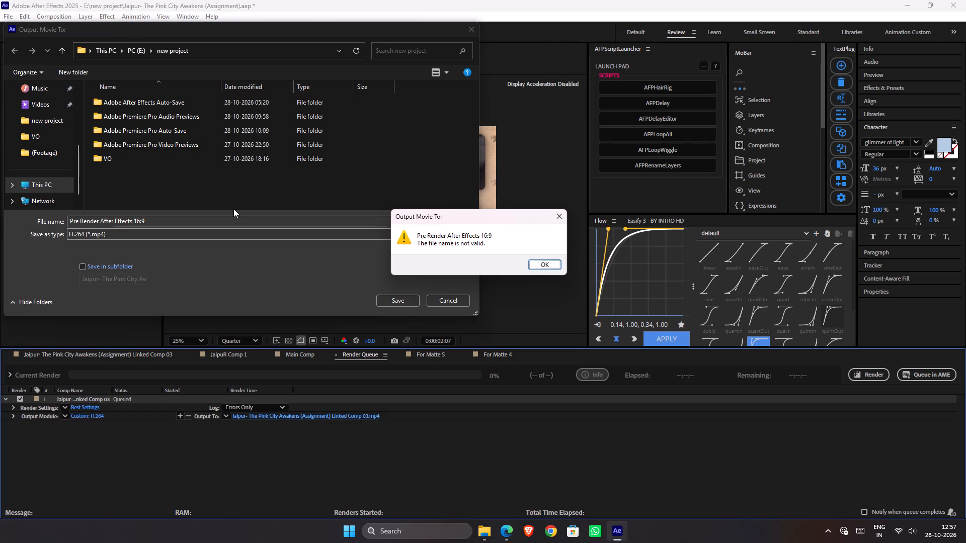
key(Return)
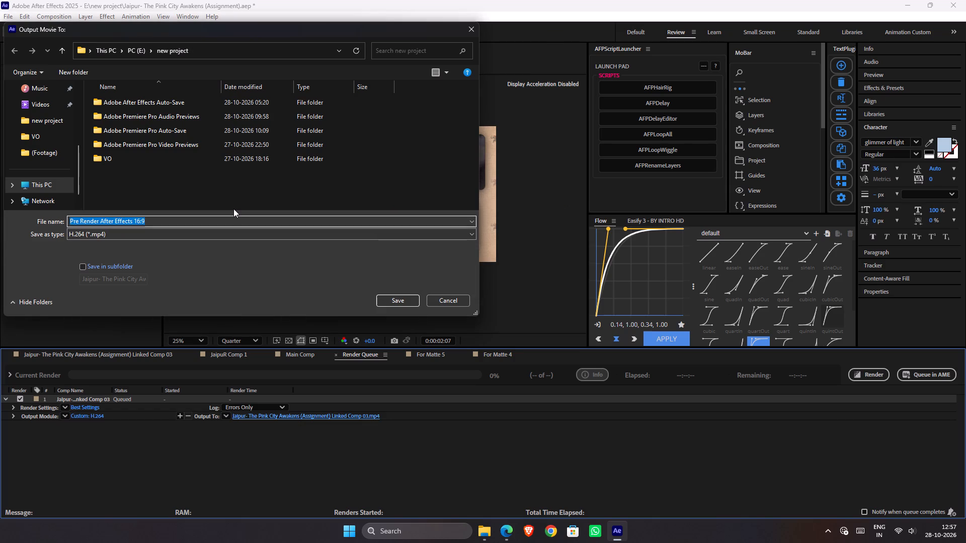
Name the output movie Pre Render After Effects Horizontal and save this destination in the new project folder.
key(Right)
key(BackSpace)
key(BackSpace)
key(BackSpace)
key(BackSpace)
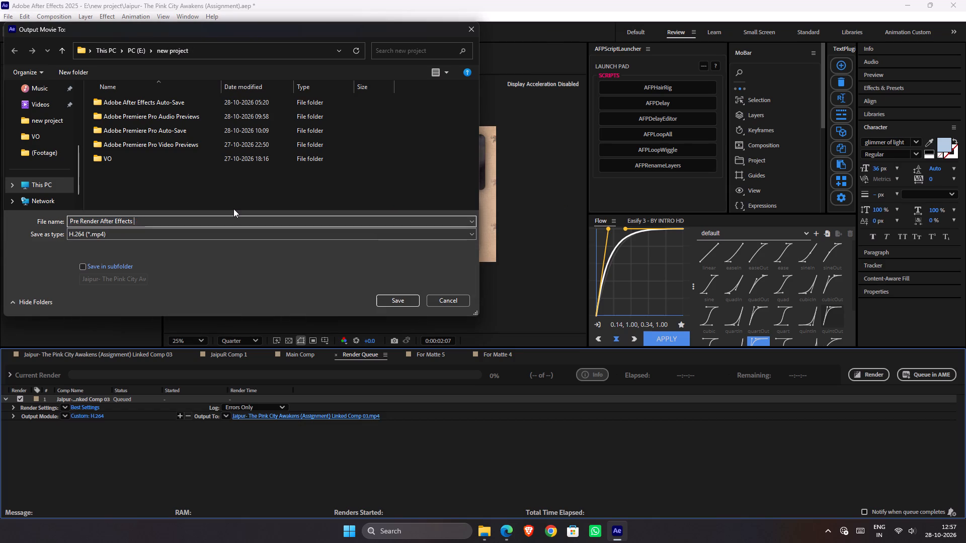
text(Hot)
key(BackSpace)
text(ri)
key(x)
text(ontal)
key(BackSpace)
key(BackSpace)
key(BackSpace)
key(BackSpace)
key(BackSpace)
key(BackSpace)
text(zontal)
key(space)
key(Left)
key(Left)
key(Menu)
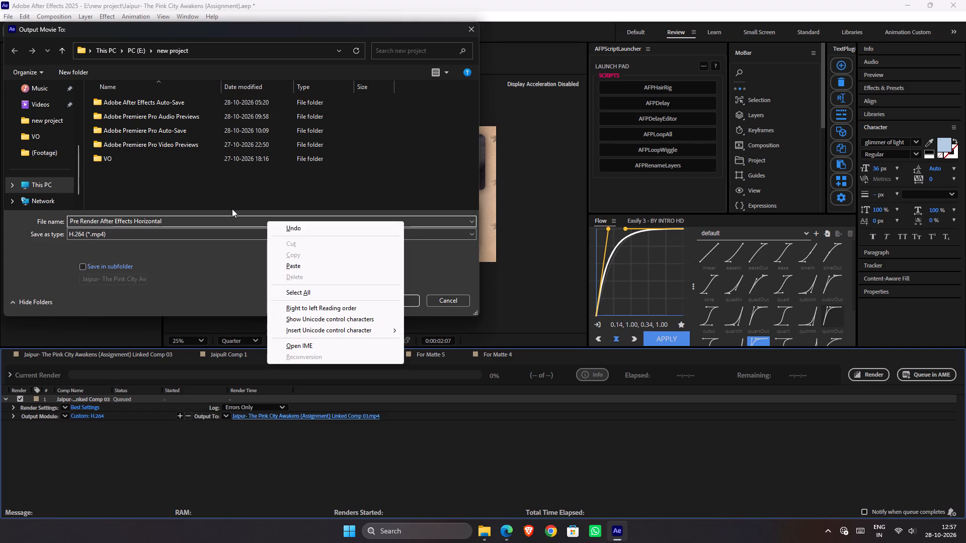
key(Menu)
key(Return)
key(Return)
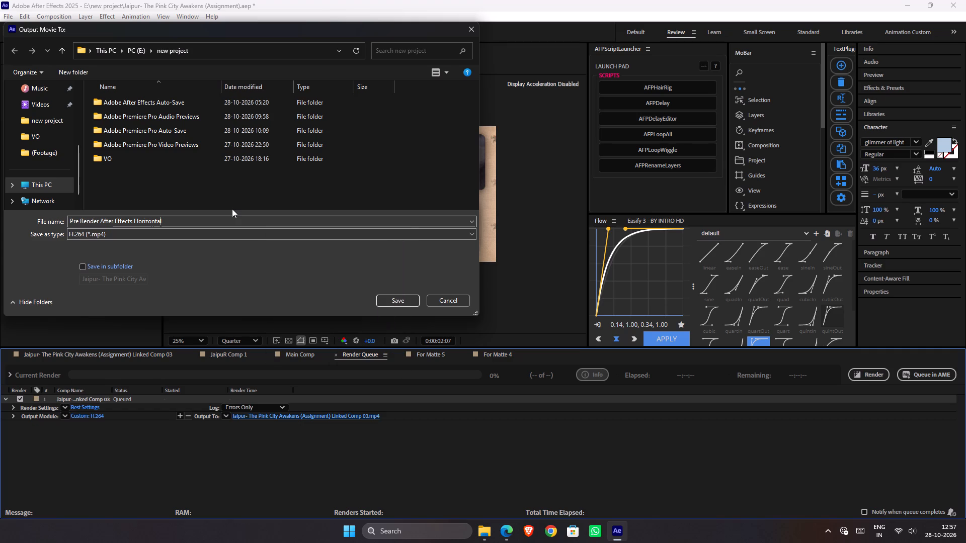
Save the project.
key(ctrl+s)
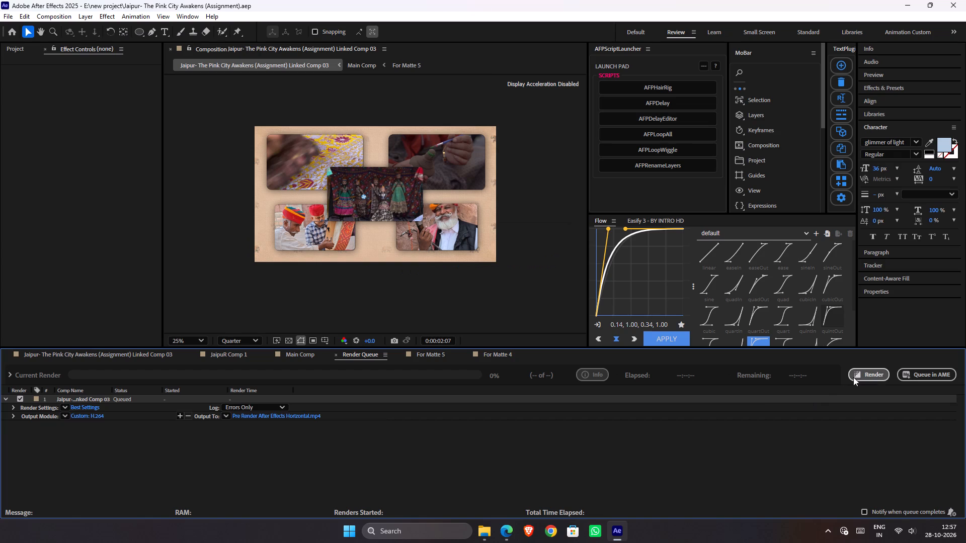
Restart the graphics driver and start rendering the queued Linked Comp 03.
key(ctrl+shift+super+b)
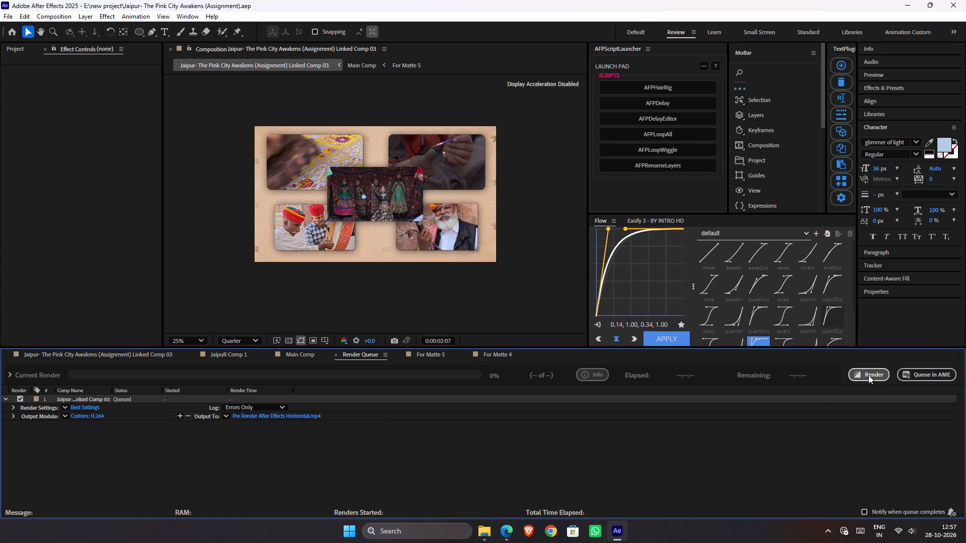
click(864, 377)
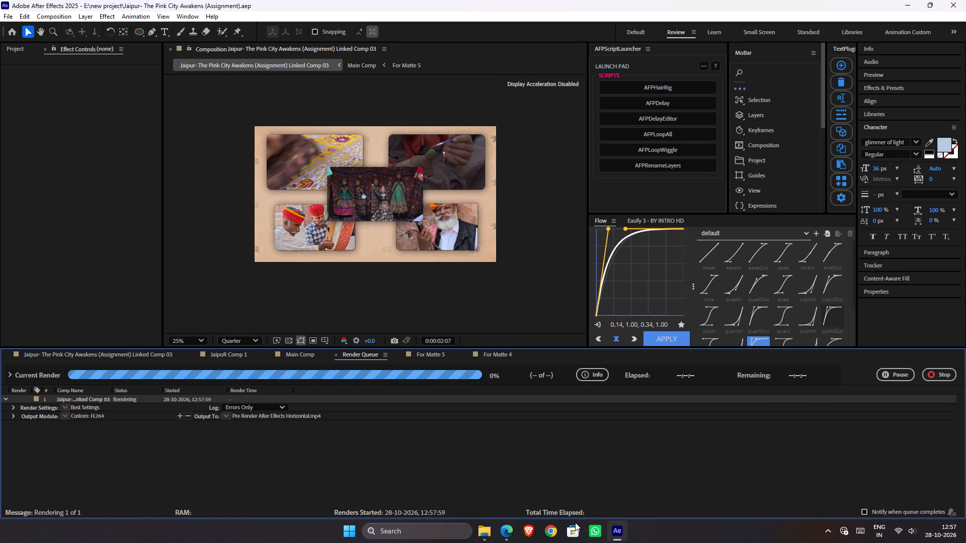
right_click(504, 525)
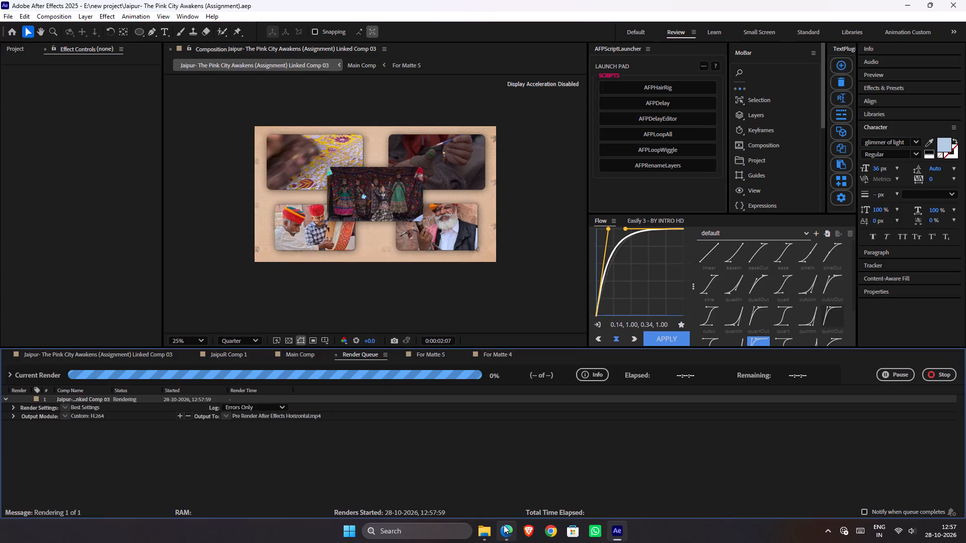